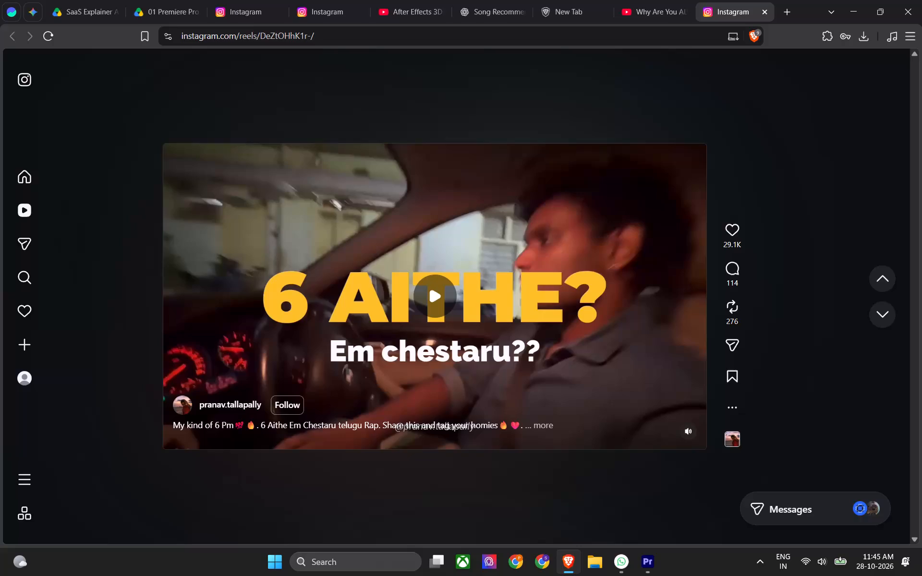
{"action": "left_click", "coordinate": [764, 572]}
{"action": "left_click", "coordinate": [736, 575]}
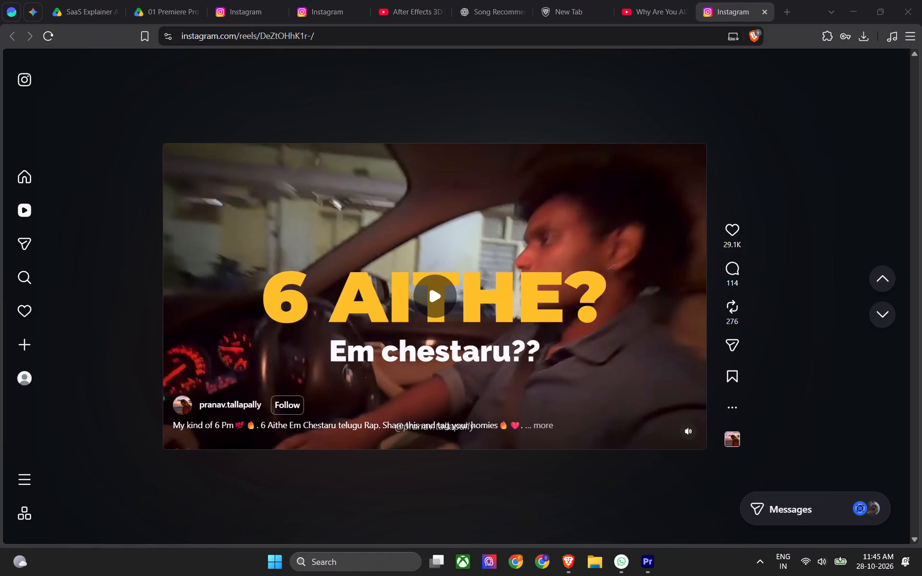
Play the "6 Aithe Em Chestaru" Instagram reel and look over its comments, closing them when finished.
{"action": "left_click", "coordinate": [546, 325]}
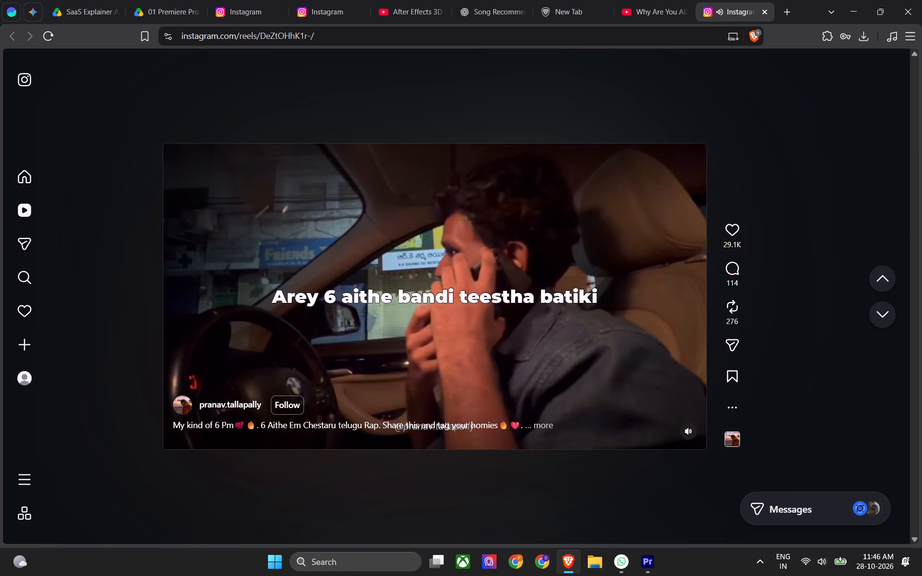
{"action": "left_click", "coordinate": [734, 265]}
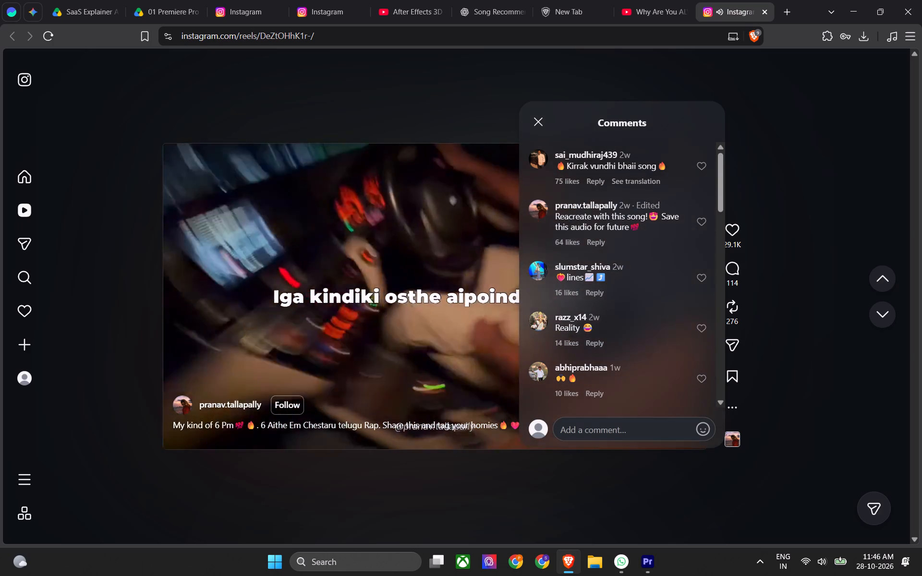
{"action": "left_click", "coordinate": [541, 120]}
Close the browser tab with the Instagram reel.
{"action": "middle_click", "coordinate": [749, 0]}
{"action": "scroll", "coordinate": [749, 0], "scroll_direction": "up", "scroll_amount": 3}
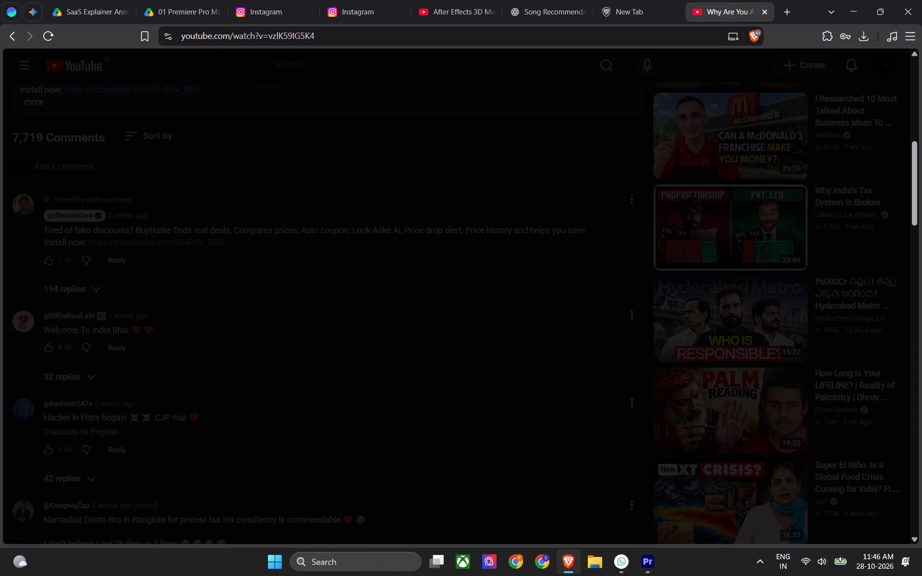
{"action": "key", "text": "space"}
Switch to Adobe Premiere, make the curlcode_oct 28 timeline active and save the project.
{"action": "left_click", "coordinate": [652, 561]}
{"action": "left_click", "coordinate": [382, 384]}
{"action": "key", "text": "ctrl+s"}
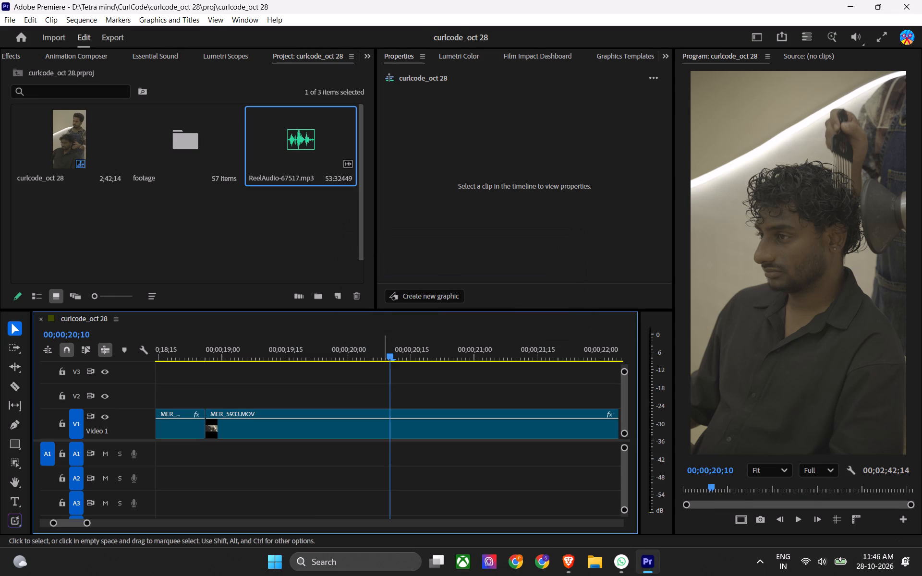
{"action": "key", "text": "ctrl+s"}
Ripple-trim about the first 12 frames off the start of MER_5930.MOV and save the project.
{"action": "scroll", "coordinate": [394, 421], "scroll_direction": "down", "scroll_amount": 6, "text": "alt"}
{"action": "scroll", "coordinate": [394, 422], "scroll_direction": "up", "scroll_amount": 7}
{"action": "key", "text": "ctrl+s"}
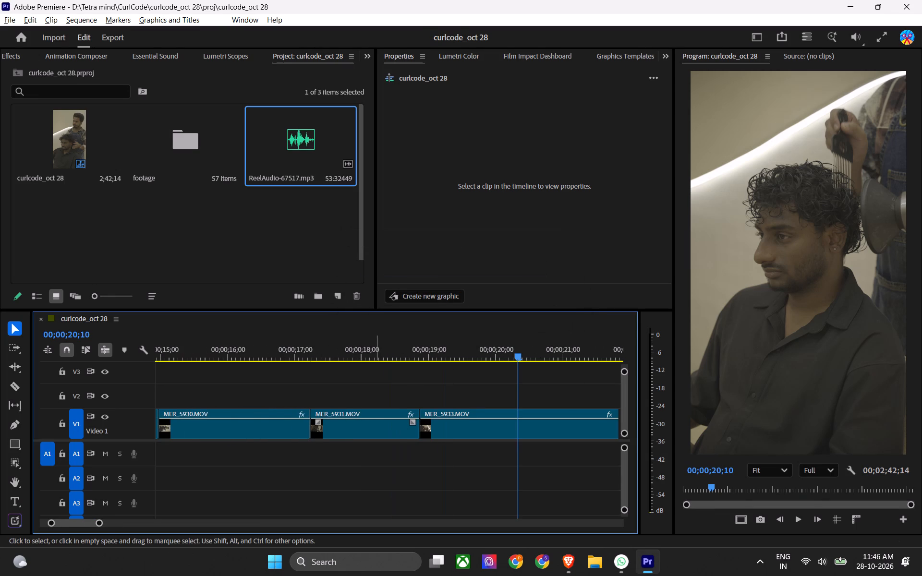
{"action": "scroll", "coordinate": [376, 422], "scroll_direction": "down", "scroll_amount": 6, "text": "alt"}
{"action": "key", "text": "ctrl+s"}
{"action": "left_click_drag", "start_coordinate": [289, 354], "coordinate": [268, 362]}
{"action": "key", "text": "ctrl+s"}
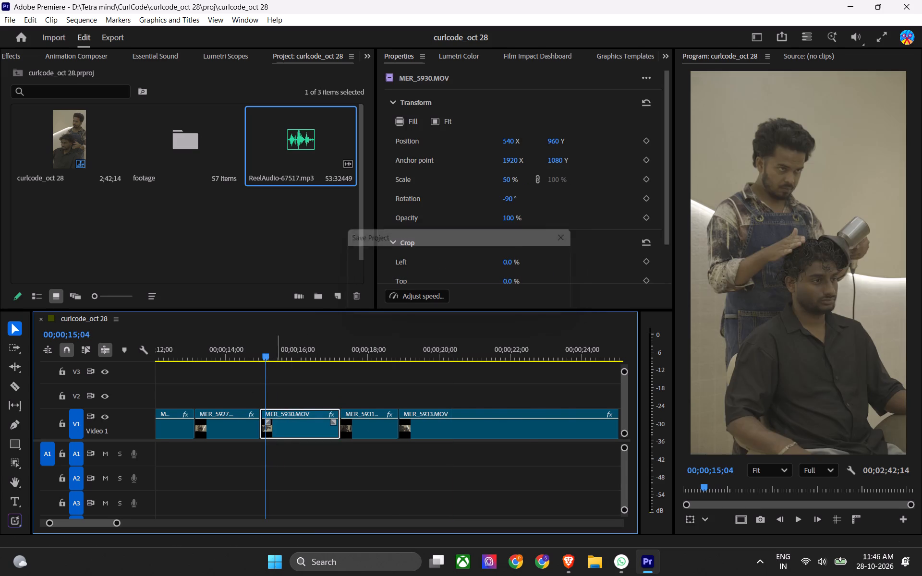
{"action": "key", "text": "space"}
{"action": "key", "text": "space"}
{"action": "left_click_drag", "start_coordinate": [387, 349], "coordinate": [362, 354]}
{"action": "key", "text": "q"}
{"action": "key", "text": "ctrl+s"}
Review MER_5931.MOV and ripple-trim its end to about 00;00;17;23.
{"action": "key", "text": "space"}
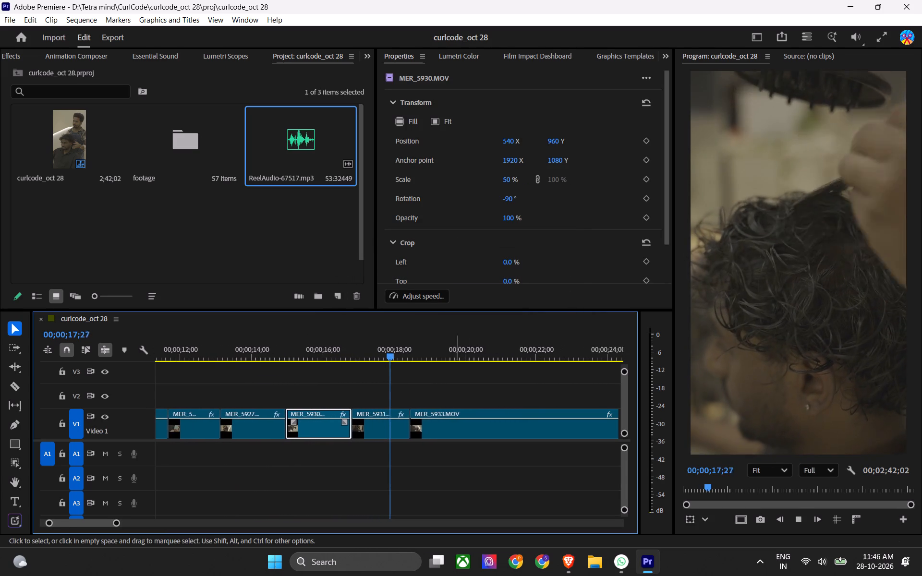
{"action": "key", "text": "space"}
{"action": "left_click_drag", "start_coordinate": [317, 348], "coordinate": [307, 352]}
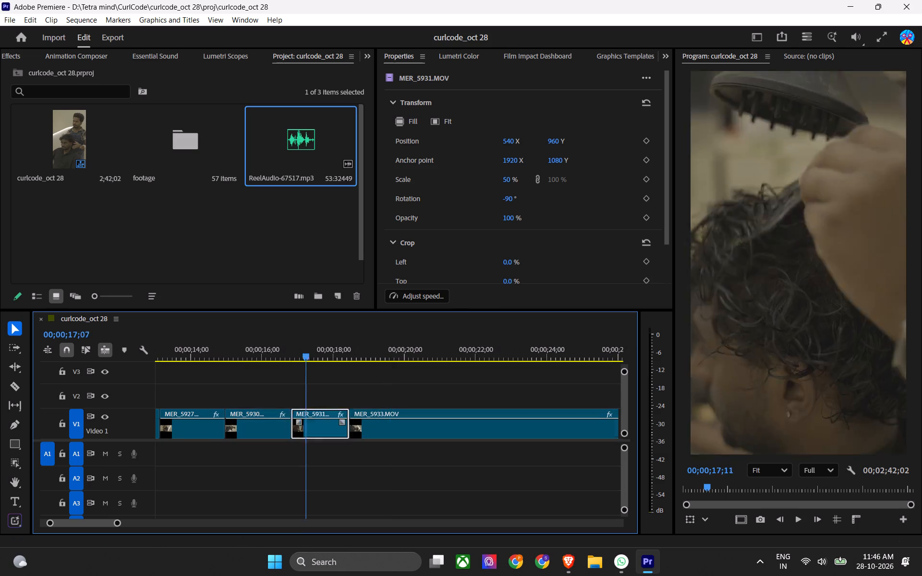
{"action": "left_click_drag", "start_coordinate": [307, 352], "coordinate": [287, 360]}
{"action": "key", "text": "space"}
{"action": "scroll", "coordinate": [352, 393], "scroll_direction": "up", "scroll_amount": 4, "text": "alt"}
{"action": "key", "text": "space"}
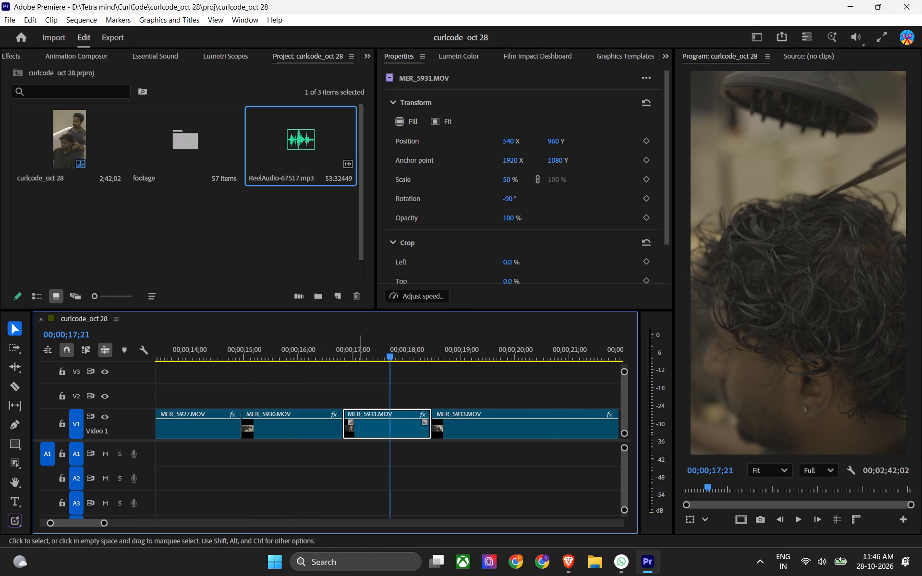
{"action": "left_click_drag", "start_coordinate": [389, 353], "coordinate": [396, 355]}
{"action": "key", "text": "w"}
{"action": "left_click_drag", "start_coordinate": [392, 350], "coordinate": [379, 354]}
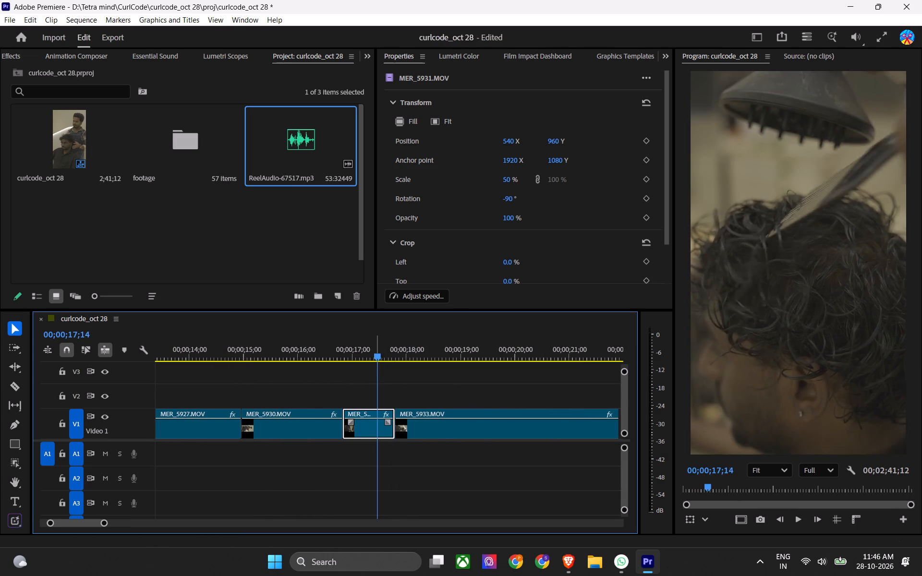
Review MER_5933.MOV, ripple-trim its end to about 00;00;19;13, and save the project.
{"action": "key", "text": "space"}
{"action": "scroll", "coordinate": [422, 324], "scroll_direction": "down", "scroll_amount": 4, "text": "alt"}
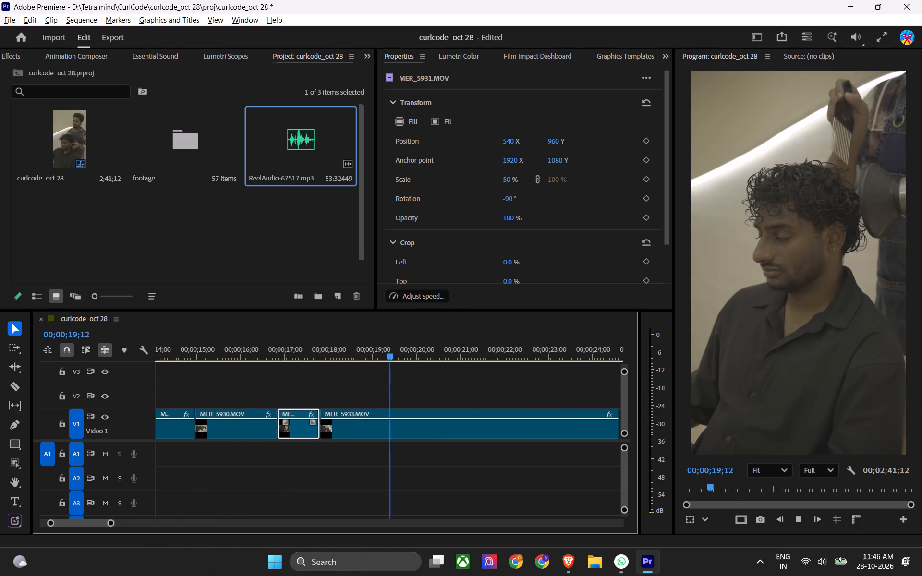
{"action": "key", "text": "space"}
{"action": "left_click_drag", "start_coordinate": [384, 349], "coordinate": [364, 353]}
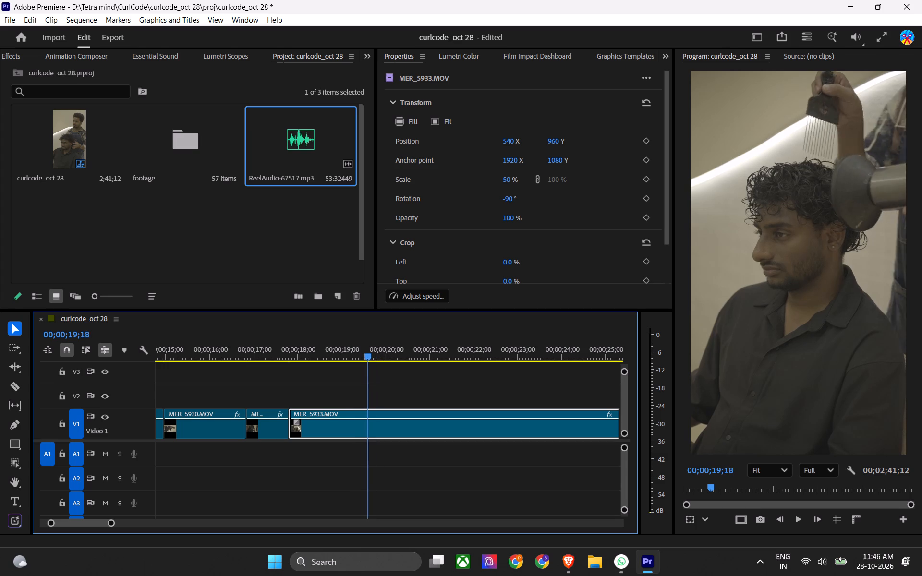
{"action": "left_click_drag", "start_coordinate": [364, 353], "coordinate": [331, 350]}
{"action": "key", "text": "w"}
{"action": "key", "text": "ctrl+s"}
Preview MER_5934.MOV and ripple-delete the whole clip from the V1 track.
{"action": "key", "text": "space"}
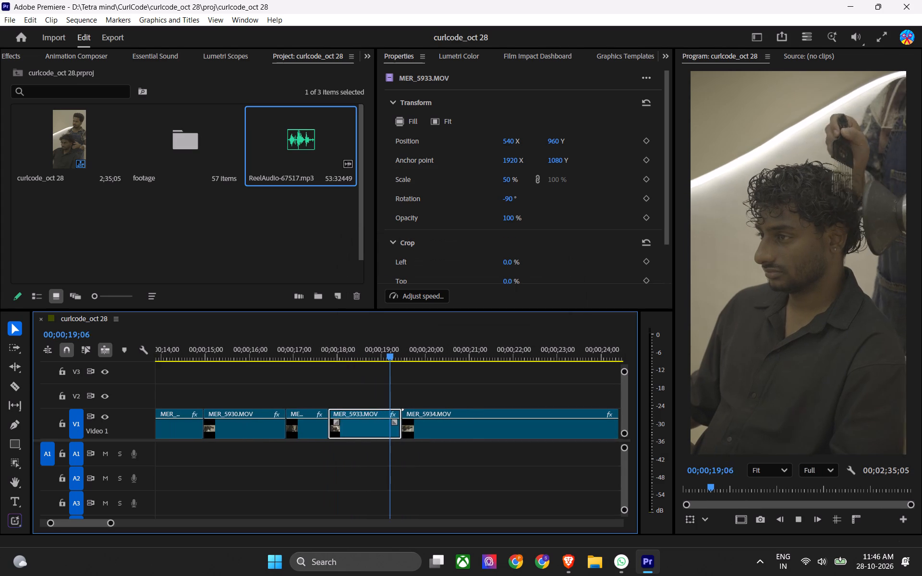
{"action": "scroll", "coordinate": [346, 365], "scroll_direction": "down", "scroll_amount": 6, "text": "alt"}
{"action": "scroll", "coordinate": [419, 361], "scroll_direction": "down", "scroll_amount": 5, "text": "alt"}
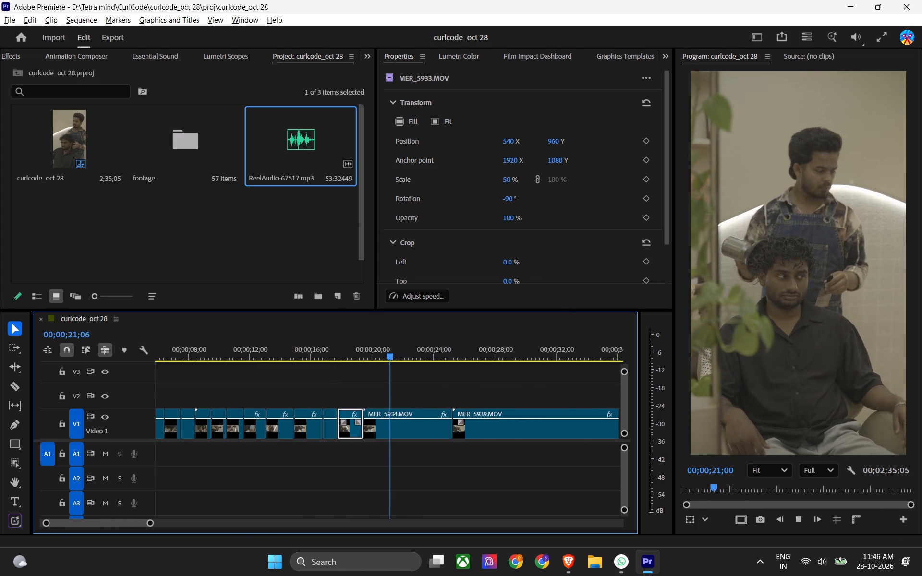
{"action": "key", "text": "space"}
{"action": "left_click_drag", "start_coordinate": [394, 346], "coordinate": [423, 348]}
{"action": "key", "text": "x"}
Scrub through MER_5939.MOV, ripple-delete the whole clip from V1, and save the project.
{"action": "left_click_drag", "start_coordinate": [374, 344], "coordinate": [375, 344]}
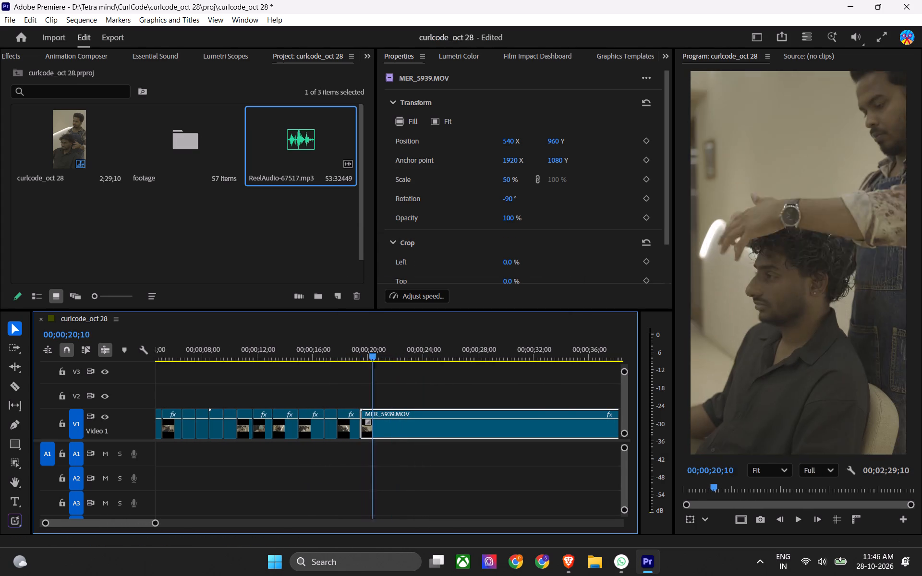
{"action": "left_click_drag", "start_coordinate": [375, 344], "coordinate": [406, 347]}
{"action": "scroll", "coordinate": [413, 355], "scroll_direction": "down", "scroll_amount": 8}
{"action": "key", "text": "ctrl+s"}
{"action": "left_click_drag", "start_coordinate": [298, 352], "coordinate": [373, 354]}
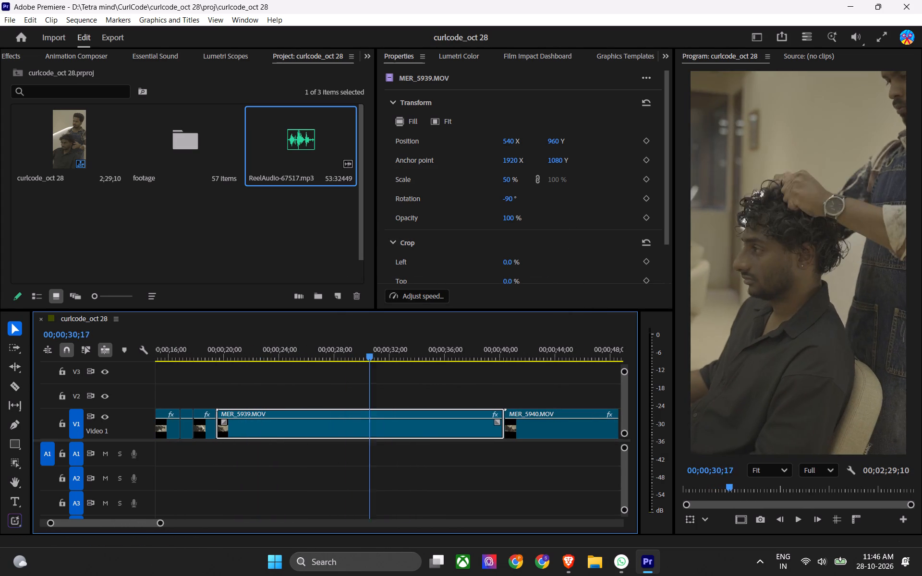
{"action": "left_click_drag", "start_coordinate": [373, 354], "coordinate": [458, 354]}
{"action": "key", "text": "x"}
{"action": "scroll", "coordinate": [355, 385], "scroll_direction": "down", "scroll_amount": 3}
{"action": "scroll", "coordinate": [338, 384], "scroll_direction": "up", "scroll_amount": 4}
{"action": "key", "text": "ctrl+s"}
Ripple-trim about the first 10 seconds off the start of MER_5940.MOV and save the project.
{"action": "left_click_drag", "start_coordinate": [250, 341], "coordinate": [355, 344]}
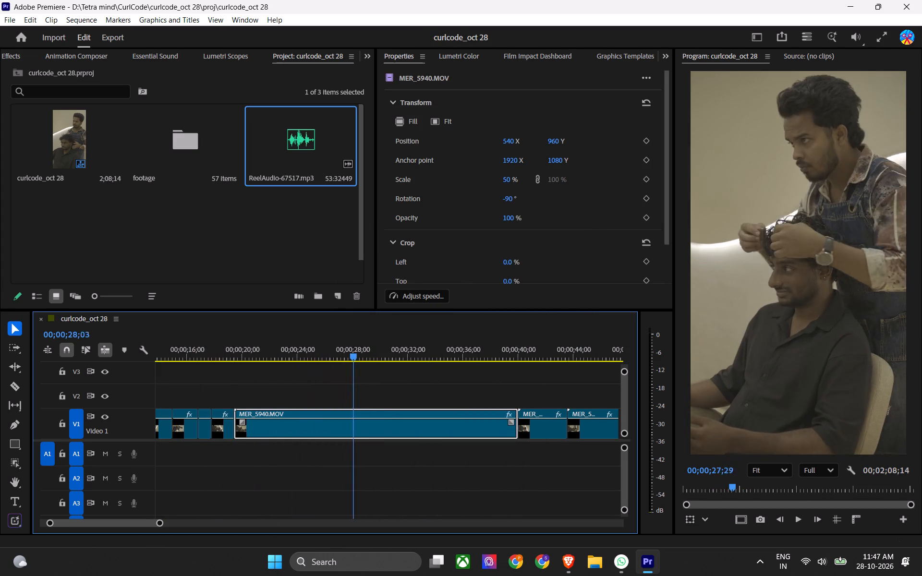
{"action": "left_click_drag", "start_coordinate": [355, 344], "coordinate": [363, 342]}
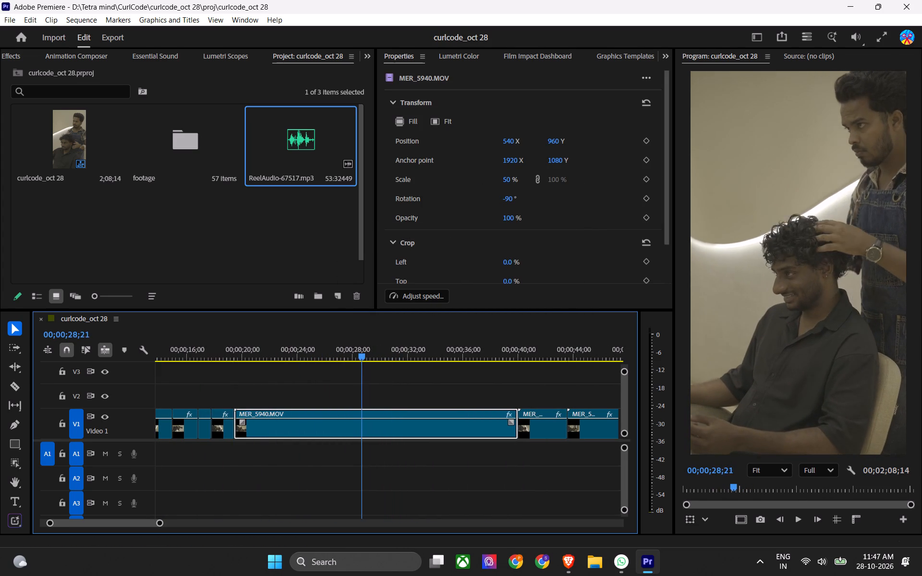
{"action": "left_click_drag", "start_coordinate": [363, 342], "coordinate": [368, 341]}
{"action": "key", "text": "space"}
{"action": "scroll", "coordinate": [373, 359], "scroll_direction": "up", "scroll_amount": 4, "text": "alt"}
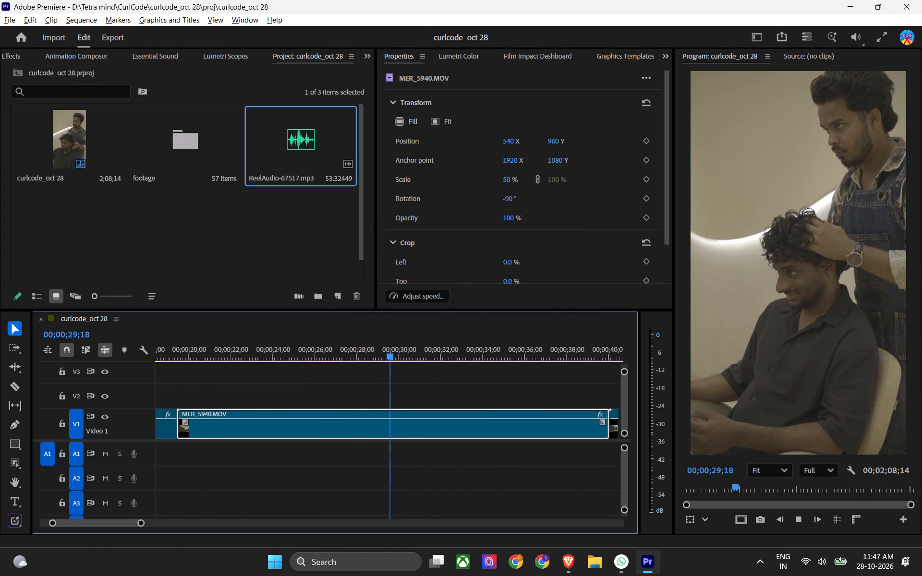
{"action": "scroll", "coordinate": [373, 359], "scroll_direction": "up", "scroll_amount": 2, "text": "alt"}
{"action": "key", "text": "space"}
{"action": "left_click_drag", "start_coordinate": [384, 355], "coordinate": [364, 362]}
{"action": "key", "text": "q"}
{"action": "scroll", "coordinate": [367, 362], "scroll_direction": "up", "scroll_amount": 5}
{"action": "key", "text": "ctrl+s"}
Split MER_5940.MOV at about 00;00;22;03 and save the project.
{"action": "key", "text": "space"}
{"action": "scroll", "coordinate": [461, 407], "scroll_direction": "up", "scroll_amount": 5, "text": "alt"}
{"action": "scroll", "coordinate": [433, 415], "scroll_direction": "down", "scroll_amount": 3, "text": "alt"}
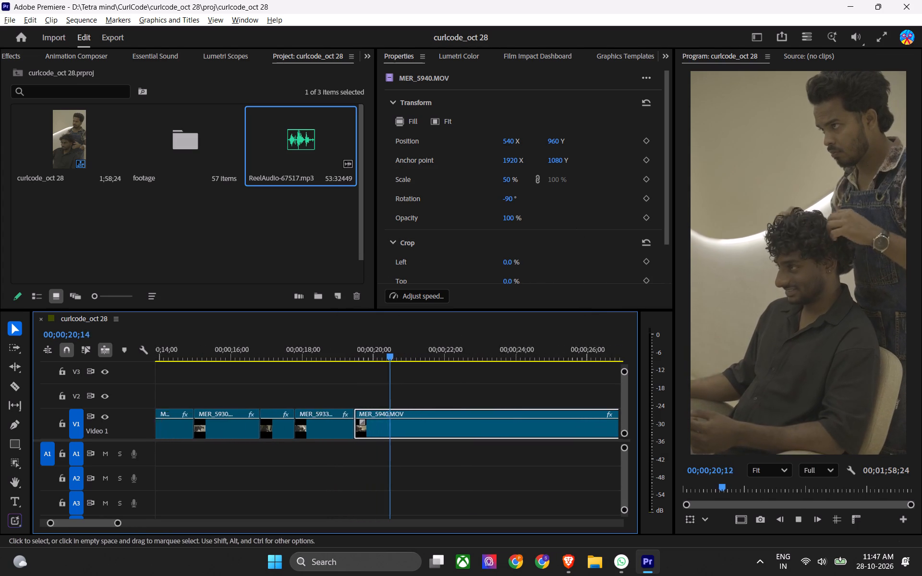
{"action": "key", "text": "space"}
{"action": "left_click_drag", "start_coordinate": [392, 353], "coordinate": [507, 377]}
{"action": "key", "text": "c"}
{"action": "scroll", "coordinate": [464, 417], "scroll_direction": "down", "scroll_amount": 13}
{"action": "key", "text": "ctrl+s"}
Ripple-delete the portion of MER_5940.MOV after its cut at about 00;00;22;03 and save the project.
{"action": "left_click_drag", "start_coordinate": [366, 352], "coordinate": [386, 358]}
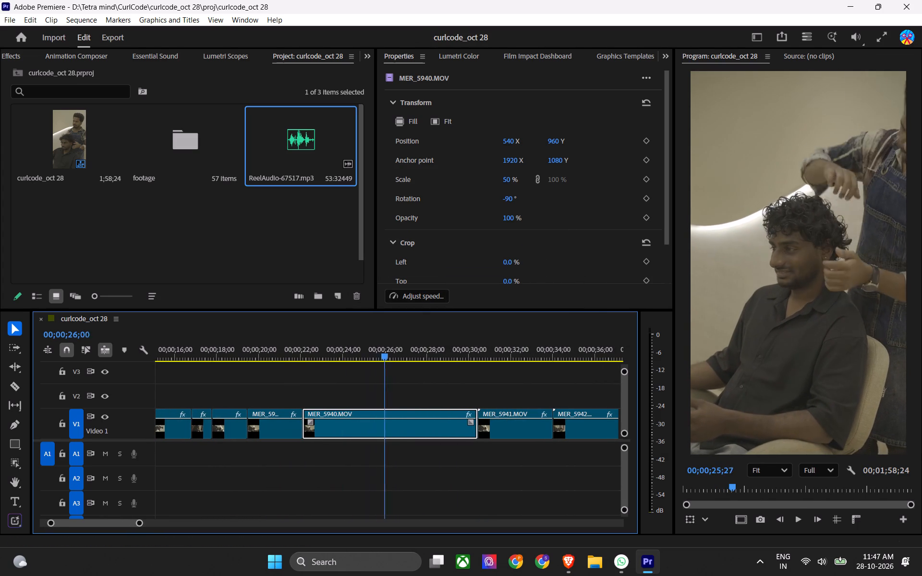
{"action": "left_click_drag", "start_coordinate": [386, 358], "coordinate": [492, 356]}
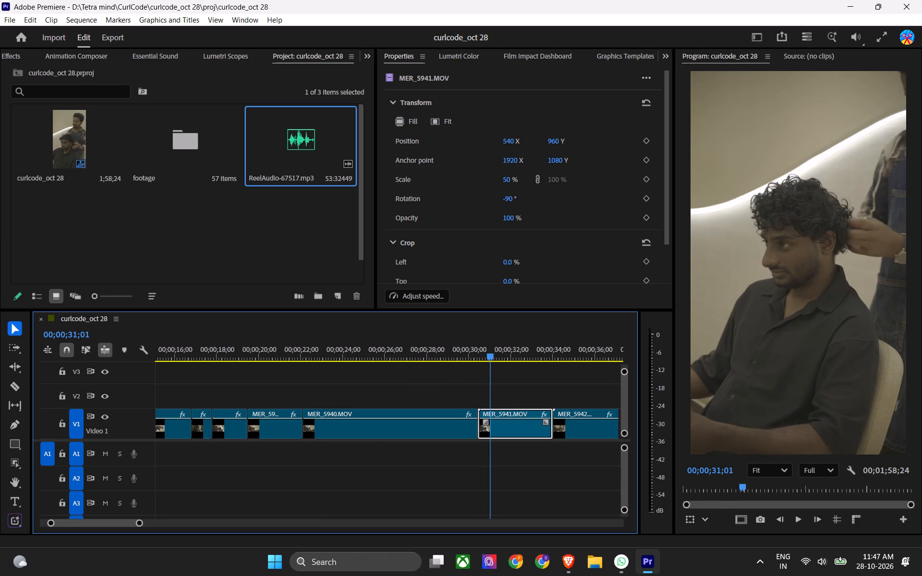
{"action": "left_click_drag", "start_coordinate": [492, 356], "coordinate": [552, 353]}
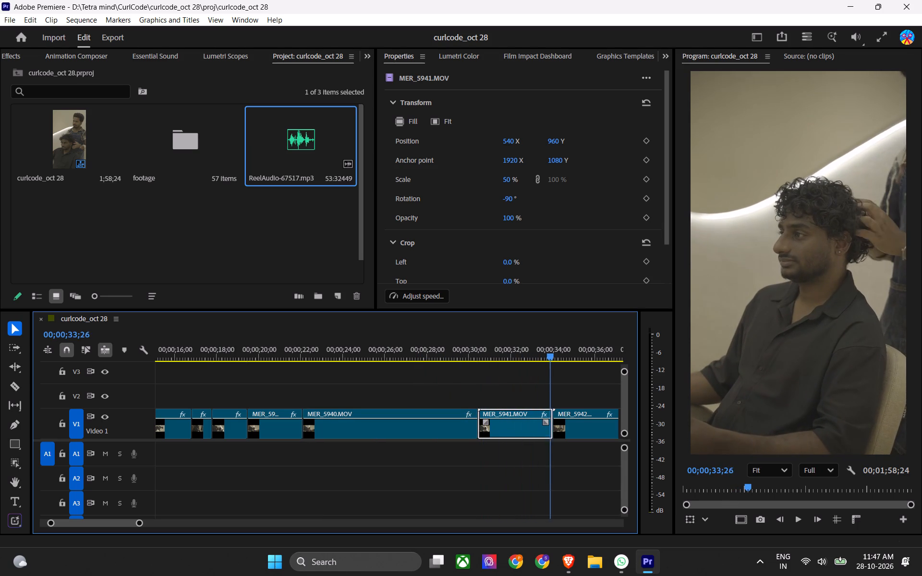
{"action": "left_click_drag", "start_coordinate": [552, 353], "coordinate": [582, 357]}
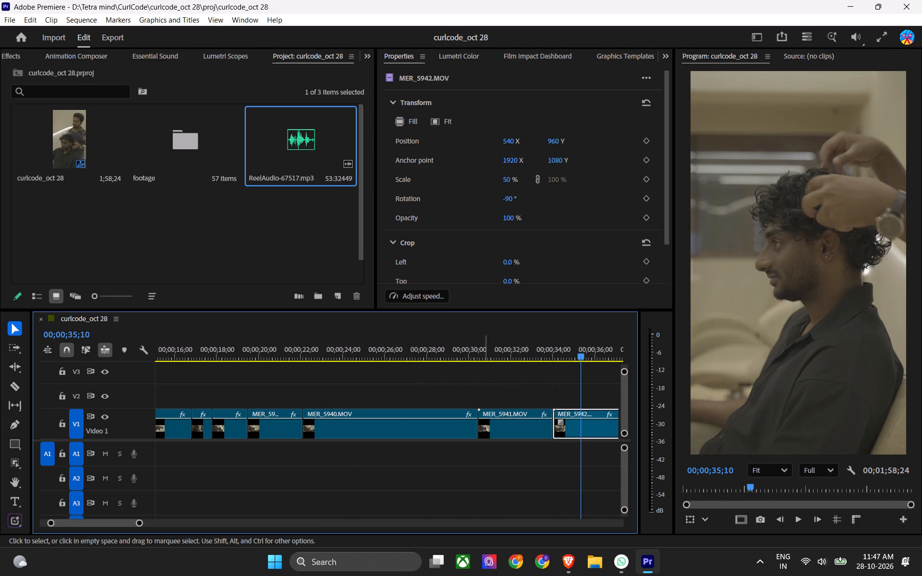
{"action": "scroll", "coordinate": [464, 408], "scroll_direction": "down", "scroll_amount": 7}
{"action": "scroll", "coordinate": [423, 433], "scroll_direction": "down", "scroll_amount": 14, "text": "alt"}
{"action": "scroll", "coordinate": [367, 452], "scroll_direction": "down", "scroll_amount": 5, "text": "alt"}
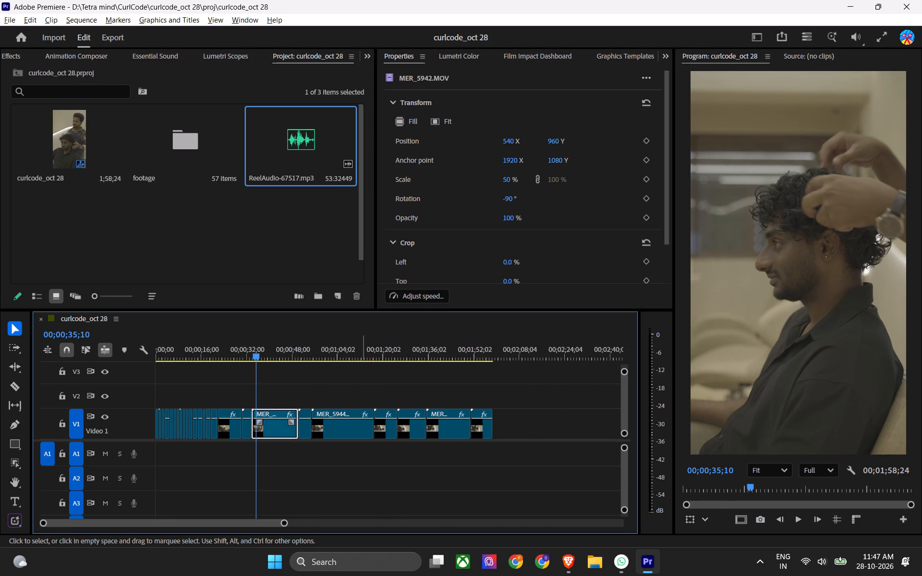
{"action": "scroll", "coordinate": [233, 446], "scroll_direction": "up", "scroll_amount": 7, "text": "alt"}
{"action": "left_click", "coordinate": [229, 345]}
{"action": "key", "text": "x"}
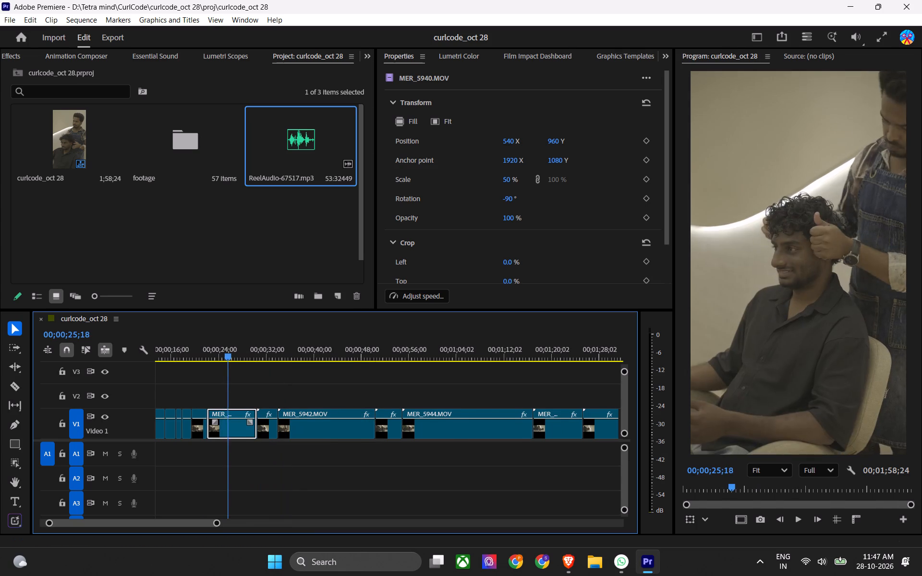
{"action": "key", "text": "ctrl+s"}
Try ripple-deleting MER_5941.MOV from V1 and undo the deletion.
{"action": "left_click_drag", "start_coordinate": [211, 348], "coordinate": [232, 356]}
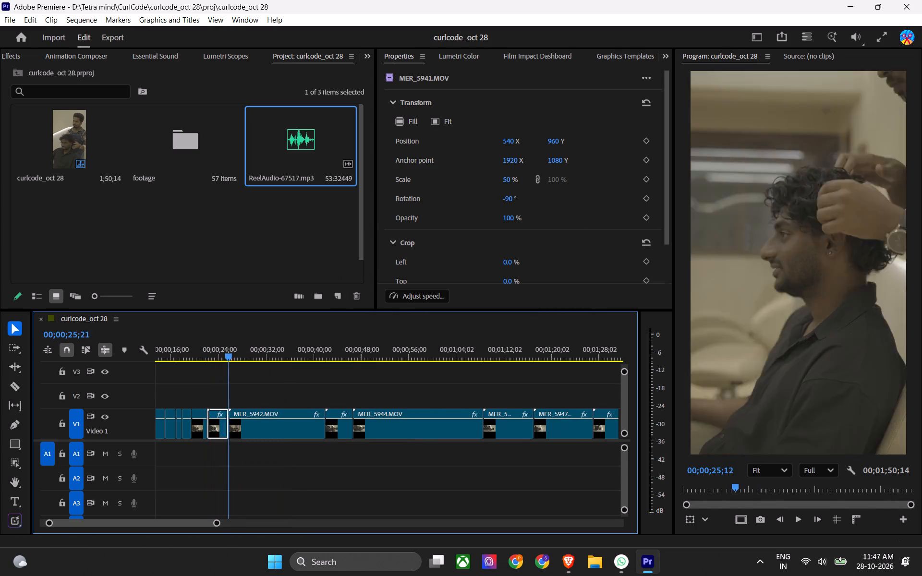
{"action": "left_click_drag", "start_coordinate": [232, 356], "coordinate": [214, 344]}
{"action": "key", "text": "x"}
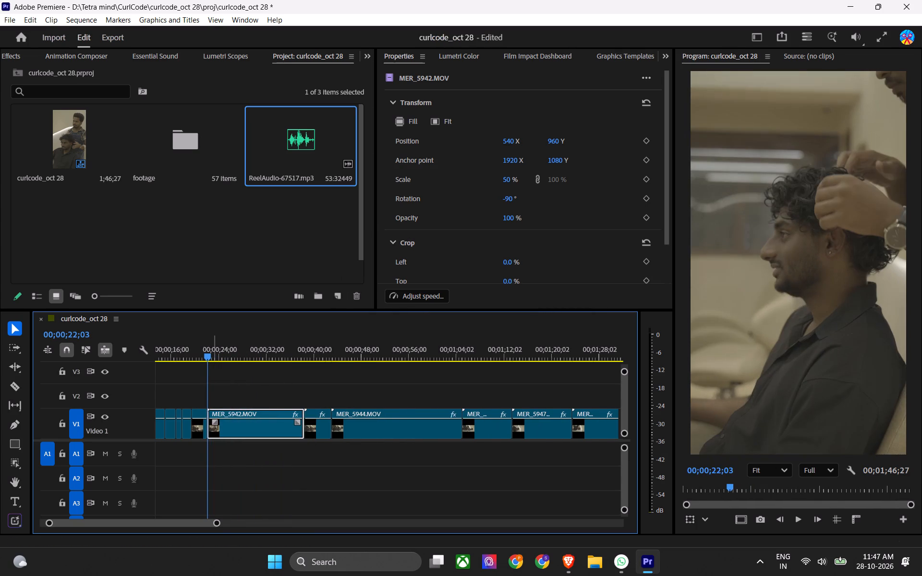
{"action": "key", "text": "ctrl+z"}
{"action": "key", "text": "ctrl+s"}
Scrub through MER_5942.MOV and MER_5943.MOV, and ripple-delete MER_5943.MOV from V1.
{"action": "left_click_drag", "start_coordinate": [222, 344], "coordinate": [292, 360]}
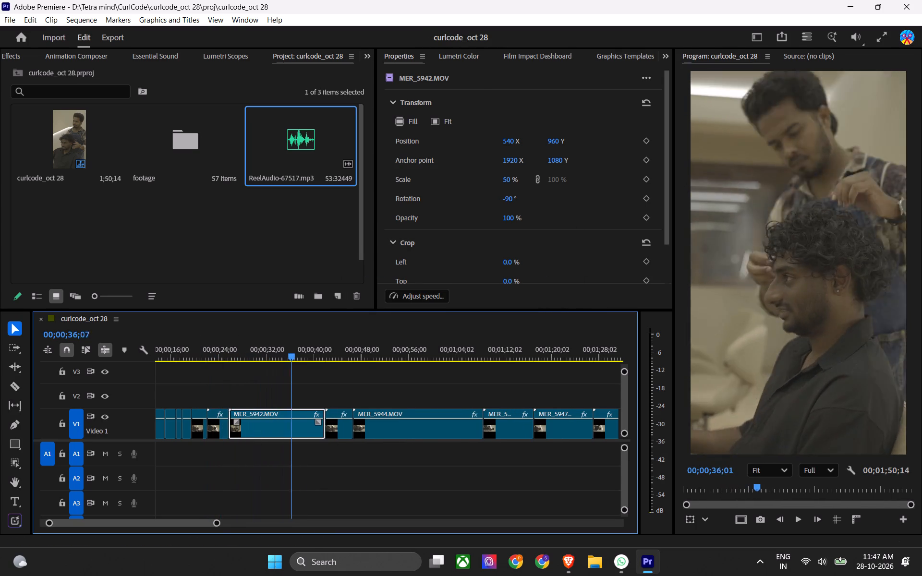
{"action": "left_click_drag", "start_coordinate": [292, 360], "coordinate": [341, 359]}
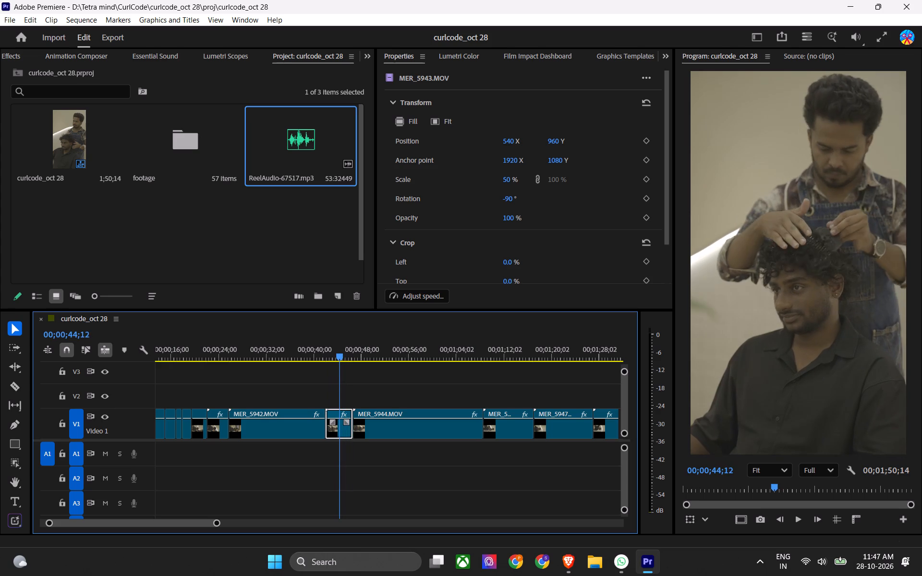
{"action": "left_click_drag", "start_coordinate": [341, 359], "coordinate": [331, 359]}
{"action": "key", "text": "x"}
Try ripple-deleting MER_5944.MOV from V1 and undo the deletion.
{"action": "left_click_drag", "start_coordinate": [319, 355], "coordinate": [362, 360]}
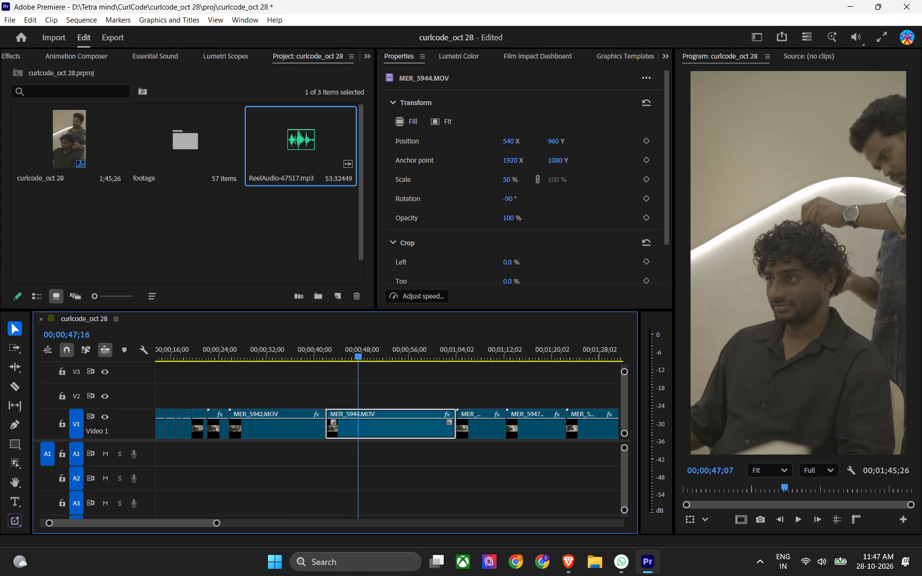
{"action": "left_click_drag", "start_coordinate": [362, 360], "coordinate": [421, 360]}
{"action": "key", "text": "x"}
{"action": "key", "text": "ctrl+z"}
Scrub through the clips from MER_5944.MOV onward, and ripple-delete the last clip, MER_5949.MOV.
{"action": "left_click_drag", "start_coordinate": [401, 345], "coordinate": [437, 355]}
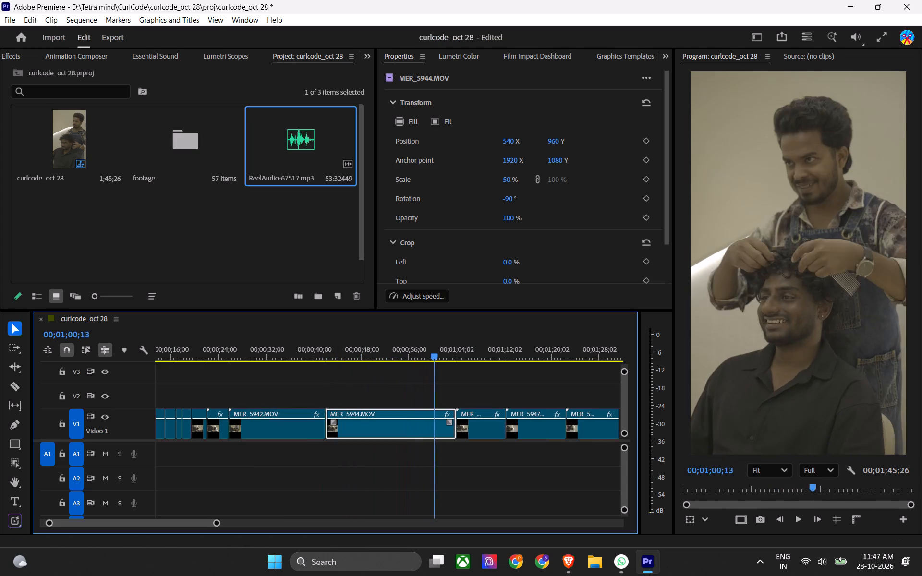
{"action": "left_click_drag", "start_coordinate": [437, 355], "coordinate": [498, 352]}
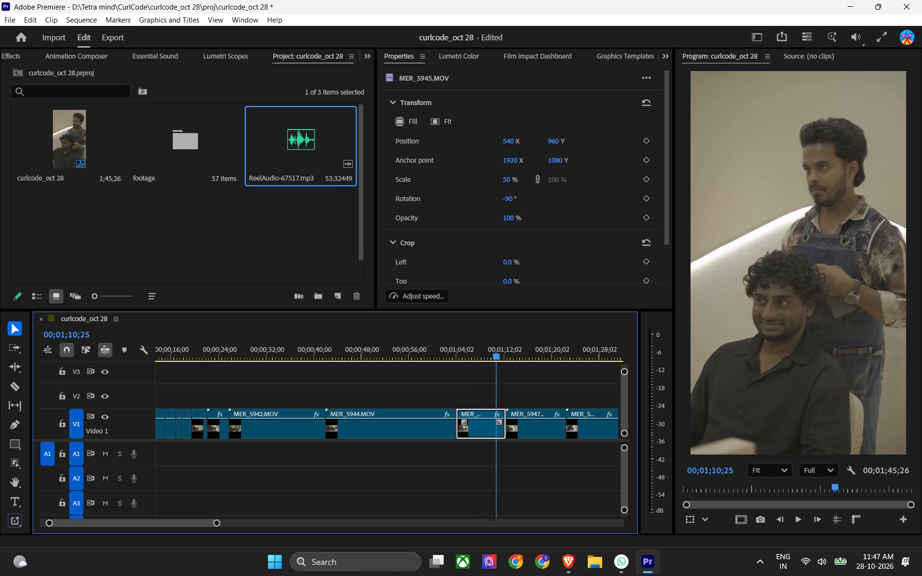
{"action": "left_click_drag", "start_coordinate": [498, 352], "coordinate": [537, 349]}
{"action": "scroll", "coordinate": [505, 387], "scroll_direction": "down", "scroll_amount": 8}
{"action": "key", "text": "ctrl+s"}
{"action": "left_click_drag", "start_coordinate": [417, 349], "coordinate": [448, 354]}
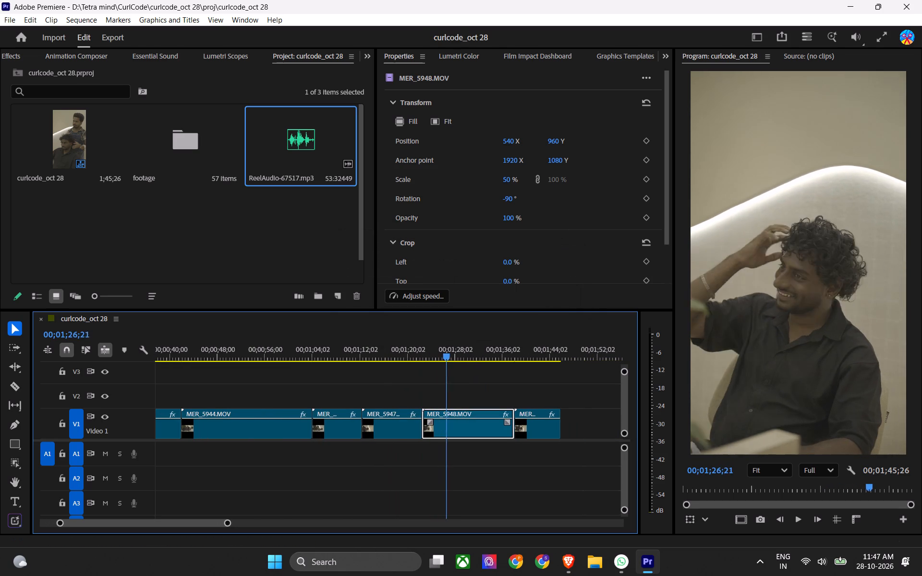
{"action": "left_click_drag", "start_coordinate": [448, 354], "coordinate": [527, 357]}
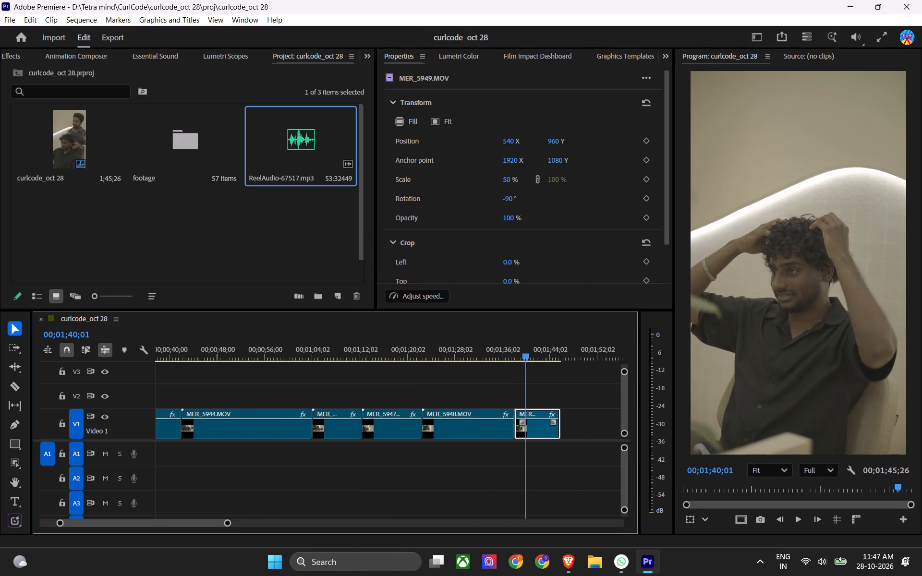
{"action": "left_click_drag", "start_coordinate": [527, 357], "coordinate": [531, 349]}
{"action": "key", "text": "x"}
Ripple-trim the end of MER_5948.MOV so the sequence ends at about 00;01;31;26.
{"action": "left_click_drag", "start_coordinate": [443, 344], "coordinate": [490, 349]}
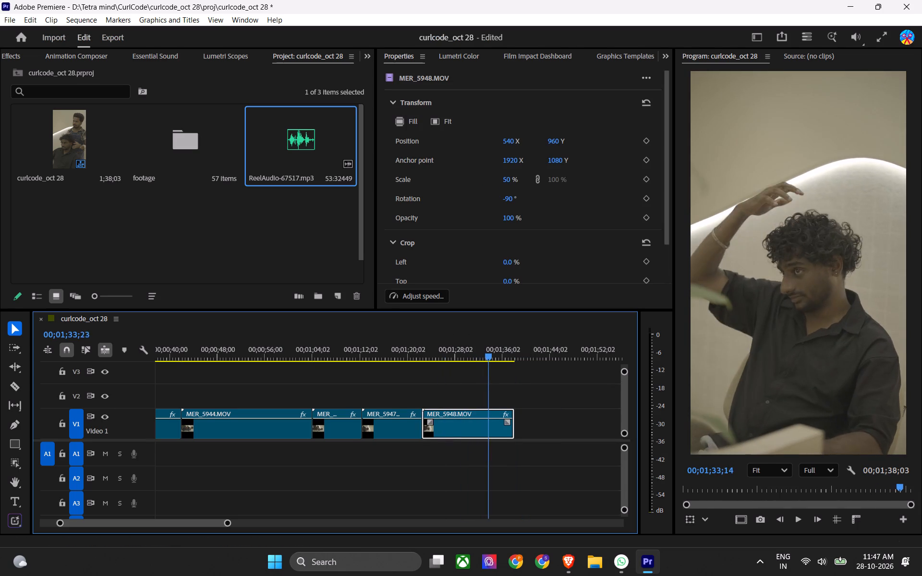
{"action": "left_click_drag", "start_coordinate": [490, 349], "coordinate": [479, 344]}
{"action": "key", "text": "w"}
Turn off timeline snapping.
{"action": "key", "text": "s"}
Return the playhead to the sequence start, clear the timeline and project selections, and save the project.
{"action": "key", "text": "1"}
{"action": "key", "text": "ctrl+1"}
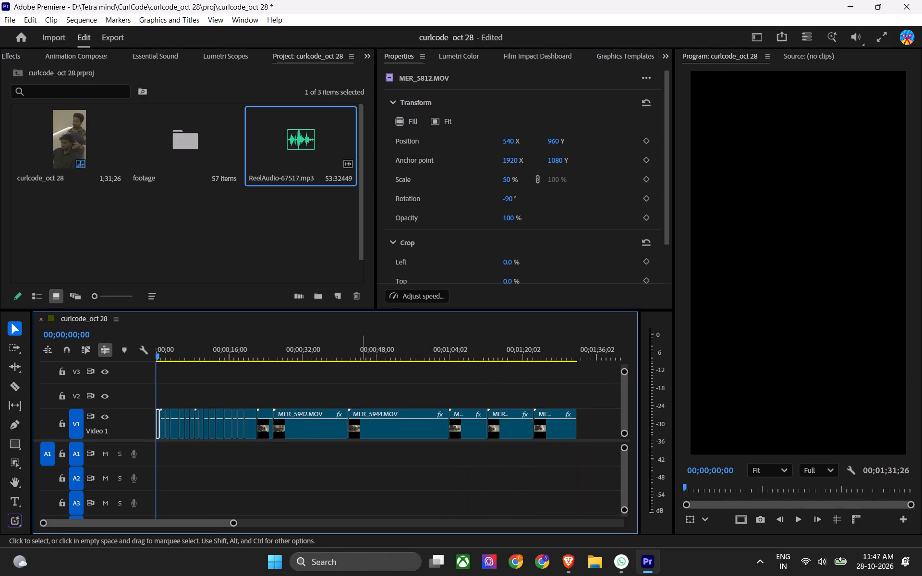
{"action": "key", "text": "ctrl+s"}
{"action": "key", "text": "ctrl+s"}
{"action": "left_click", "coordinate": [348, 399]}
{"action": "key", "text": "ctrl+s"}
{"action": "key", "text": "ctrl+s"}
{"action": "key", "text": "ctrl+s"}
{"action": "key", "text": "ctrl+s"}
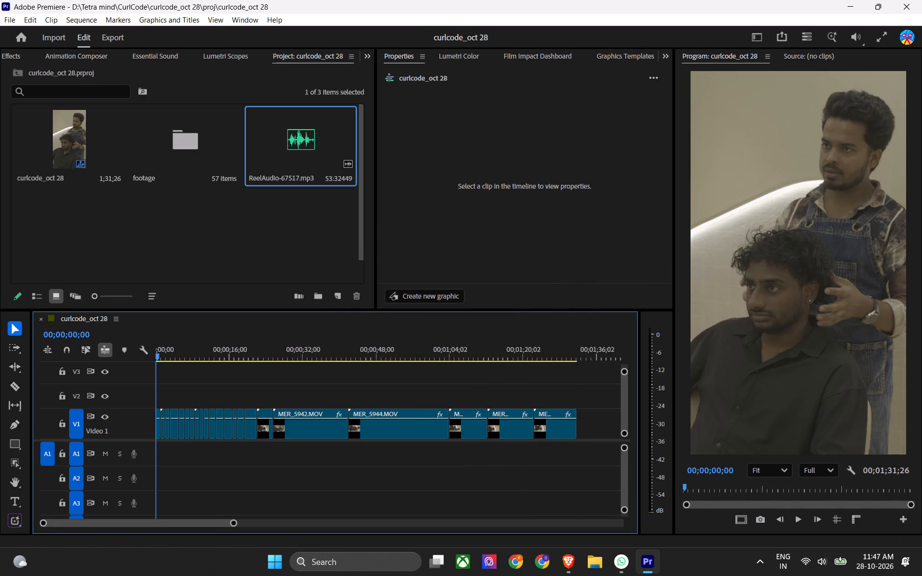
{"action": "left_click", "coordinate": [332, 209]}
{"action": "key", "text": "ctrl+s"}
{"action": "key", "text": "ctrl+s"}
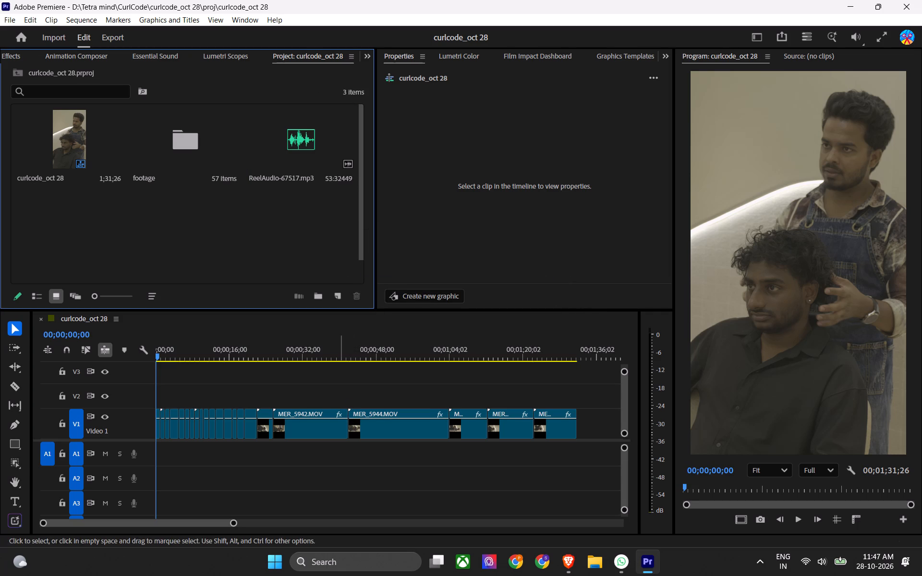
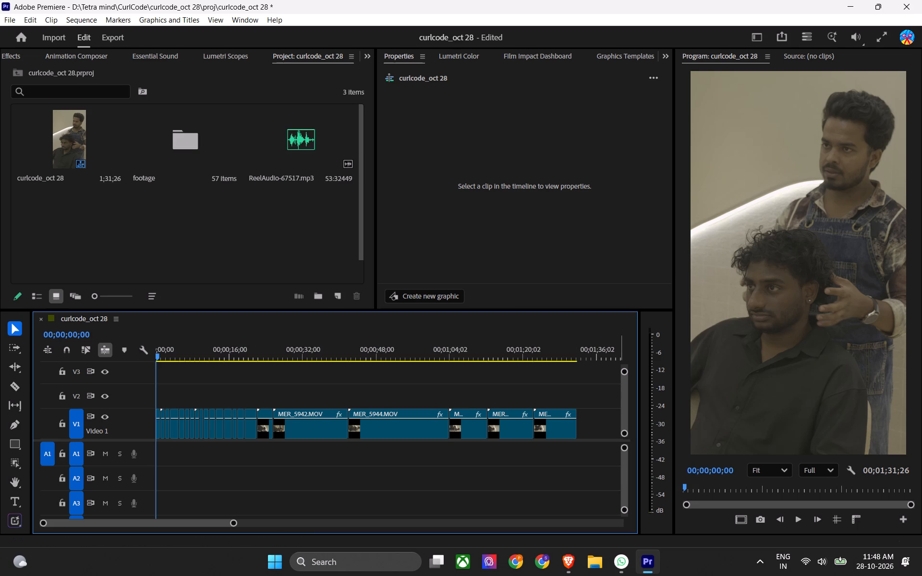
Pause the Dhruv Rathee video playing in Brave and return to the curlcode_oct 28 timeline.
{"action": "left_click", "coordinate": [835, 567]}
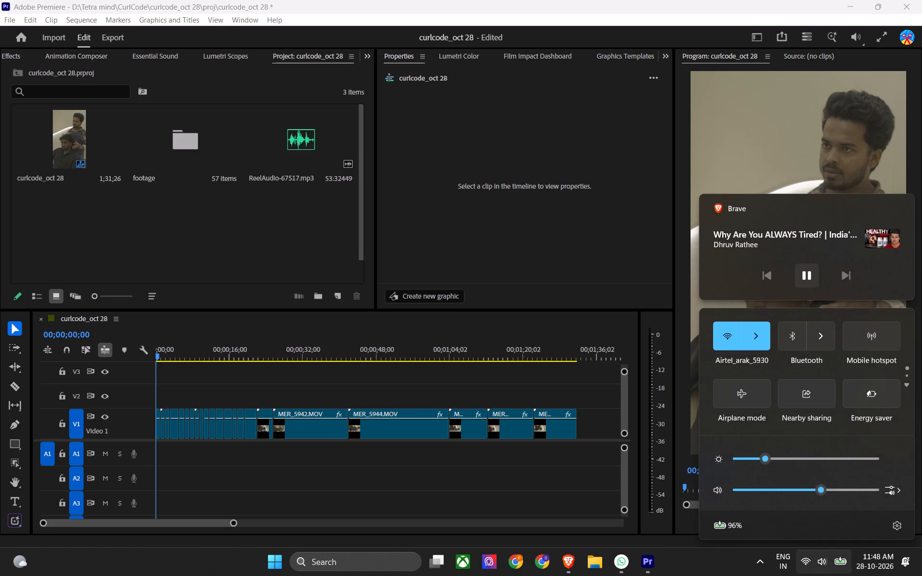
{"action": "left_click", "coordinate": [489, 386]}
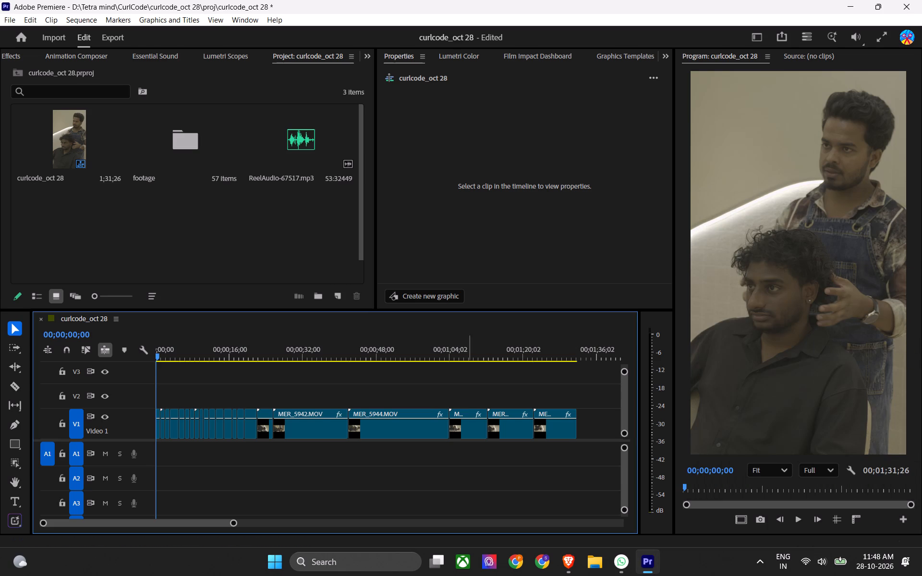
{"action": "left_click", "coordinate": [813, 569]}
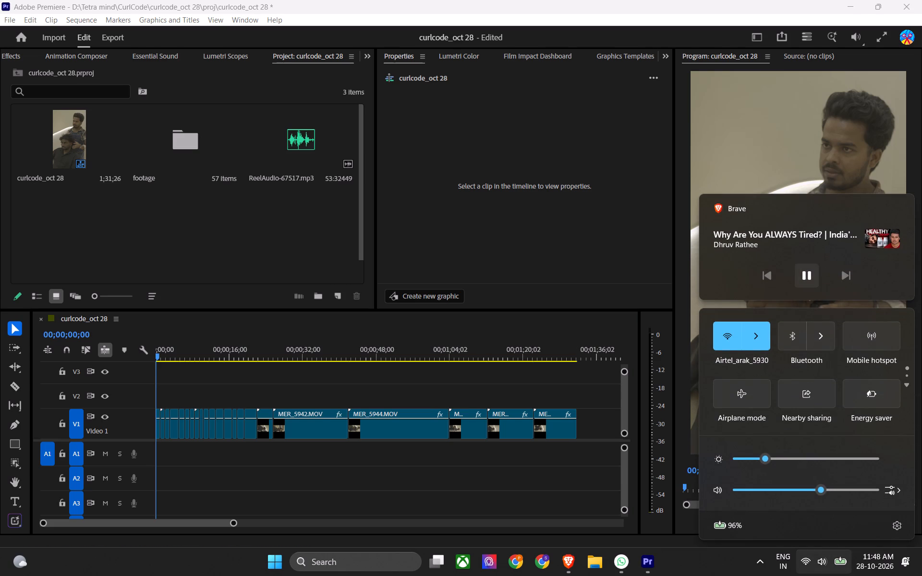
{"action": "left_click", "coordinate": [807, 278]}
{"action": "left_click", "coordinate": [512, 506]}
{"action": "left_click", "coordinate": [515, 470]}
Save the curlcode_oct 28 project with nothing selected in the timeline.
{"action": "key", "text": "ctrl+s"}
{"action": "key", "text": "ctrl+s"}
{"action": "left_click", "coordinate": [502, 505]}
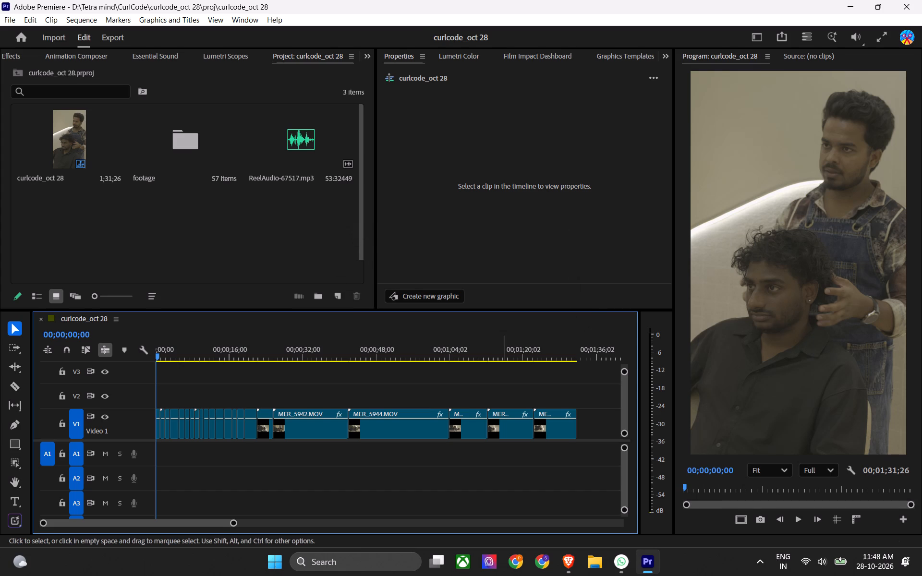
{"action": "key", "text": "ctrl+s"}
{"action": "key", "text": "ctrl+s"}
{"action": "key", "text": "ctrl+s"}
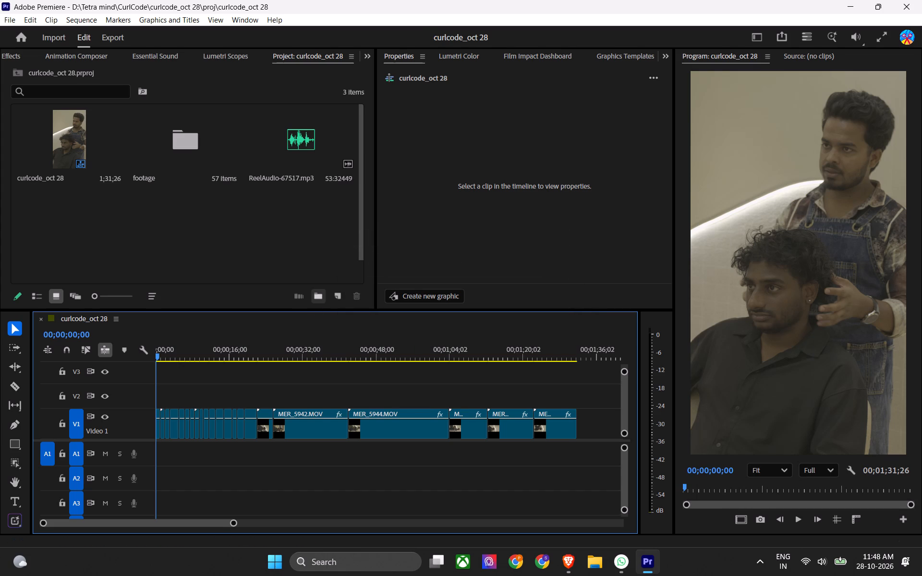
Place ReelAudio-67517.mp3 on audio track A1 at the sequence start and save the project.
{"action": "left_click_drag", "start_coordinate": [312, 174], "coordinate": [154, 445]}
{"action": "key", "text": "ctrl+s"}
Play the sequence from the start to review the clips against the reel audio.
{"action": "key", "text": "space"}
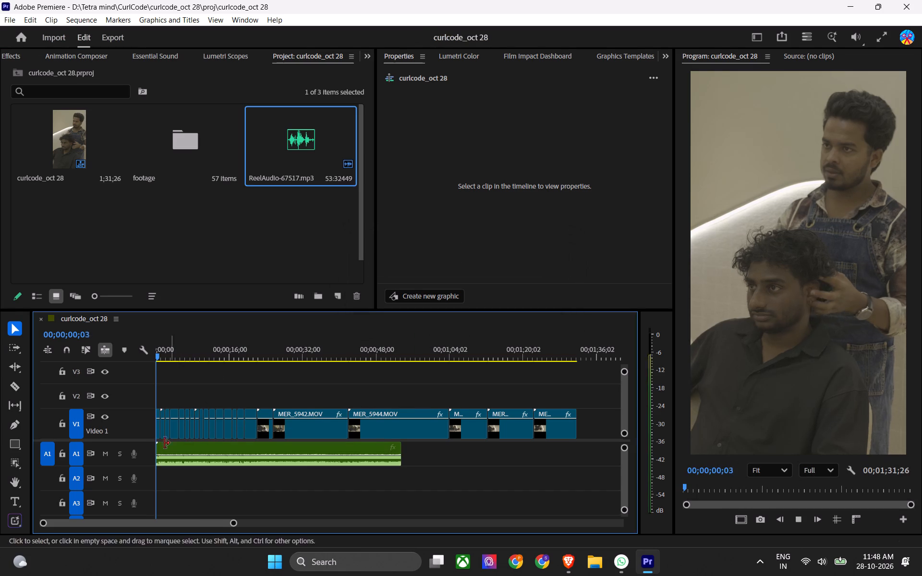
Play the sequence from the opening clips up to MER_5941.MOV to review the cut against the music.
{"action": "scroll", "coordinate": [143, 459], "scroll_direction": "up", "scroll_amount": 11, "text": "alt"}
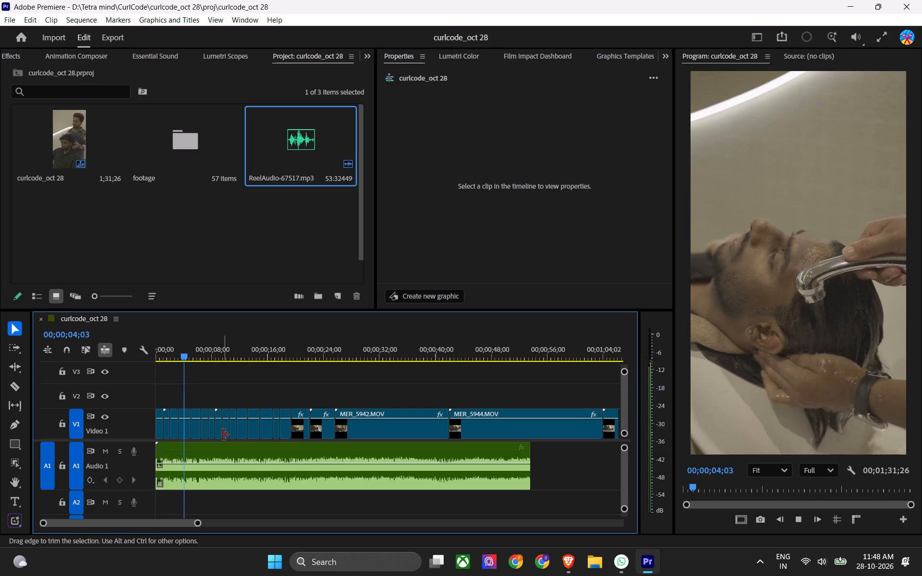
{"action": "left_click", "coordinate": [254, 351]}
{"action": "key", "text": "space"}
{"action": "scroll", "coordinate": [283, 401], "scroll_direction": "up", "scroll_amount": 4, "text": "alt"}
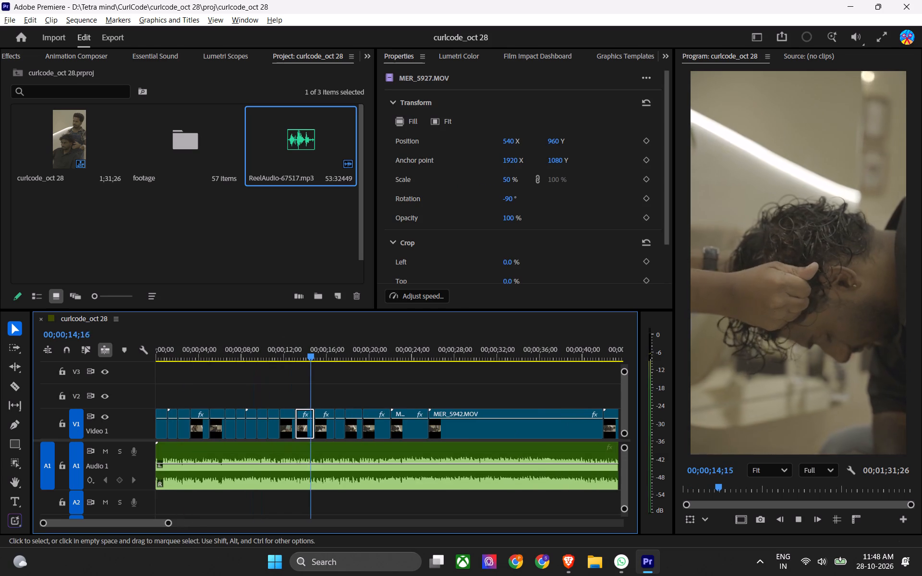
{"action": "scroll", "coordinate": [348, 478], "scroll_direction": "up", "scroll_amount": 5, "text": "alt"}
{"action": "scroll", "coordinate": [127, 464], "scroll_direction": "up", "scroll_amount": 3, "text": "alt"}
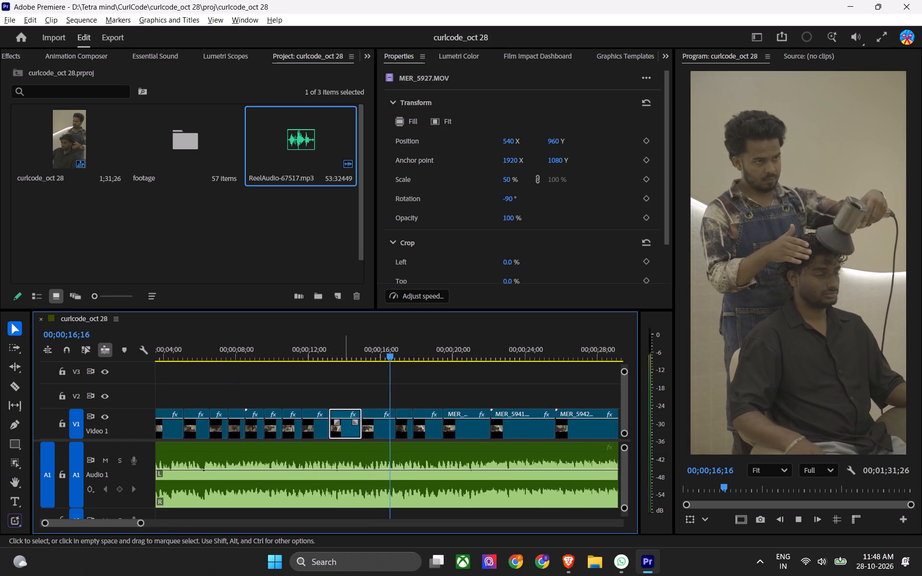
{"action": "scroll", "coordinate": [332, 465], "scroll_direction": "down", "scroll_amount": 2, "text": "alt"}
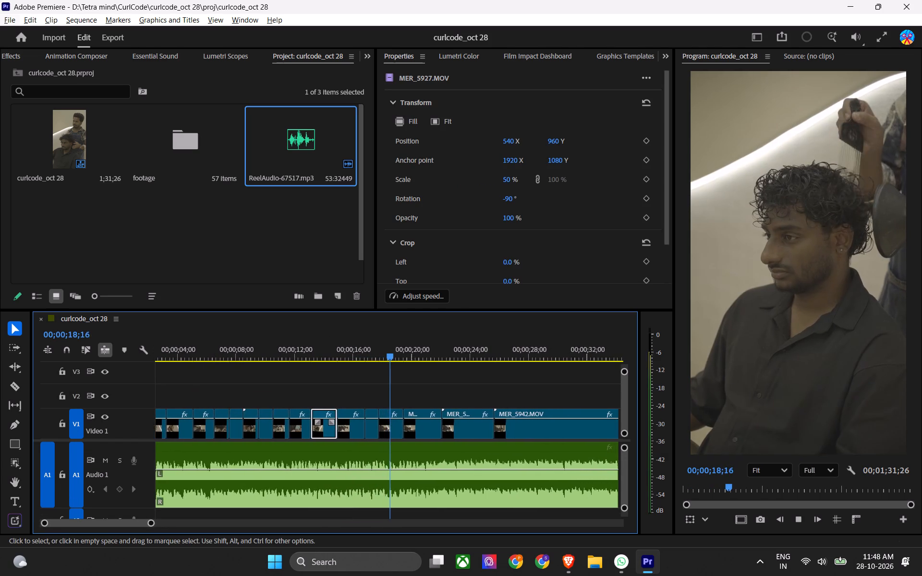
{"action": "scroll", "coordinate": [123, 476], "scroll_direction": "up", "scroll_amount": 2, "text": "alt"}
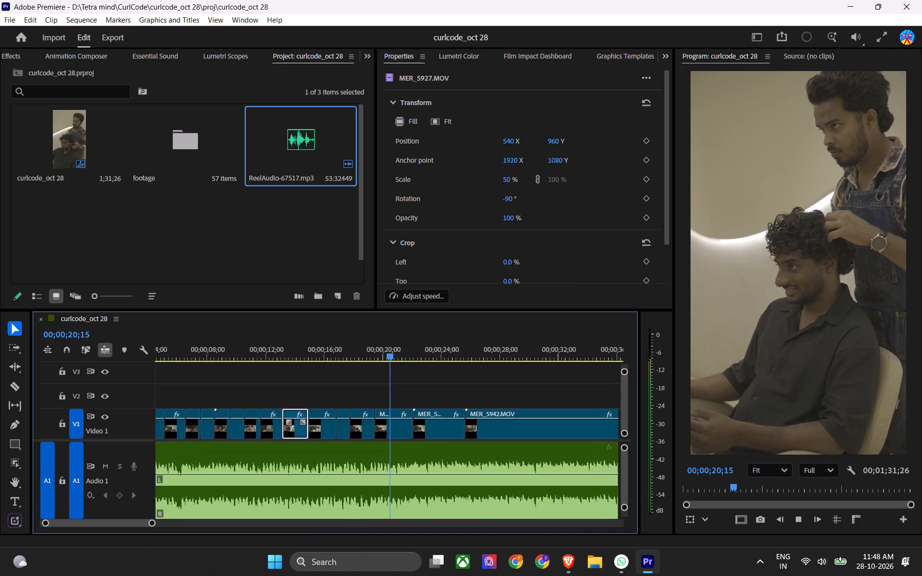
{"action": "scroll", "coordinate": [408, 471], "scroll_direction": "up", "scroll_amount": 2, "text": "alt"}
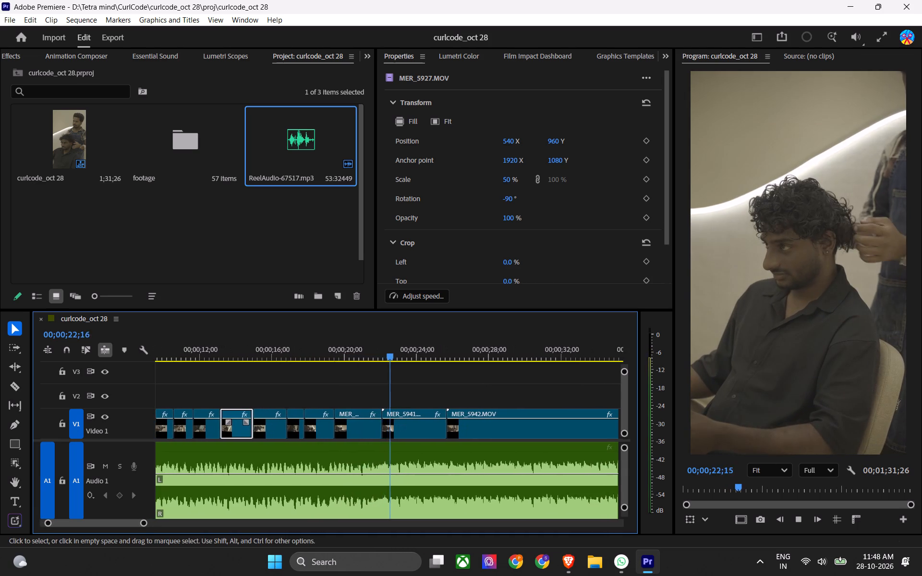
{"action": "key", "text": "space"}
{"action": "scroll", "coordinate": [369, 472], "scroll_direction": "up", "scroll_amount": 6, "text": "alt"}
{"action": "scroll", "coordinate": [109, 466], "scroll_direction": "up", "scroll_amount": 7, "text": "alt"}
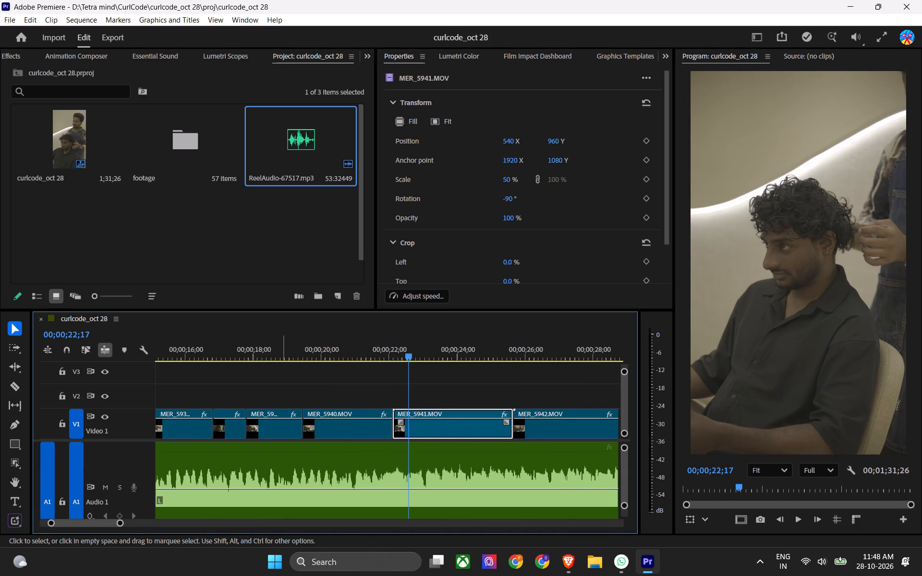
Give the audio tracks more height in the timeline and save the project.
{"action": "left_click", "coordinate": [138, 438]}
{"action": "left_click_drag", "start_coordinate": [139, 440], "coordinate": [145, 426]}
{"action": "key", "text": "ctrl+s"}
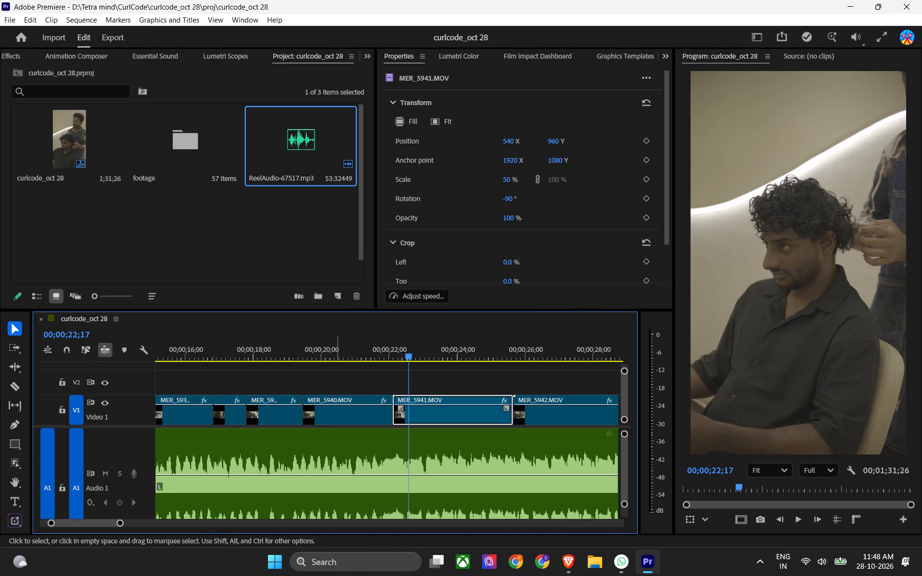
Play and scrub around MER_5940.MOV and MER_5941.MOV to examine their cuts against the music waveform.
{"action": "left_click", "coordinate": [336, 366]}
{"action": "left_click", "coordinate": [338, 350]}
{"action": "key", "text": "space"}
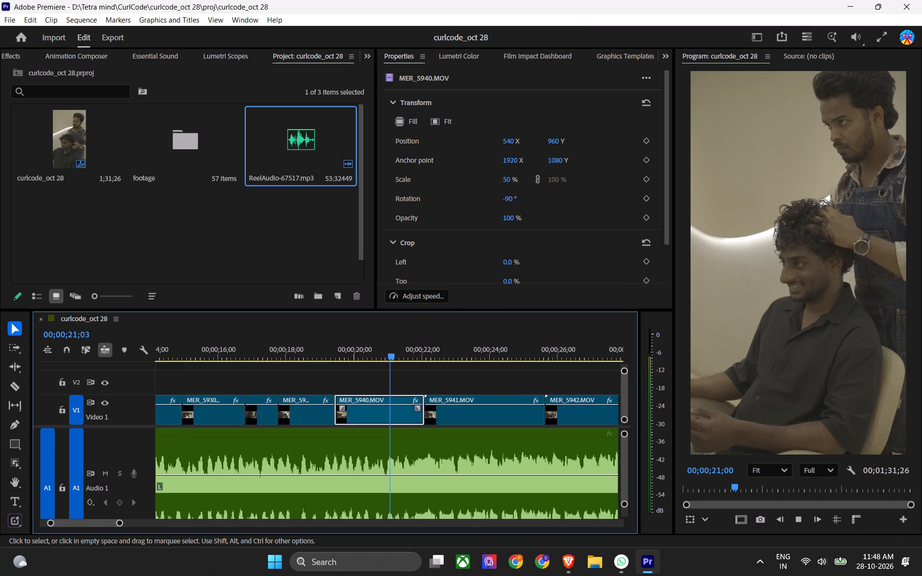
{"action": "scroll", "coordinate": [449, 457], "scroll_direction": "up", "scroll_amount": 2, "text": "alt"}
{"action": "key", "text": "space"}
{"action": "scroll", "coordinate": [384, 461], "scroll_direction": "up", "scroll_amount": 4, "text": "alt"}
{"action": "key", "text": "space"}
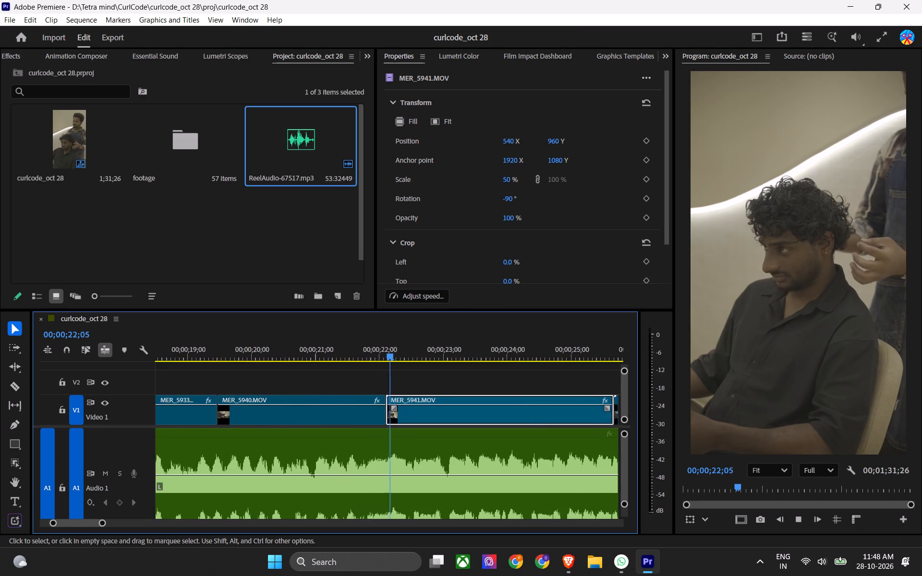
{"action": "key", "text": "space"}
{"action": "left_click_drag", "start_coordinate": [385, 345], "coordinate": [385, 349]}
{"action": "scroll", "coordinate": [376, 410], "scroll_direction": "down", "scroll_amount": 4, "text": "alt"}
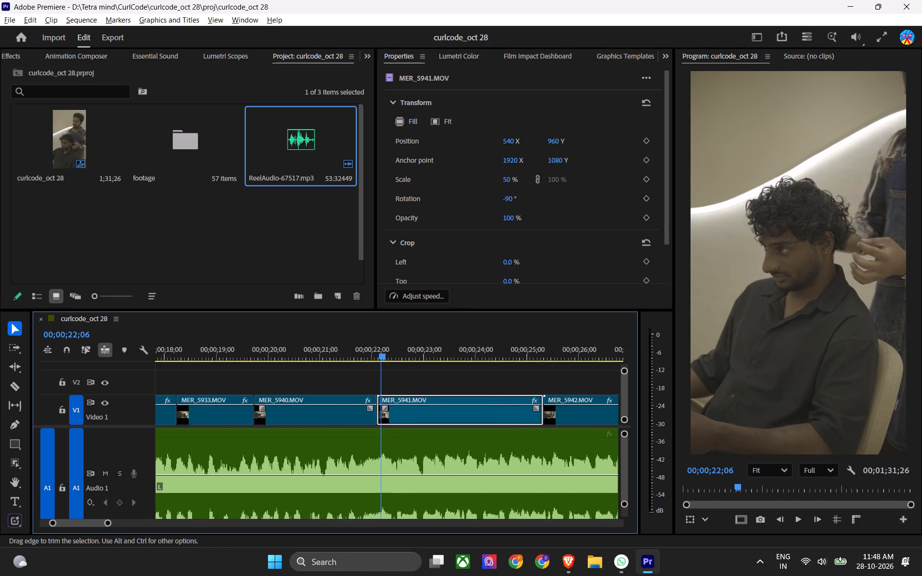
{"action": "scroll", "coordinate": [375, 421], "scroll_direction": "down", "scroll_amount": 11, "text": "alt"}
{"action": "left_click_drag", "start_coordinate": [380, 350], "coordinate": [408, 363]}
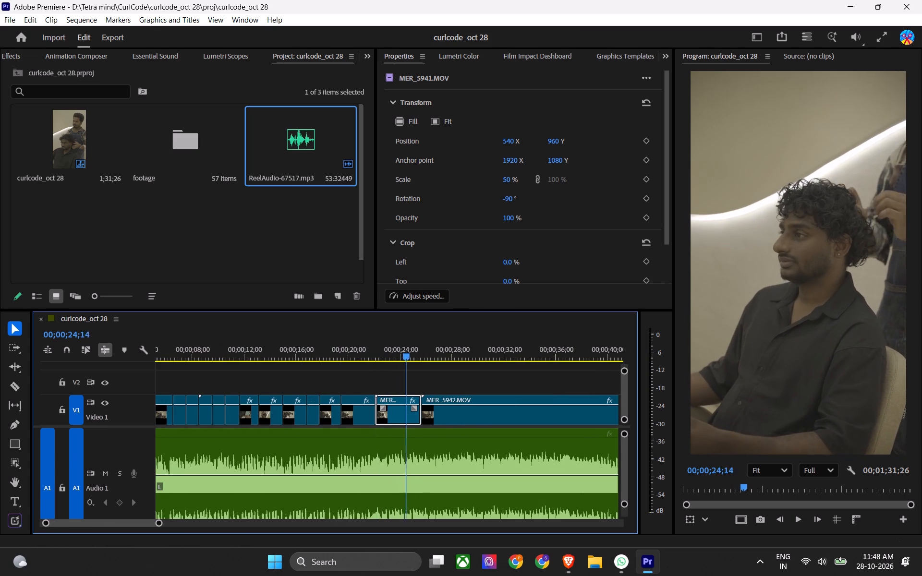
{"action": "left_click_drag", "start_coordinate": [408, 363], "coordinate": [358, 367]}
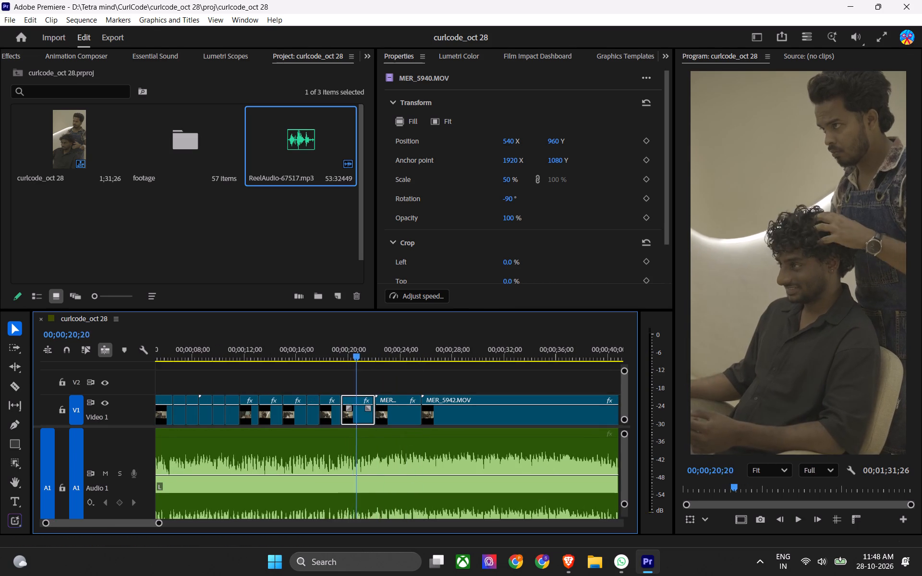
{"action": "left_click_drag", "start_coordinate": [358, 367], "coordinate": [364, 365]}
Select MER_5940.MOV and every following clip, and move them later so MER_5940.MOV starts at about 00;00;22;05.
{"action": "key", "text": "a"}
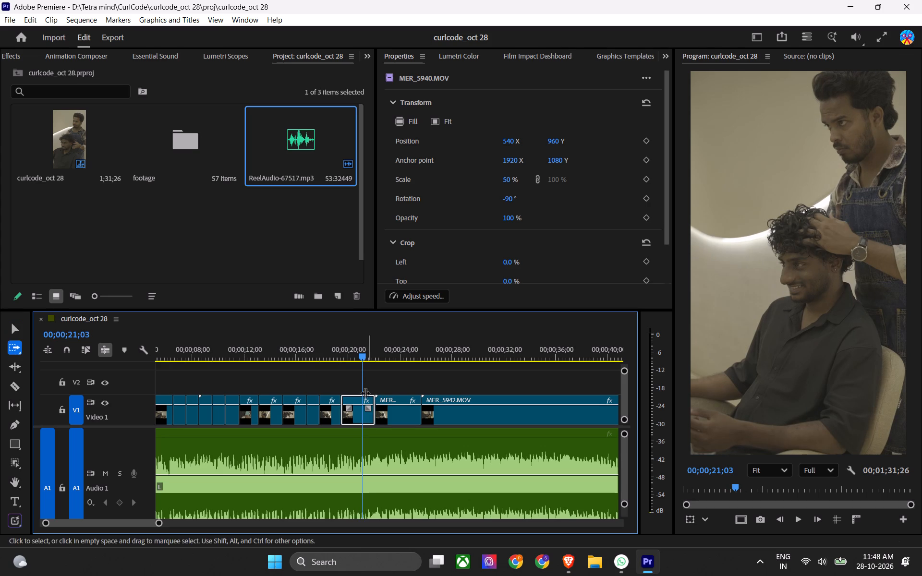
{"action": "left_click_drag", "start_coordinate": [354, 411], "coordinate": [382, 414]}
{"action": "key", "text": "ctrl+z"}
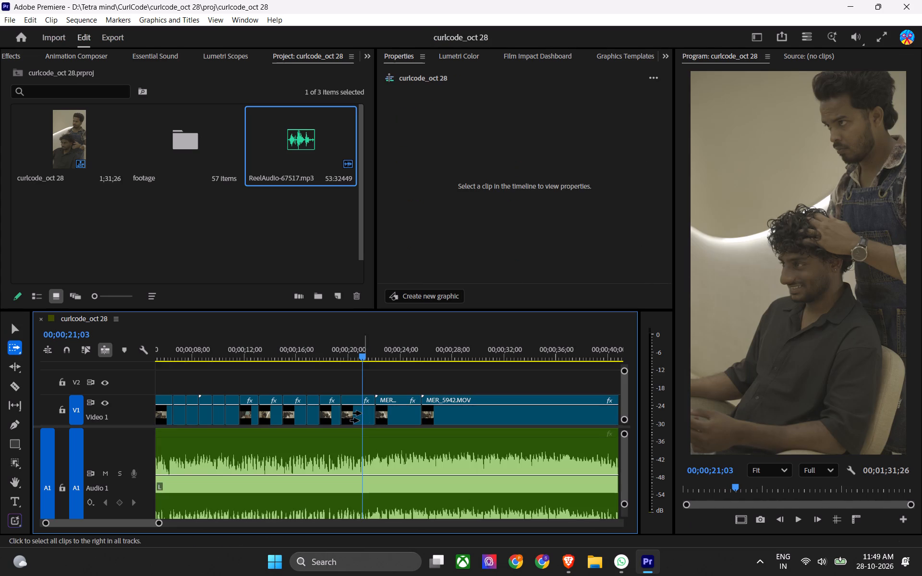
{"action": "left_click", "coordinate": [359, 412]}
{"action": "left_click", "coordinate": [359, 412], "text": "shift"}
{"action": "key", "text": "v"}
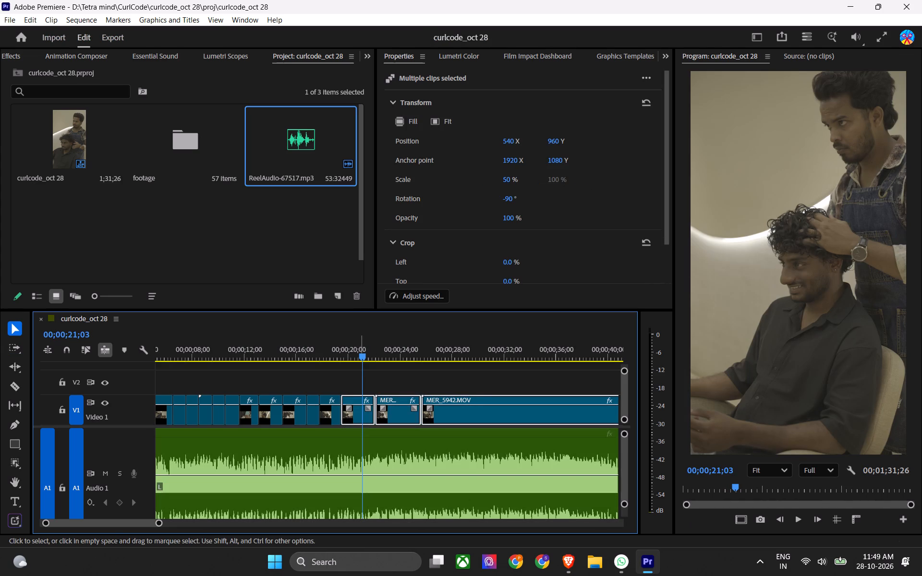
{"action": "scroll", "coordinate": [369, 433], "scroll_direction": "up", "scroll_amount": 6, "text": "alt"}
{"action": "left_click_drag", "start_coordinate": [349, 415], "coordinate": [415, 418]}
Play the transition from the gap into the repositioned MER_5940.MOV against the music, and save the project.
{"action": "left_click", "coordinate": [371, 354]}
{"action": "left_click", "coordinate": [374, 354]}
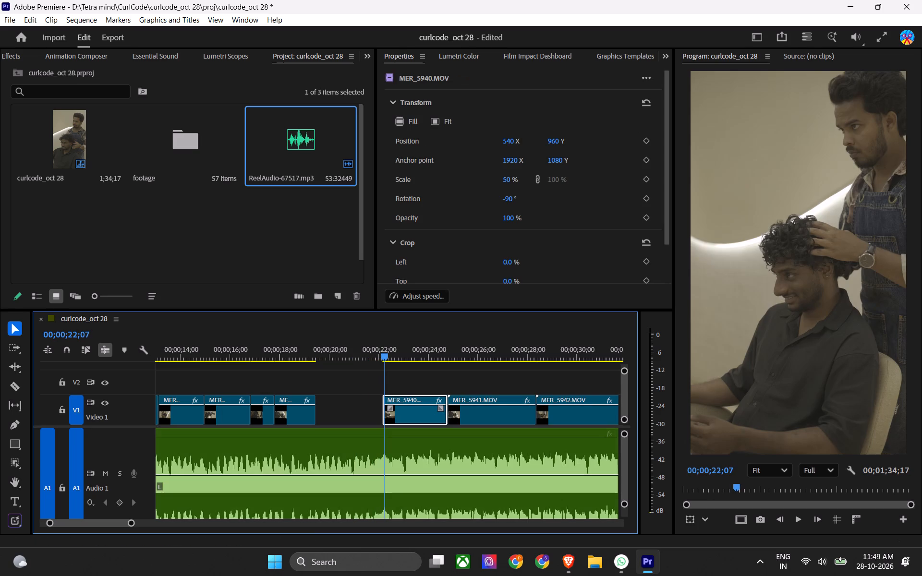
{"action": "key", "text": "space"}
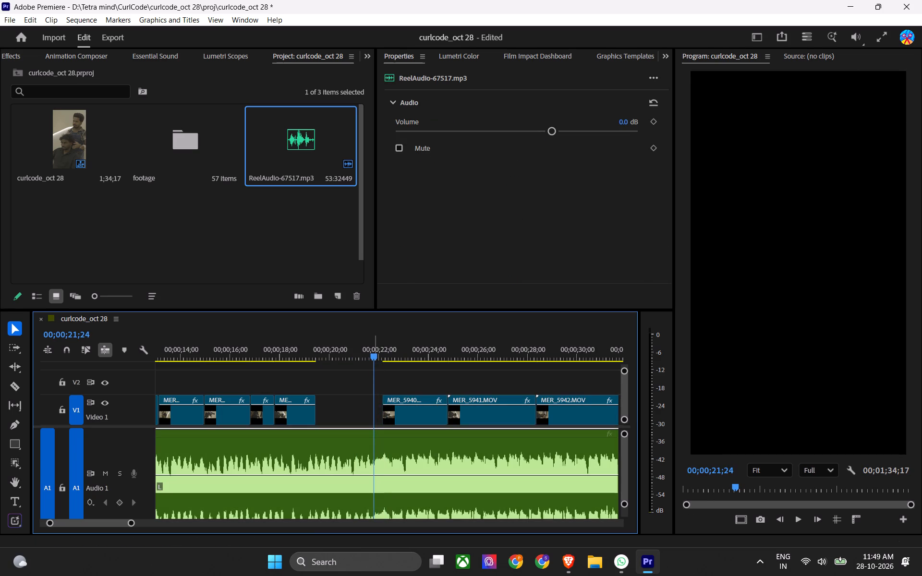
{"action": "key", "text": "space"}
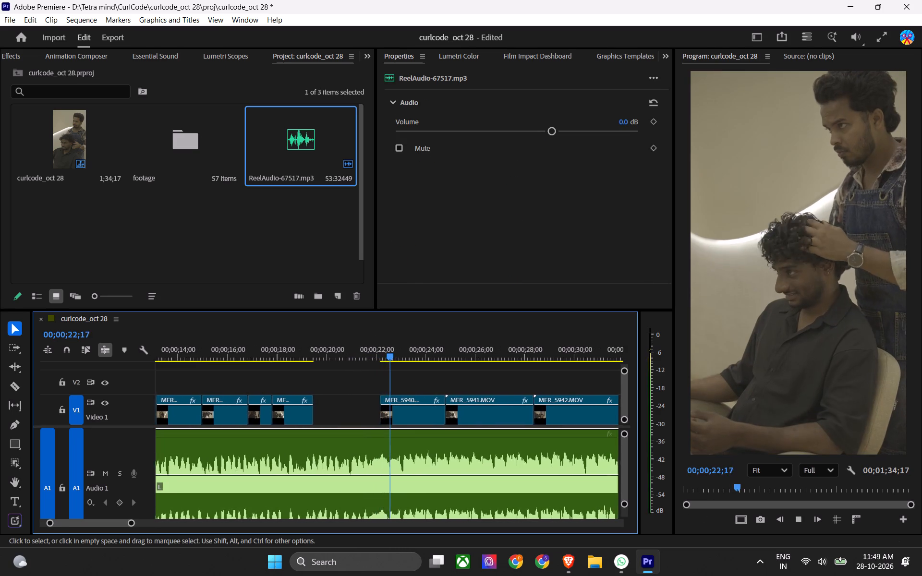
{"action": "key", "text": "space"}
{"action": "scroll", "coordinate": [389, 470], "scroll_direction": "up", "scroll_amount": 7, "text": "alt"}
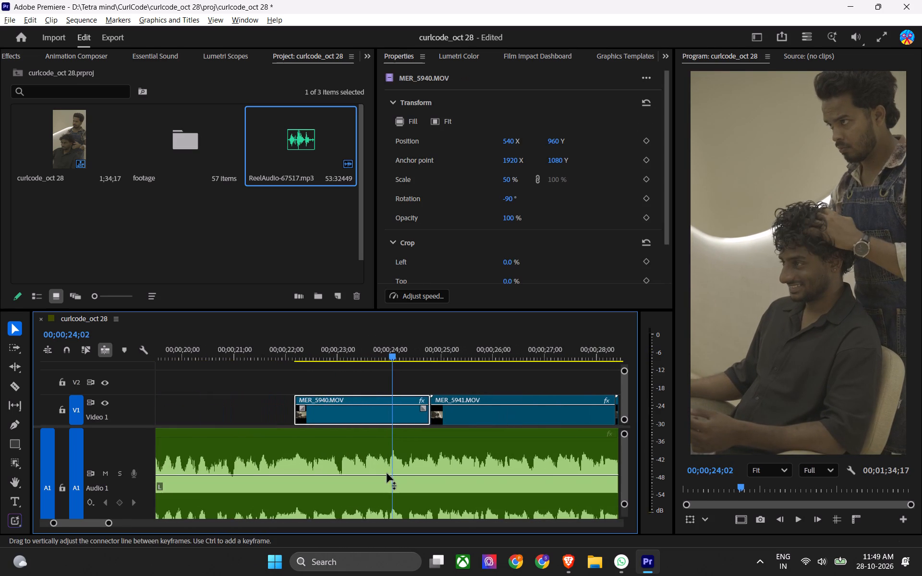
{"action": "key", "text": "ctrl+s"}
Replay MER_5940.MOV into MER_5941.MOV to check how the cuts match the music beats, and save the project.
{"action": "left_click_drag", "start_coordinate": [309, 359], "coordinate": [290, 355]}
{"action": "key", "text": "space"}
{"action": "scroll", "coordinate": [329, 398], "scroll_direction": "up", "scroll_amount": 5, "text": "alt"}
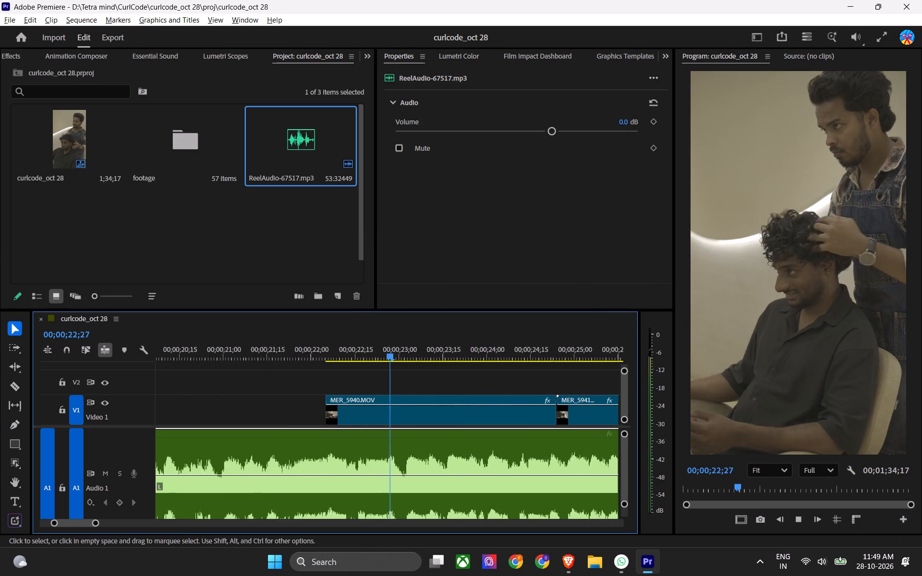
{"action": "scroll", "coordinate": [325, 401], "scroll_direction": "up", "scroll_amount": 2, "text": "alt"}
{"action": "key", "text": "space"}
{"action": "key", "text": "space"}
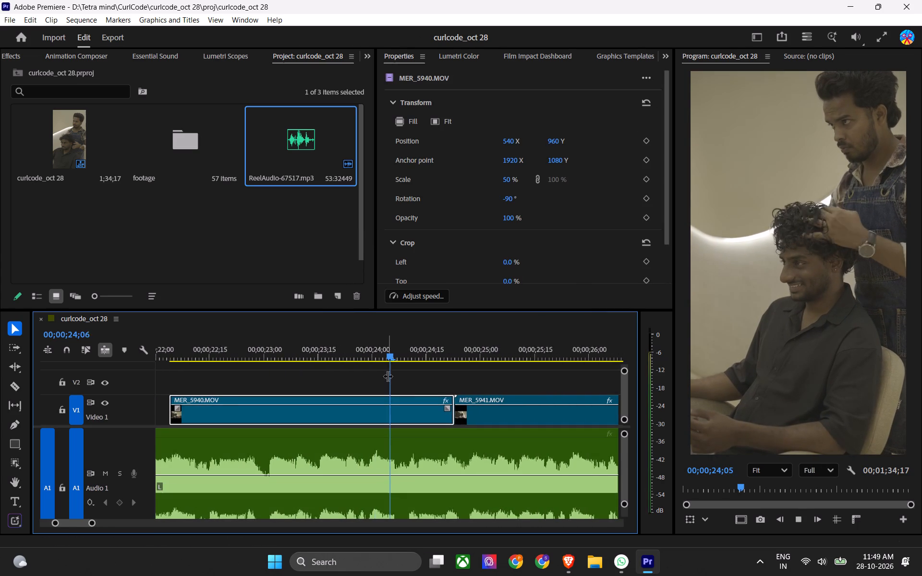
{"action": "scroll", "coordinate": [373, 392], "scroll_direction": "down", "scroll_amount": 13, "text": "alt"}
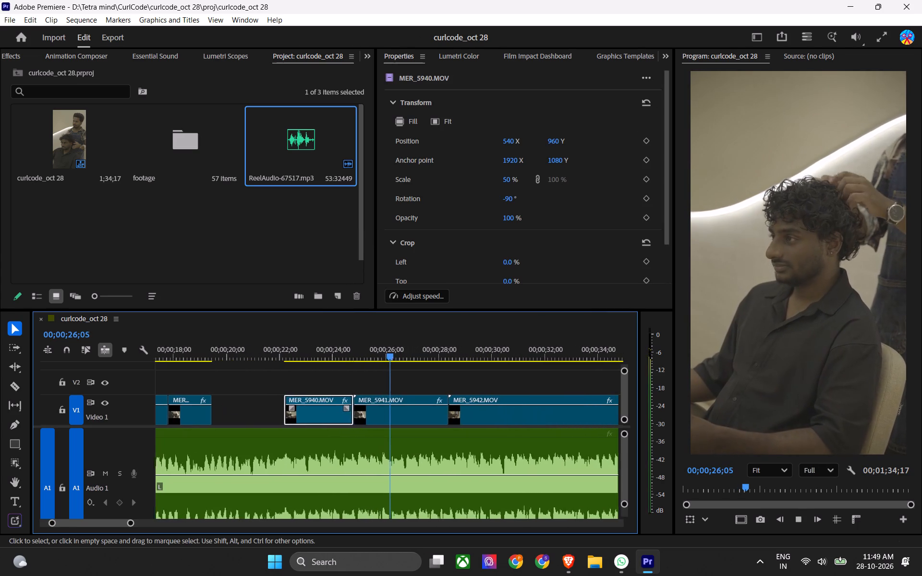
{"action": "key", "text": "space"}
{"action": "left_click_drag", "start_coordinate": [338, 351], "coordinate": [322, 359]}
{"action": "key", "text": "space"}
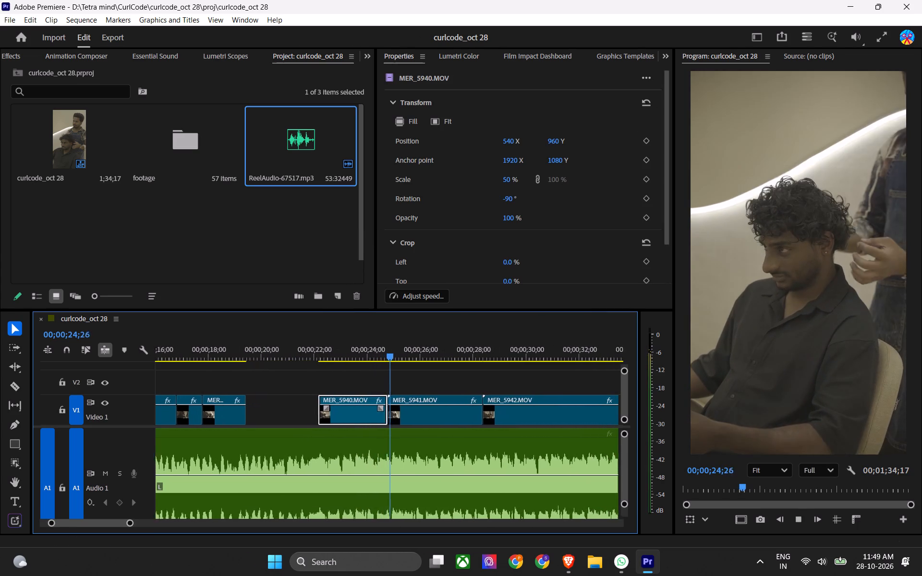
{"action": "key", "text": "space"}
{"action": "key", "text": "ctrl+s"}
{"action": "key", "text": "ctrl+s"}
Play on into MER_5942.MOV, trim the end of ReelAudio-67517.mp3 to about 00;00;33;13, and save the project.
{"action": "key", "text": "space"}
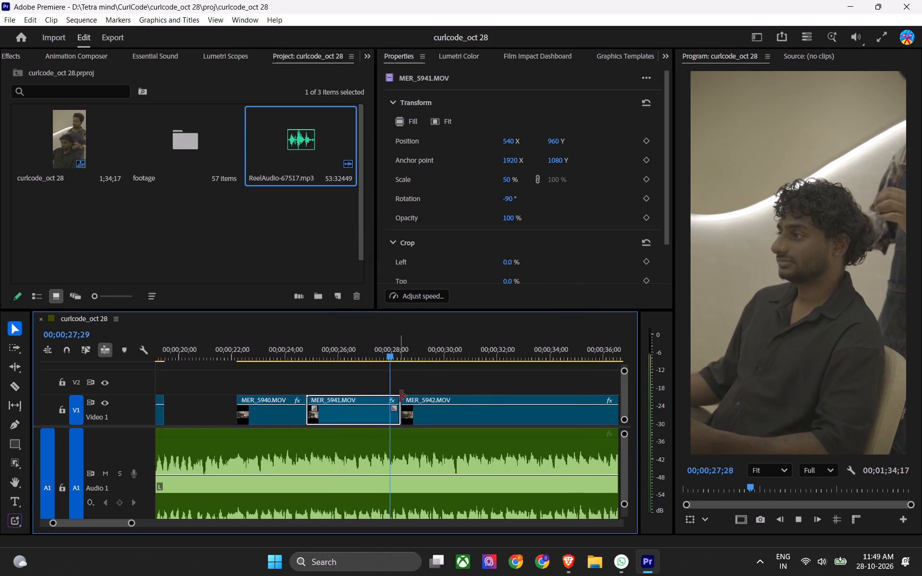
{"action": "scroll", "coordinate": [400, 418], "scroll_direction": "down", "scroll_amount": 12, "text": "alt"}
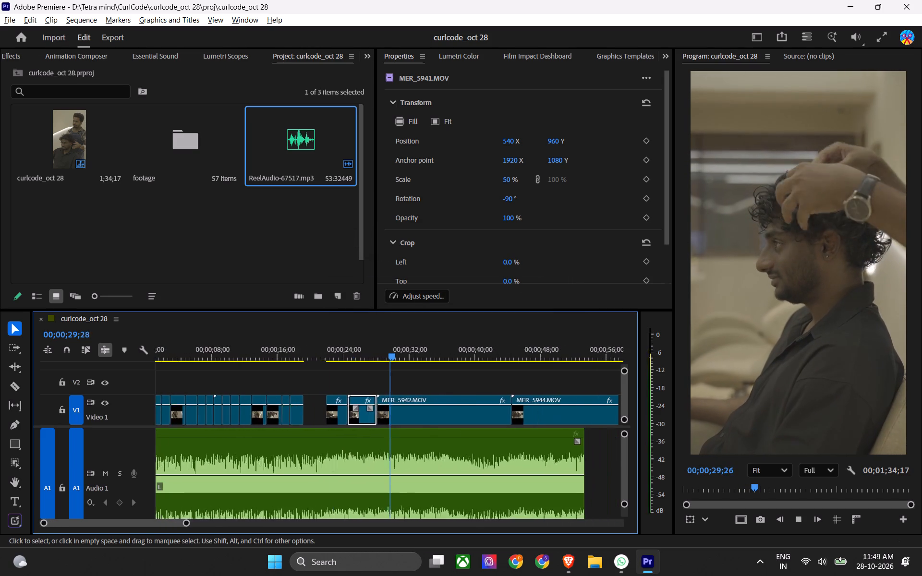
{"action": "scroll", "coordinate": [406, 445], "scroll_direction": "down", "scroll_amount": 2, "text": "alt"}
{"action": "scroll", "coordinate": [429, 438], "scroll_direction": "up", "scroll_amount": 3, "text": "alt"}
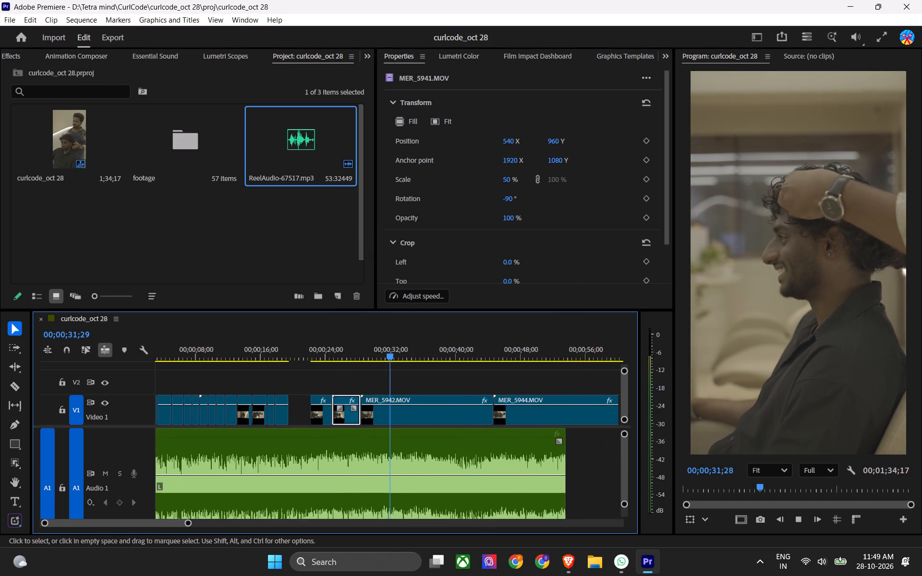
{"action": "key", "text": "space"}
{"action": "left_click_drag", "start_coordinate": [558, 434], "coordinate": [427, 466]}
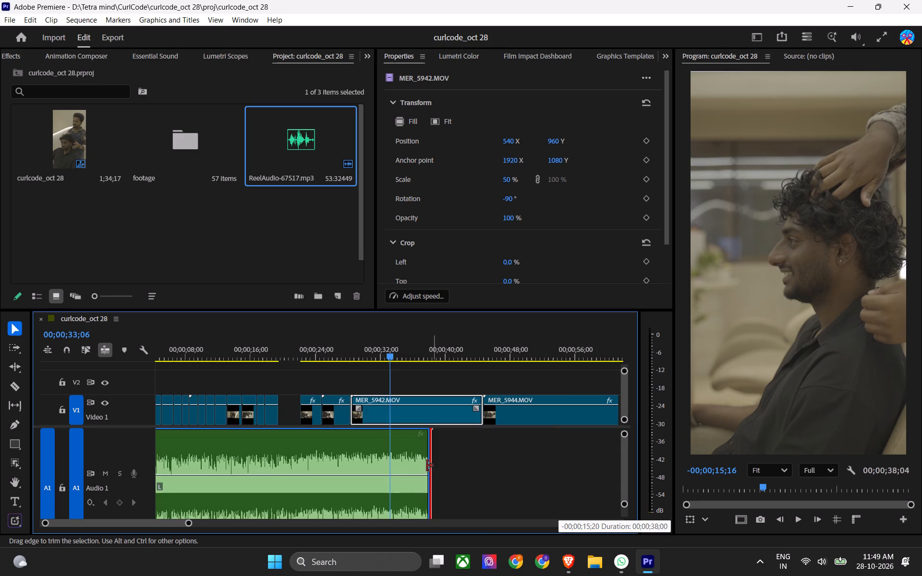
{"action": "left_click_drag", "start_coordinate": [427, 466], "coordinate": [395, 470]}
{"action": "key", "text": "ctrl+s"}
Return the playhead to the sequence start and save the project.
{"action": "key", "text": "ctrl+1"}
{"action": "key", "text": "1"}
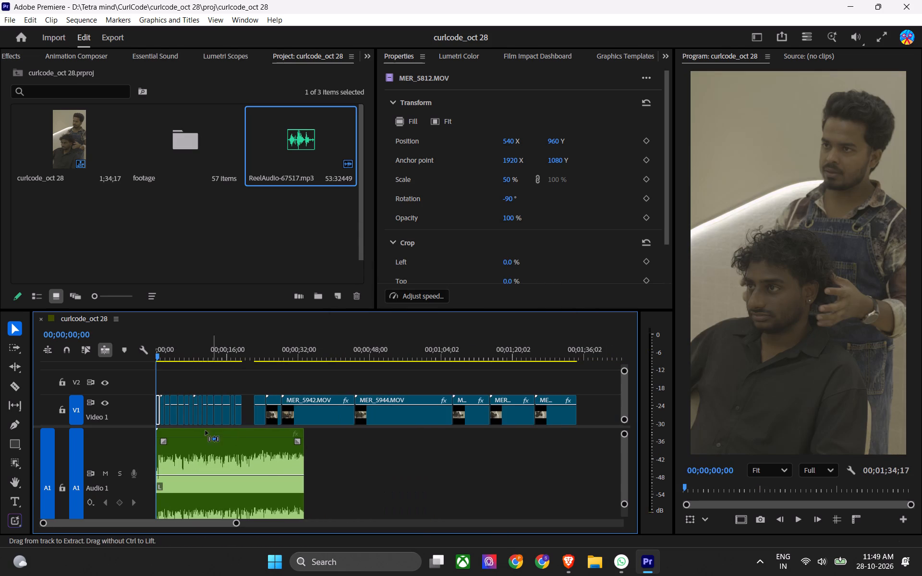
{"action": "key", "text": "ctrl+s"}
{"action": "key", "text": "ctrl+s"}
{"action": "key", "text": "ctrl+s"}
{"action": "key", "text": "ctrl+s"}
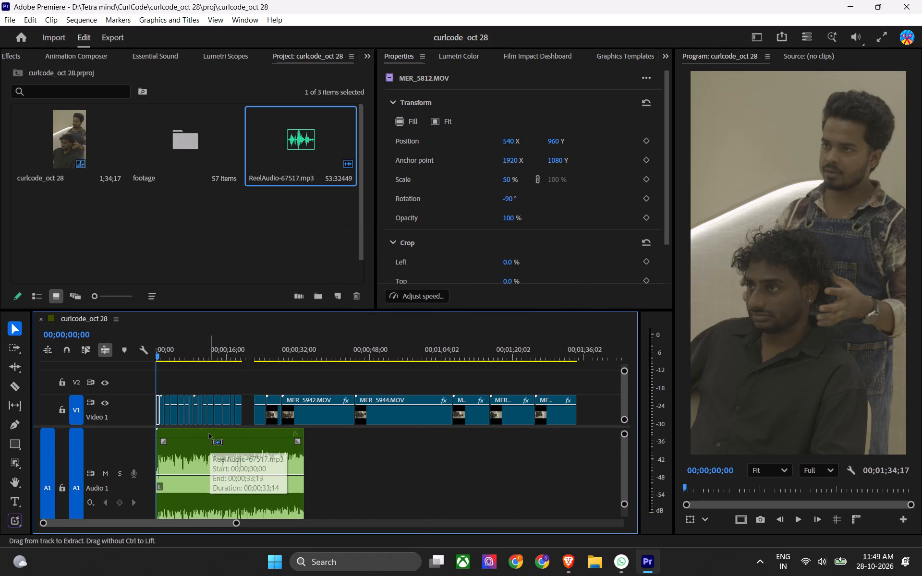
{"action": "key", "text": "ctrl+s"}
Play the opening clips from the sequence start, skipping ahead once, to check their cuts against the music.
{"action": "key", "text": "space"}
{"action": "scroll", "coordinate": [181, 456], "scroll_direction": "up", "scroll_amount": 4, "text": "alt"}
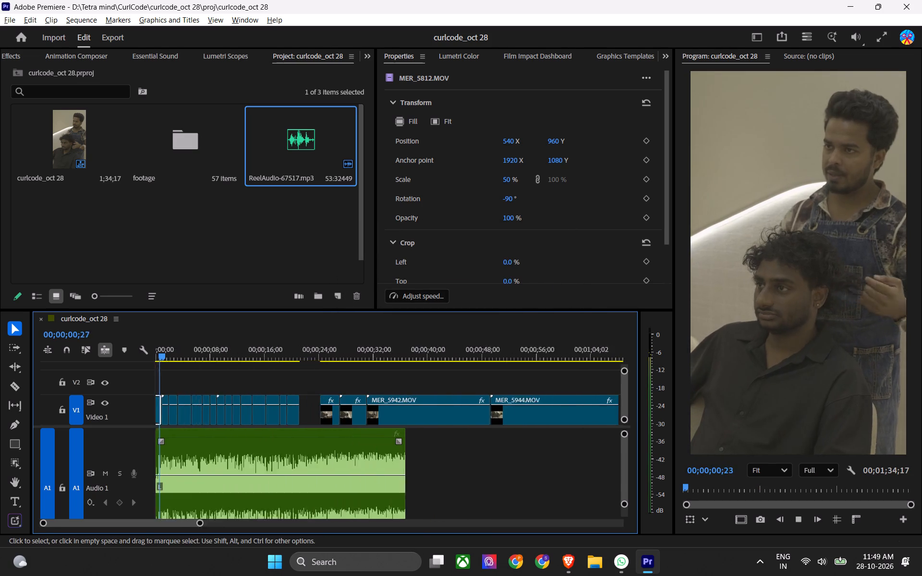
{"action": "scroll", "coordinate": [181, 457], "scroll_direction": "up", "scroll_amount": 7, "text": "alt"}
{"action": "key", "text": "space"}
{"action": "left_click_drag", "start_coordinate": [244, 350], "coordinate": [236, 353]}
{"action": "key", "text": "space"}
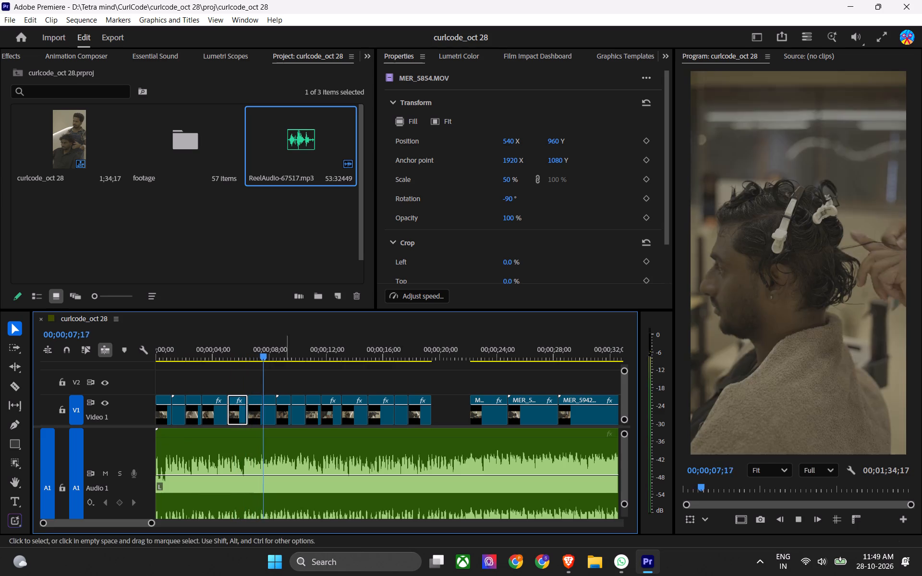
{"action": "scroll", "coordinate": [288, 455], "scroll_direction": "down", "scroll_amount": 4, "text": "alt"}
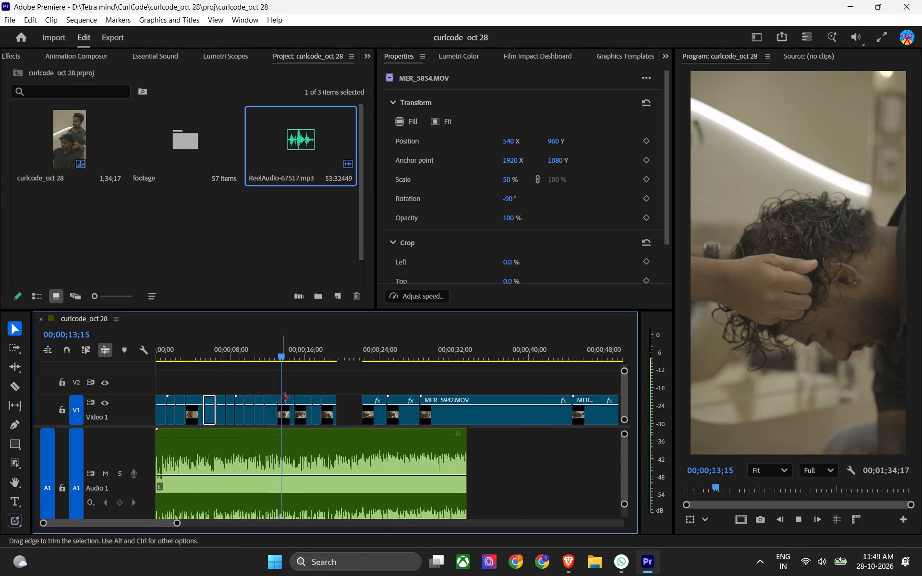
Play from about 00;00;21;27 in the gap into MER_5940.MOV, go back into the gap, and save the project.
{"action": "left_click", "coordinate": [361, 355]}
{"action": "key", "text": "ctrl+s"}
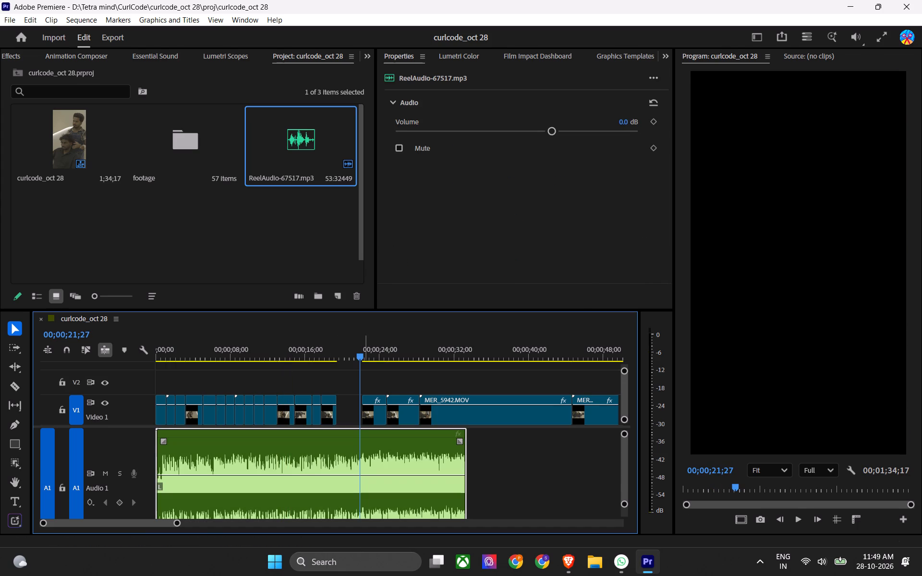
{"action": "key", "text": "space"}
{"action": "scroll", "coordinate": [368, 432], "scroll_direction": "up", "scroll_amount": 6, "text": "alt"}
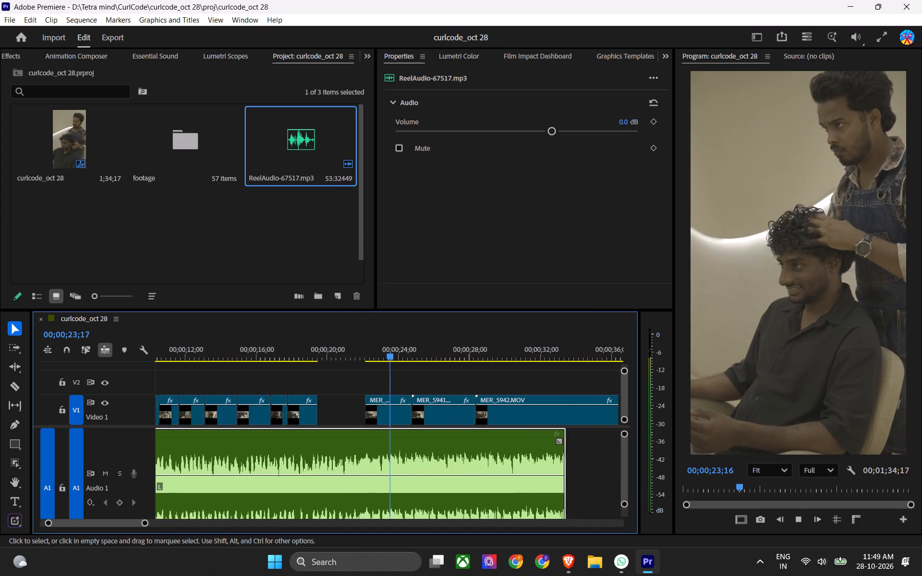
{"action": "key", "text": "space"}
{"action": "left_click_drag", "start_coordinate": [352, 354], "coordinate": [325, 368]}
{"action": "key", "text": "ctrl+s"}
{"action": "key", "text": "ctrl+s"}
Replay the gap into MER_5940.MOV up to about 00;00;24;01 to check its start against the music, and save the project.
{"action": "key", "text": "space"}
{"action": "scroll", "coordinate": [388, 432], "scroll_direction": "up", "scroll_amount": 2, "text": "alt"}
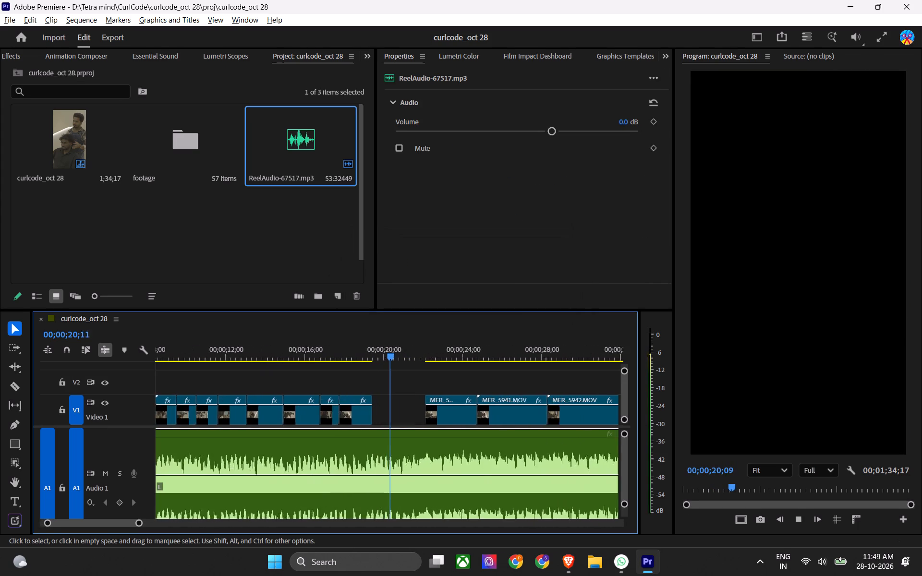
{"action": "scroll", "coordinate": [388, 433], "scroll_direction": "up", "scroll_amount": 6, "text": "alt"}
{"action": "scroll", "coordinate": [412, 398], "scroll_direction": "up", "scroll_amount": 1}
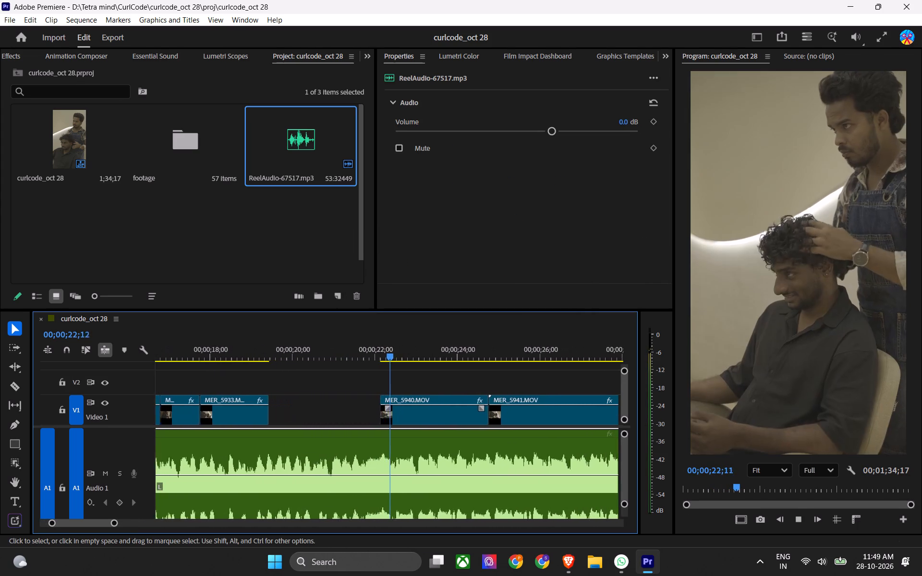
{"action": "key", "text": "space"}
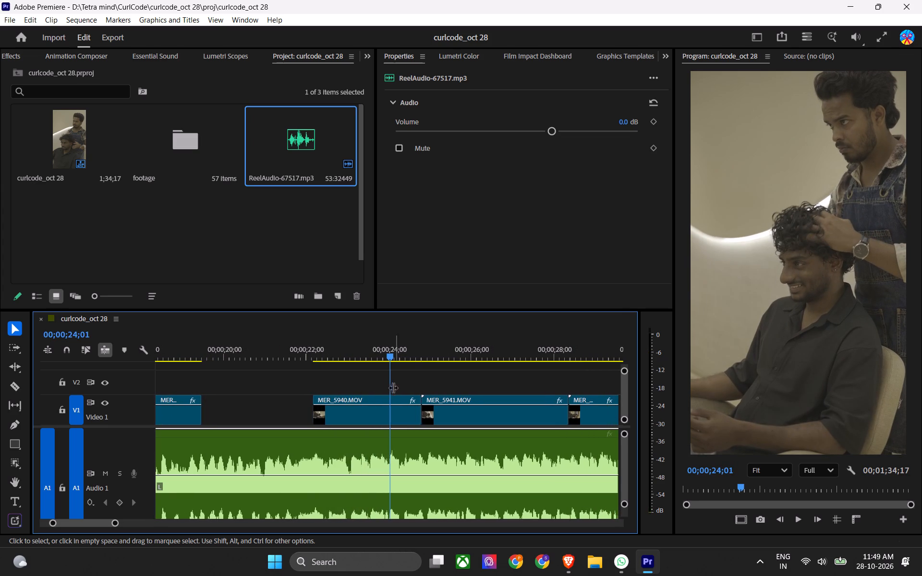
{"action": "key", "text": "ctrl+s"}
Replay MER_5940.MOV in short passes and compare it with the music waveform around 00;00;24;01.
{"action": "left_click_drag", "start_coordinate": [374, 356], "coordinate": [321, 371], "text": "ctrl"}
{"action": "key", "text": "space"}
{"action": "scroll", "coordinate": [156, 454], "scroll_direction": "up", "scroll_amount": 4, "text": "alt"}
{"action": "key", "text": "space"}
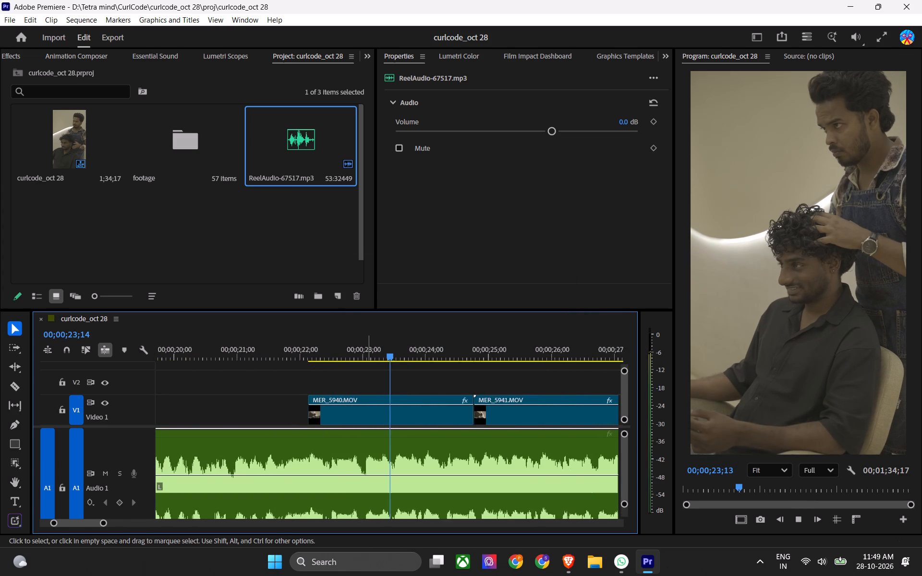
{"action": "scroll", "coordinate": [364, 456], "scroll_direction": "up", "scroll_amount": 6, "text": "alt"}
{"action": "key", "text": "space"}
{"action": "key", "text": "space"}
{"action": "scroll", "coordinate": [309, 448], "scroll_direction": "up", "scroll_amount": 6, "text": "alt"}
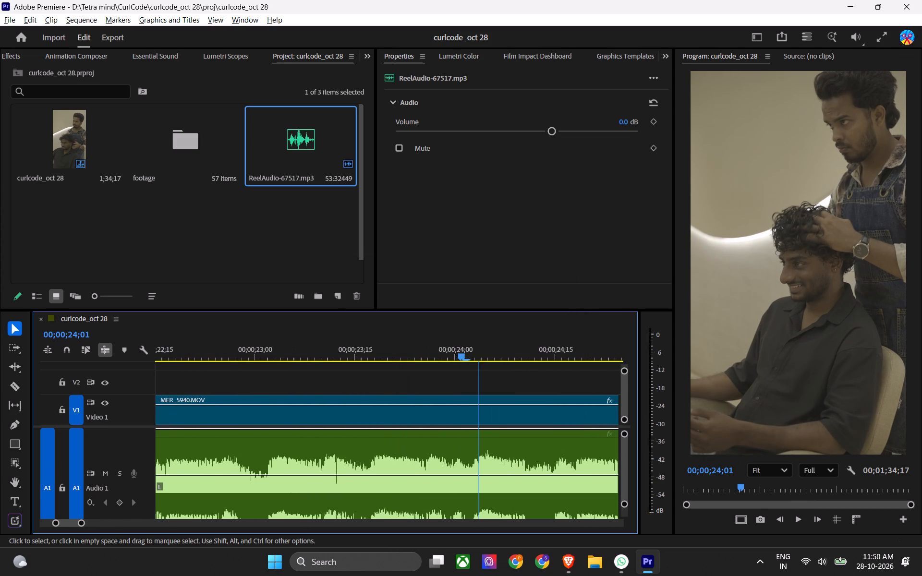
{"action": "scroll", "coordinate": [309, 453], "scroll_direction": "up", "scroll_amount": 1, "text": "alt"}
{"action": "left_click", "coordinate": [356, 346]}
{"action": "key", "text": "space"}
{"action": "key", "text": "space"}
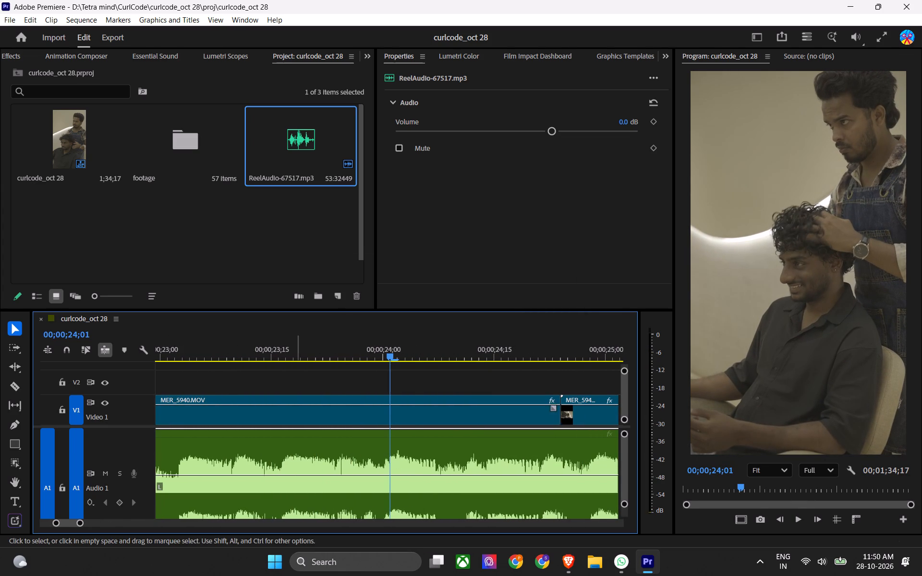
Play the cut from MER_5940.MOV into MER_5941.MOV against the music, and save the project.
{"action": "left_click_drag", "start_coordinate": [288, 348], "coordinate": [281, 352]}
{"action": "key", "text": "space"}
{"action": "scroll", "coordinate": [344, 418], "scroll_direction": "down", "scroll_amount": 9, "text": "alt"}
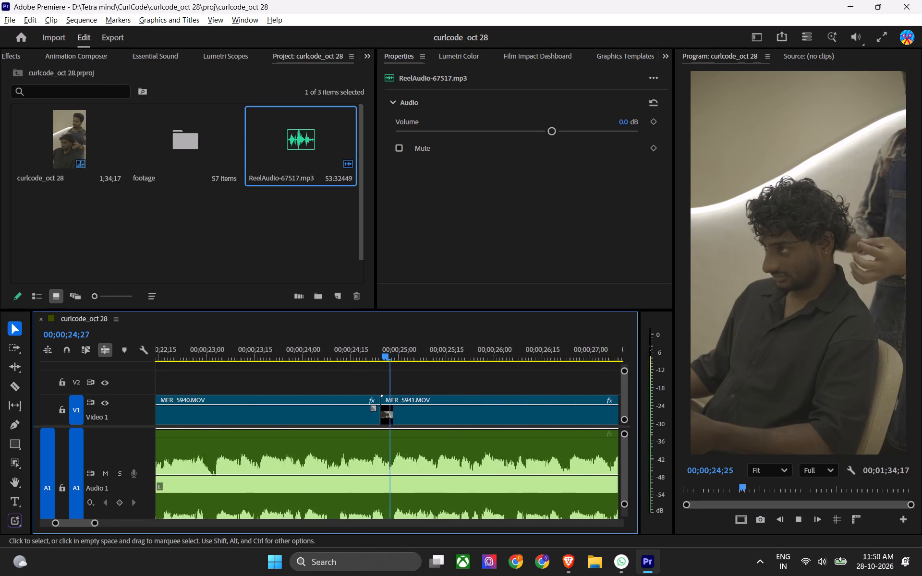
{"action": "scroll", "coordinate": [344, 423], "scroll_direction": "down", "scroll_amount": 2, "text": "alt"}
{"action": "key", "text": "space"}
{"action": "scroll", "coordinate": [311, 406], "scroll_direction": "down", "scroll_amount": 7, "text": "alt"}
{"action": "scroll", "coordinate": [310, 419], "scroll_direction": "up", "scroll_amount": 5}
{"action": "key", "text": "ctrl+s"}
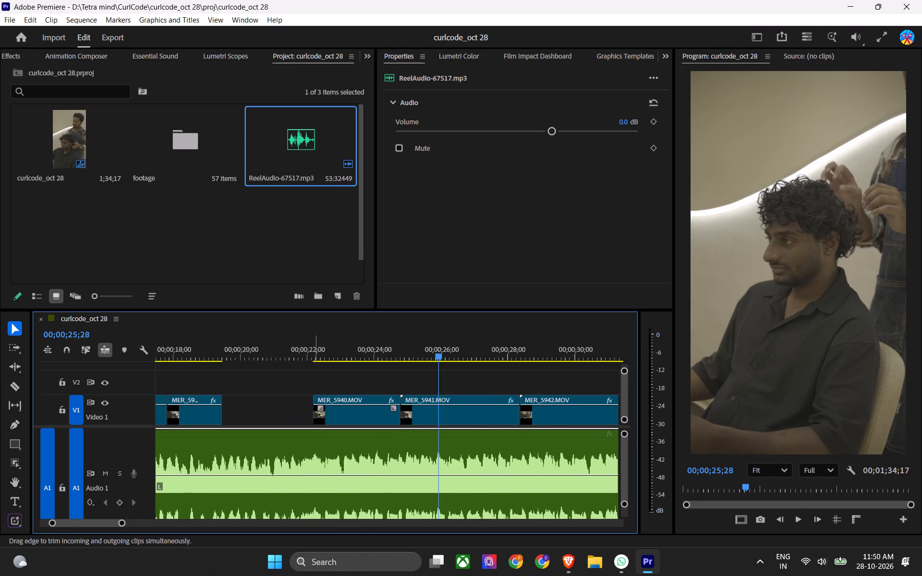
{"action": "key", "text": "ctrl+s"}
Replay the start of MER_5940.MOV up to about 00;00;24;03, look over the whole timeline, and save the project.
{"action": "left_click_drag", "start_coordinate": [318, 353], "coordinate": [310, 356]}
{"action": "key", "text": "ctrl+s"}
{"action": "key", "text": "ctrl+s"}
{"action": "key", "text": "space"}
{"action": "scroll", "coordinate": [344, 384], "scroll_direction": "down", "scroll_amount": 2, "text": "alt"}
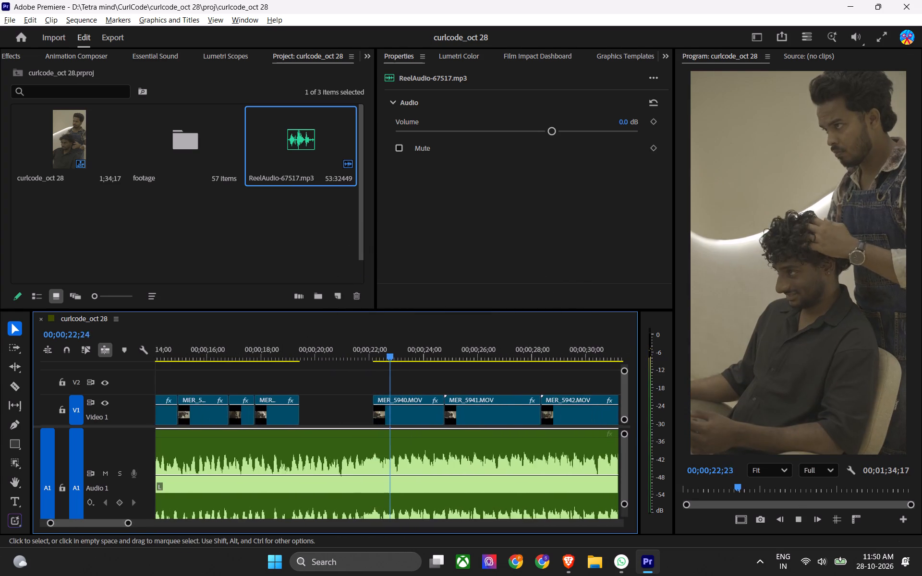
{"action": "scroll", "coordinate": [380, 426], "scroll_direction": "up", "scroll_amount": 3, "text": "alt"}
{"action": "key", "text": "space"}
{"action": "scroll", "coordinate": [362, 414], "scroll_direction": "down", "scroll_amount": 5, "text": "alt"}
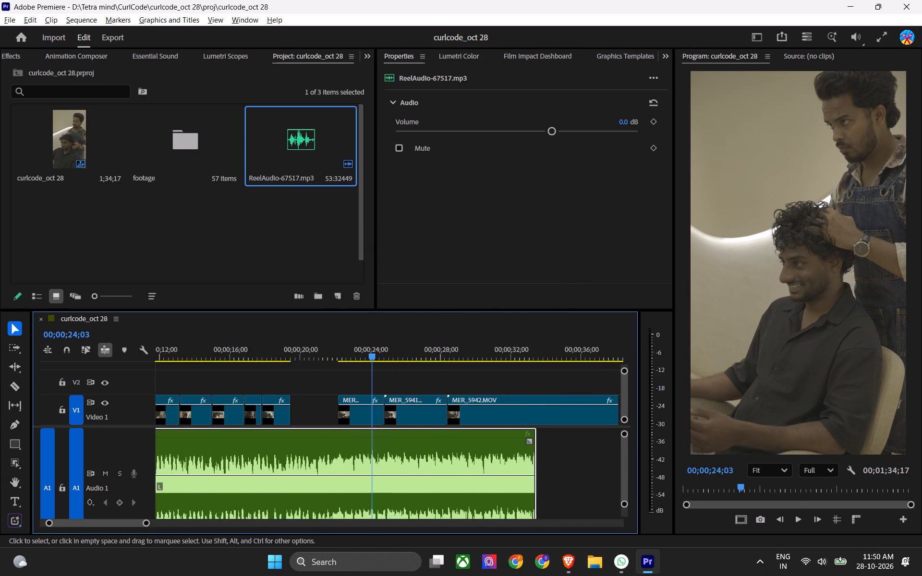
{"action": "scroll", "coordinate": [354, 431], "scroll_direction": "down", "scroll_amount": 8, "text": "alt"}
{"action": "scroll", "coordinate": [318, 447], "scroll_direction": "up", "scroll_amount": 6, "text": "alt"}
{"action": "scroll", "coordinate": [318, 447], "scroll_direction": "down", "scroll_amount": 12, "text": "alt"}
{"action": "scroll", "coordinate": [320, 455], "scroll_direction": "up", "scroll_amount": 5}
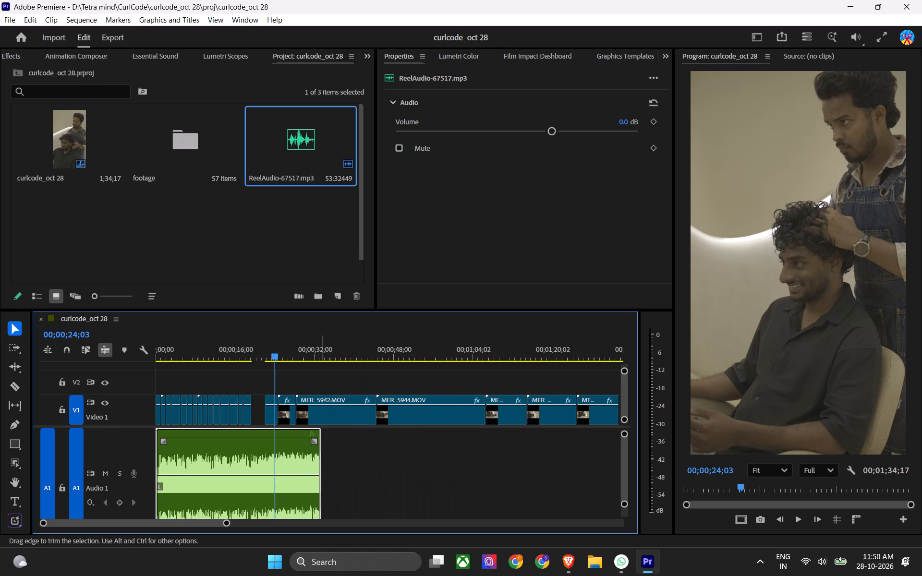
{"action": "key", "text": "ctrl+s"}
{"action": "scroll", "coordinate": [218, 454], "scroll_direction": "up", "scroll_amount": 10, "text": "alt"}
{"action": "key", "text": "ctrl+s"}
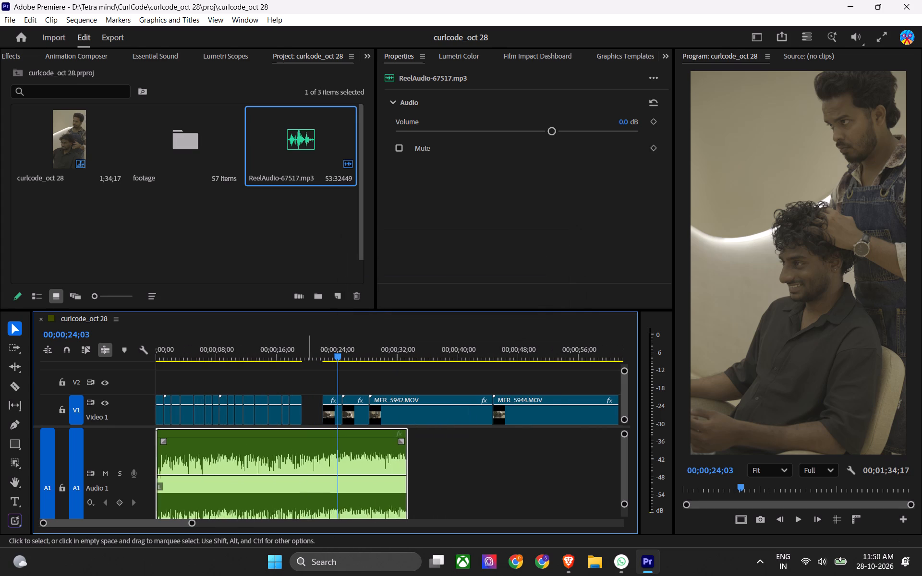
Shift MER_5940.MOV and all following clips one frame later to start at 00;00;22;06 on the music beat, with snapping enabled.
{"action": "scroll", "coordinate": [327, 466], "scroll_direction": "up", "scroll_amount": 16, "text": "alt"}
{"action": "scroll", "coordinate": [318, 470], "scroll_direction": "down", "scroll_amount": 1, "text": "alt"}
{"action": "scroll", "coordinate": [318, 470], "scroll_direction": "up", "scroll_amount": 14, "text": "alt"}
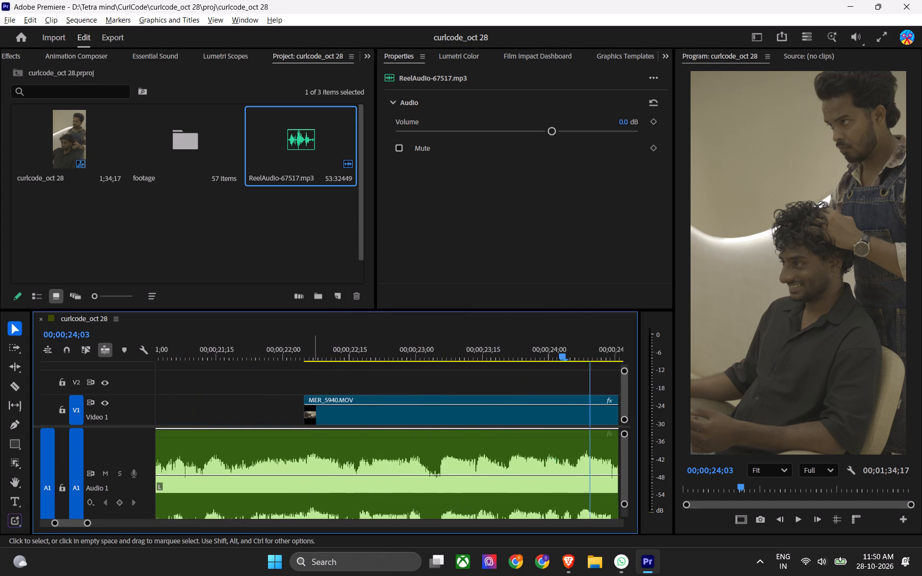
{"action": "scroll", "coordinate": [314, 459], "scroll_direction": "up", "scroll_amount": 6, "text": "alt"}
{"action": "left_click_drag", "start_coordinate": [313, 344], "coordinate": [297, 349]}
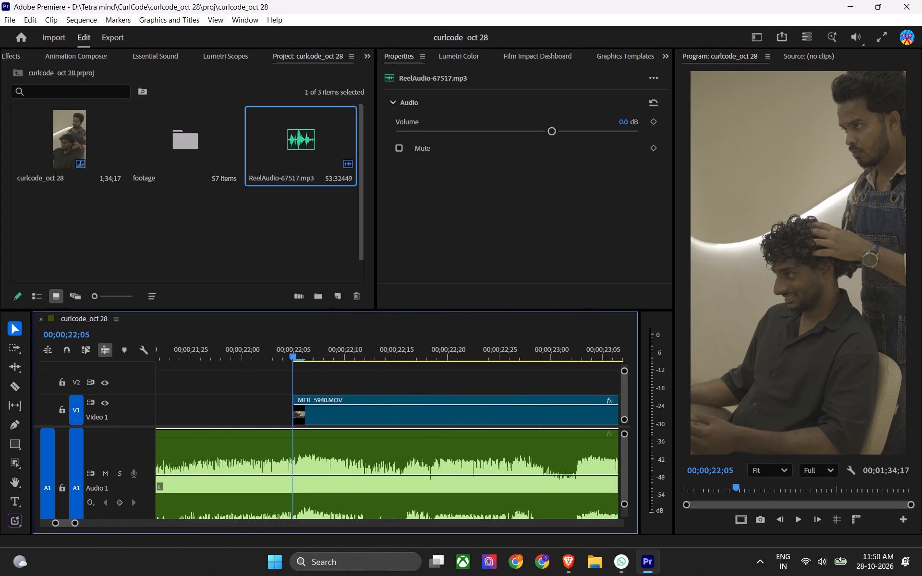
{"action": "left_click_drag", "start_coordinate": [297, 349], "coordinate": [301, 351]}
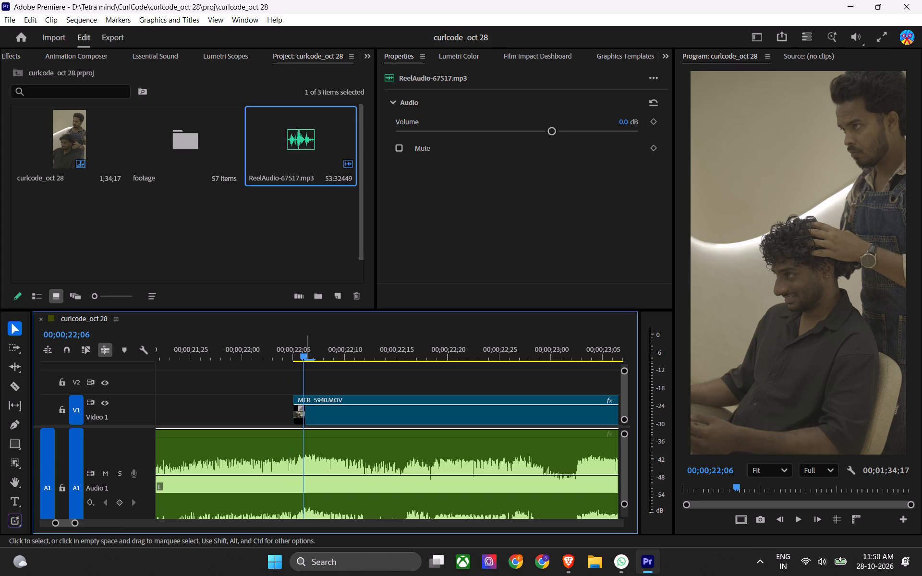
{"action": "key", "text": "a"}
{"action": "left_click", "coordinate": [331, 412], "text": "shift"}
{"action": "key", "text": "v"}
{"action": "left_click_drag", "start_coordinate": [332, 418], "coordinate": [340, 420]}
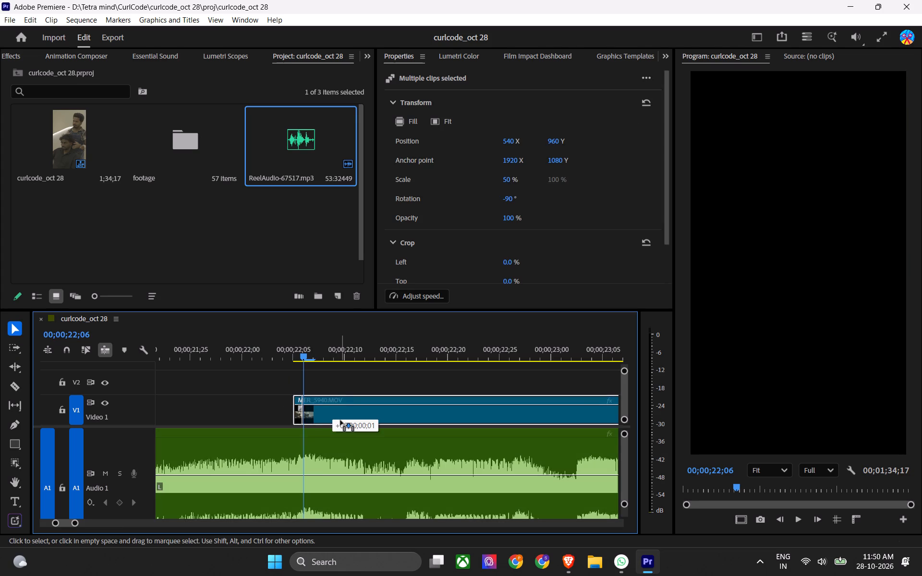
{"action": "left_click_drag", "start_coordinate": [340, 420], "coordinate": [348, 420]}
{"action": "key", "text": "s"}
Add a marker to ReelAudio-67517.mp3 at 00;00;22;06, leaving the marker's settings at their defaults.
{"action": "left_click", "coordinate": [328, 442]}
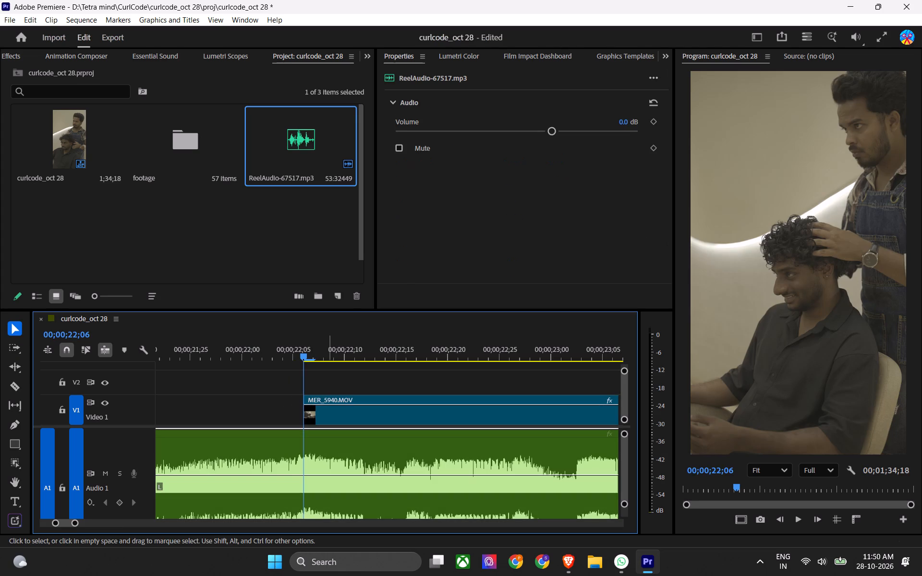
{"action": "key", "text": "m"}
{"action": "key", "text": "m"}
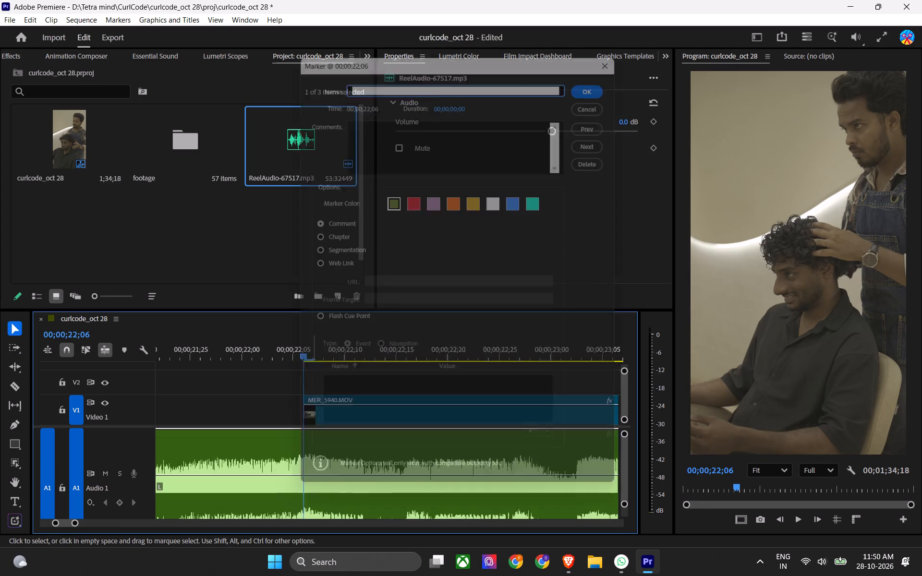
{"action": "key", "text": "Escape"}
{"action": "left_click", "coordinate": [328, 440]}
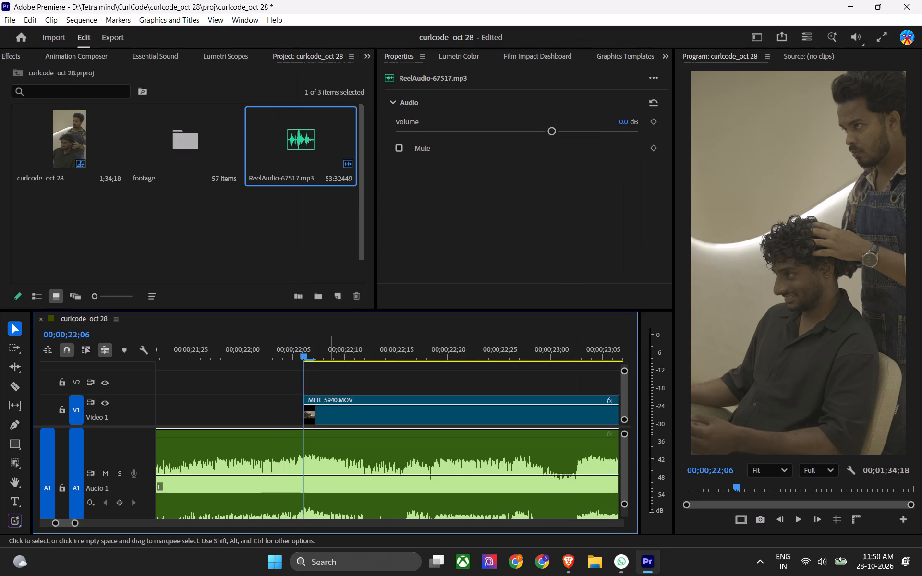
{"action": "key", "text": "m"}
{"action": "left_click", "coordinate": [258, 408]}
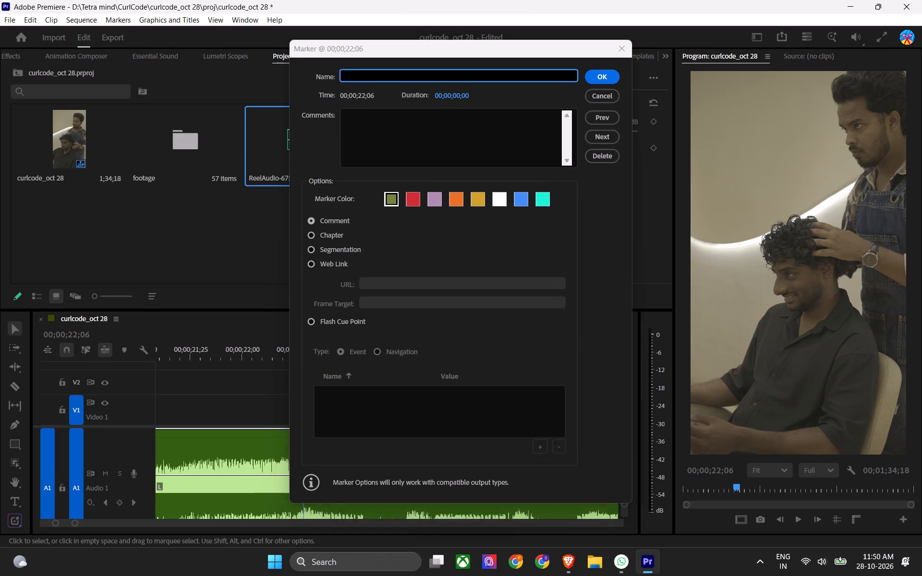
{"action": "scroll", "coordinate": [307, 456], "scroll_direction": "down", "scroll_amount": 7, "text": "alt"}
{"action": "key", "text": "Escape"}
{"action": "left_click", "coordinate": [264, 415]}
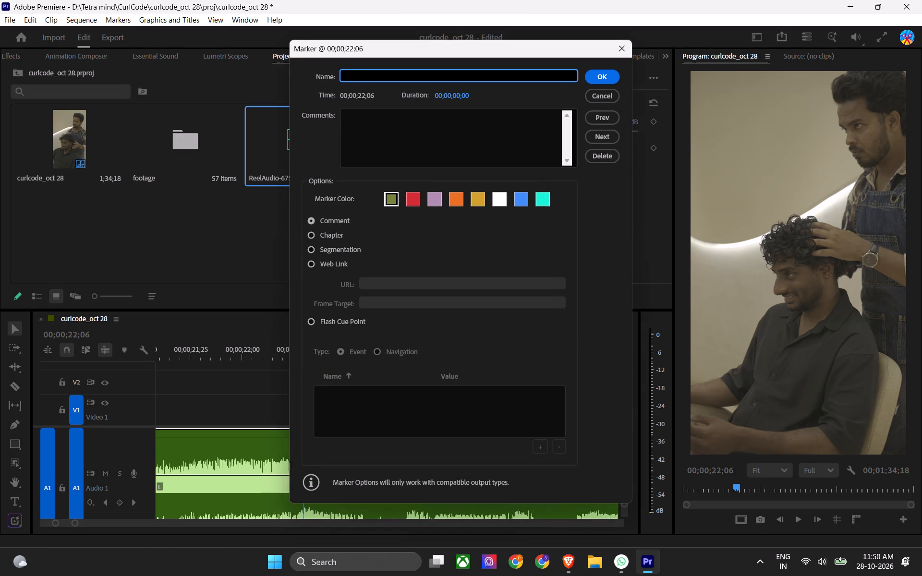
{"action": "left_click_drag", "start_coordinate": [613, 53], "coordinate": [615, 48]}
{"action": "scroll", "coordinate": [308, 406], "scroll_direction": "down", "scroll_amount": 8, "text": "alt"}
{"action": "scroll", "coordinate": [305, 450], "scroll_direction": "down", "scroll_amount": 6, "text": "alt"}
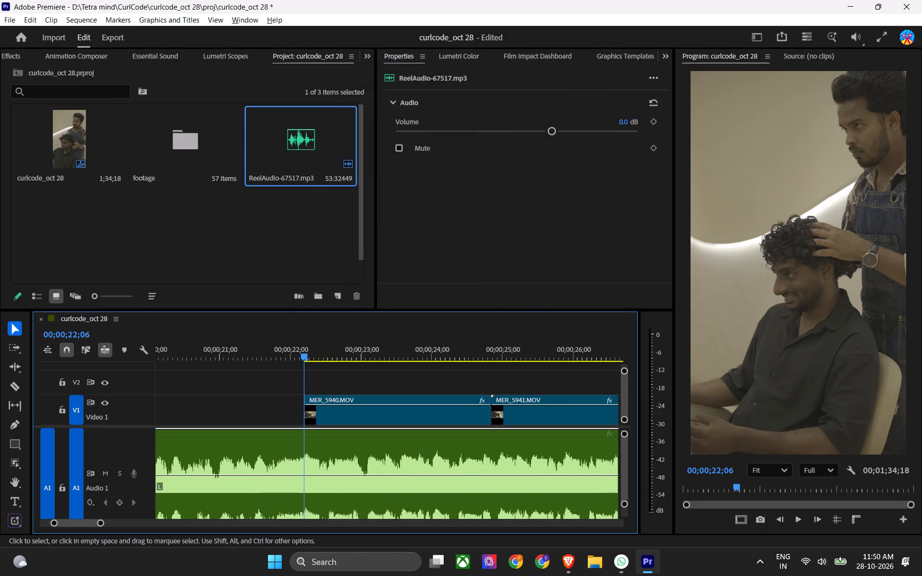
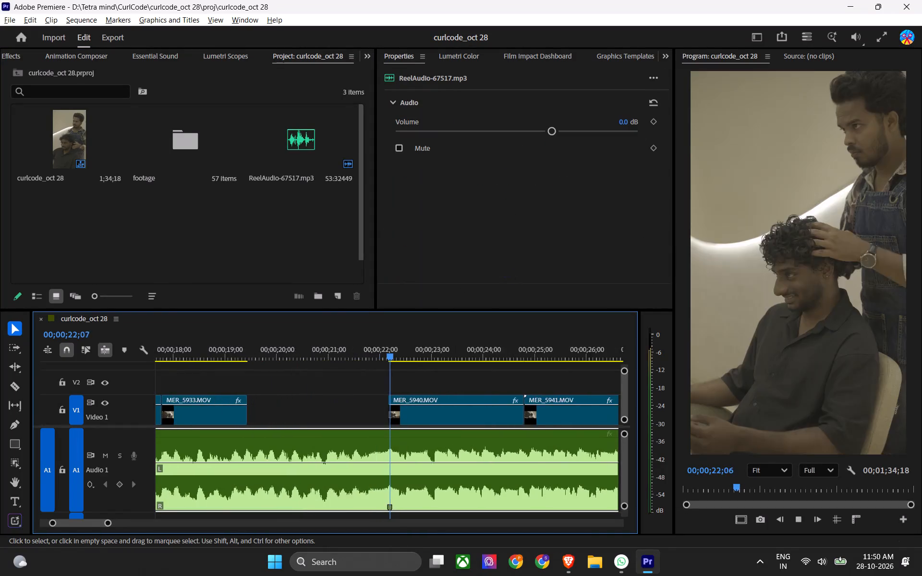
Replay the opening of MER_5940.MOV from around the 00;00;22;06 music marker to check its timing against the beat.
{"action": "scroll", "coordinate": [353, 407], "scroll_direction": "up", "scroll_amount": 3, "text": "alt"}
{"action": "key", "text": "space"}
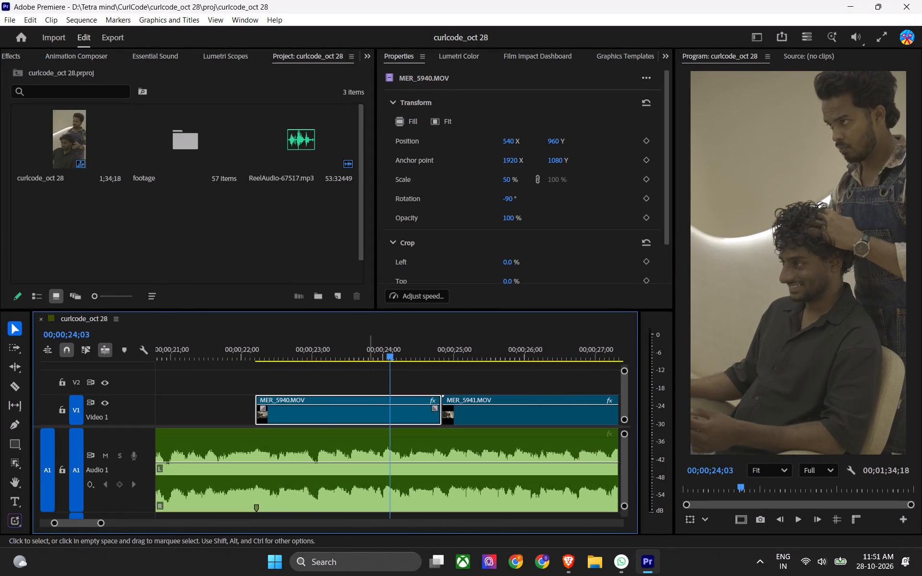
{"action": "left_click_drag", "start_coordinate": [325, 347], "coordinate": [251, 367]}
{"action": "key", "text": "space"}
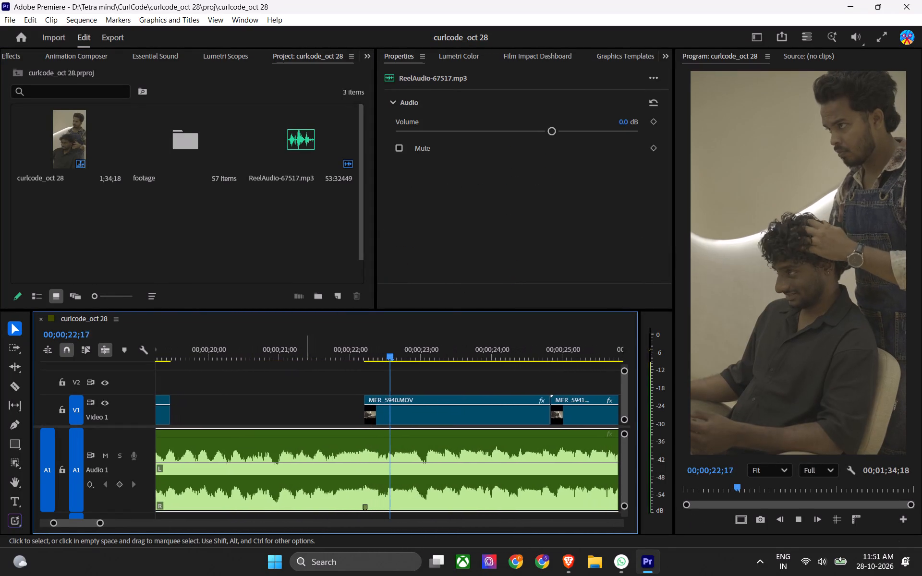
{"action": "key", "text": "space"}
Save the project and play the cut from the start of the sequence at 00;00;00;00.
{"action": "key", "text": "ctrl+1"}
{"action": "key", "text": "ctrl+s"}
{"action": "scroll", "coordinate": [328, 423], "scroll_direction": "down", "scroll_amount": 8, "text": "alt"}
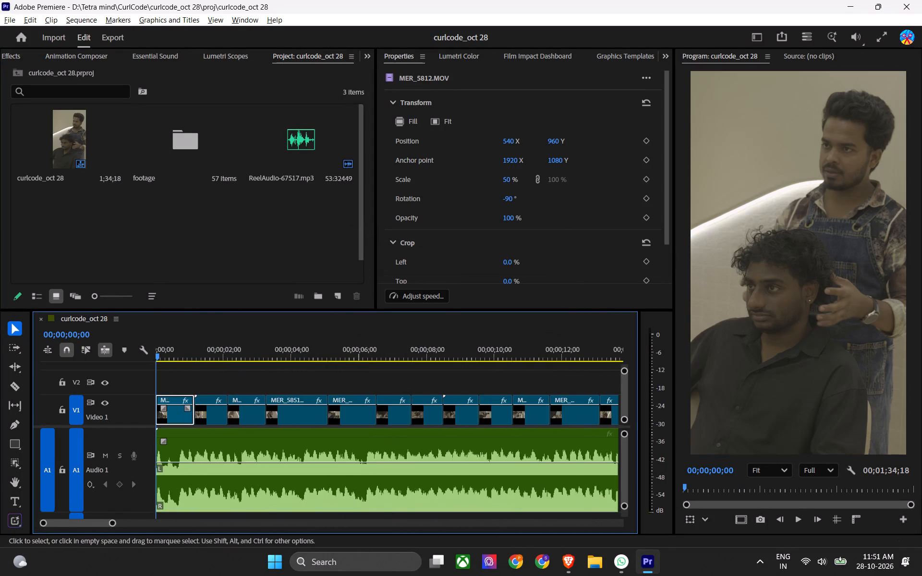
{"action": "scroll", "coordinate": [326, 433], "scroll_direction": "down", "scroll_amount": 6, "text": "alt"}
{"action": "key", "text": "space"}
{"action": "scroll", "coordinate": [318, 436], "scroll_direction": "down", "scroll_amount": 2, "text": "alt"}
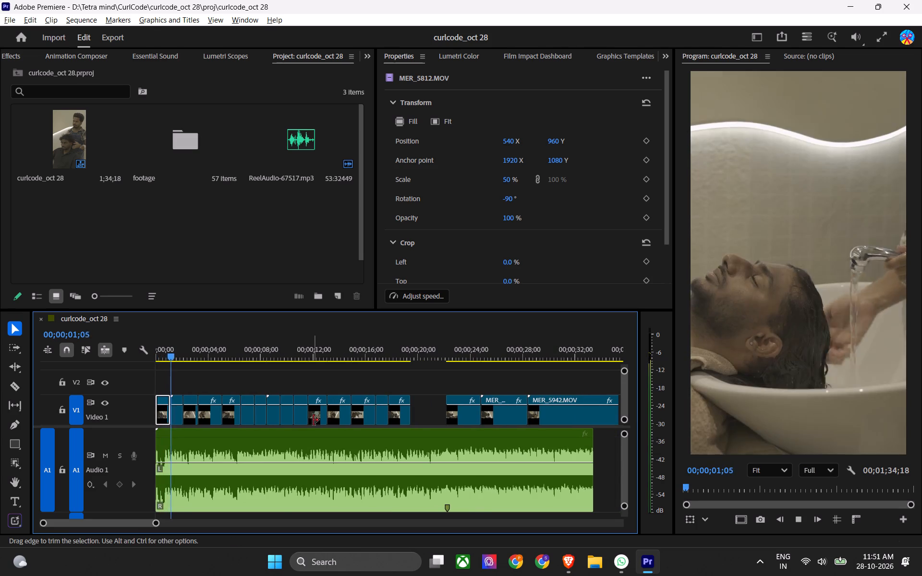
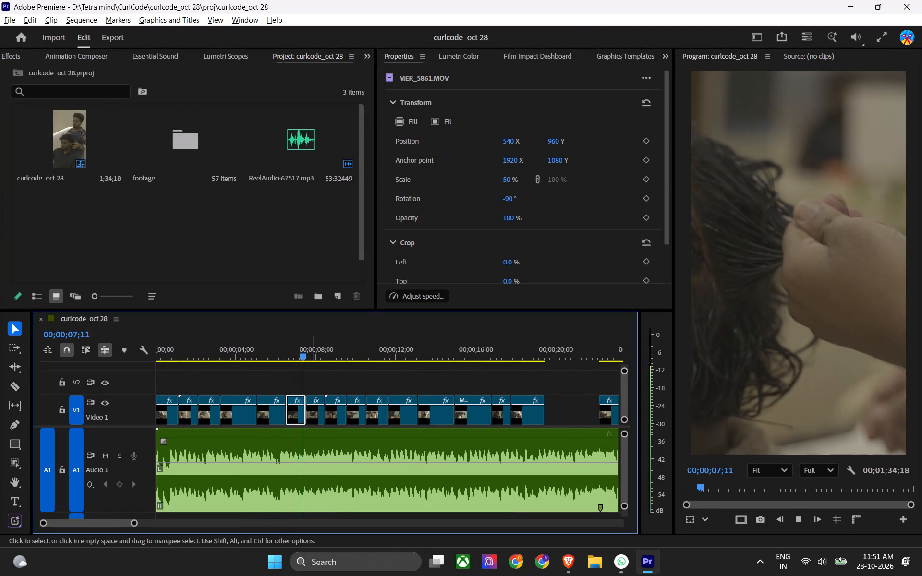
Cut the music track at the beat at 00;00;07;12, delete the part before it, and save the project.
{"action": "scroll", "coordinate": [312, 472], "scroll_direction": "up", "scroll_amount": 3, "text": "alt"}
{"action": "key", "text": "space"}
{"action": "scroll", "coordinate": [101, 454], "scroll_direction": "up", "scroll_amount": 11, "text": "alt"}
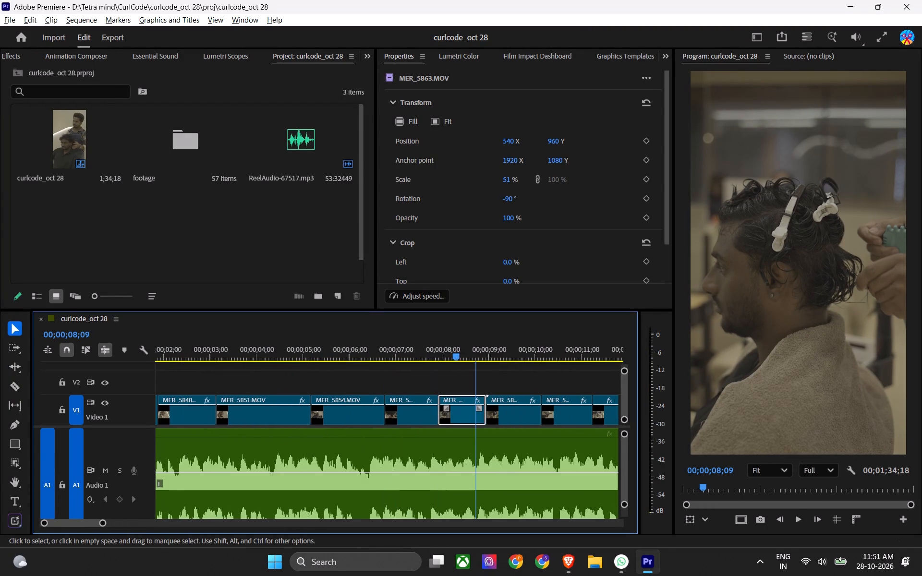
{"action": "left_click_drag", "start_coordinate": [421, 346], "coordinate": [384, 355]}
{"action": "key", "text": "space"}
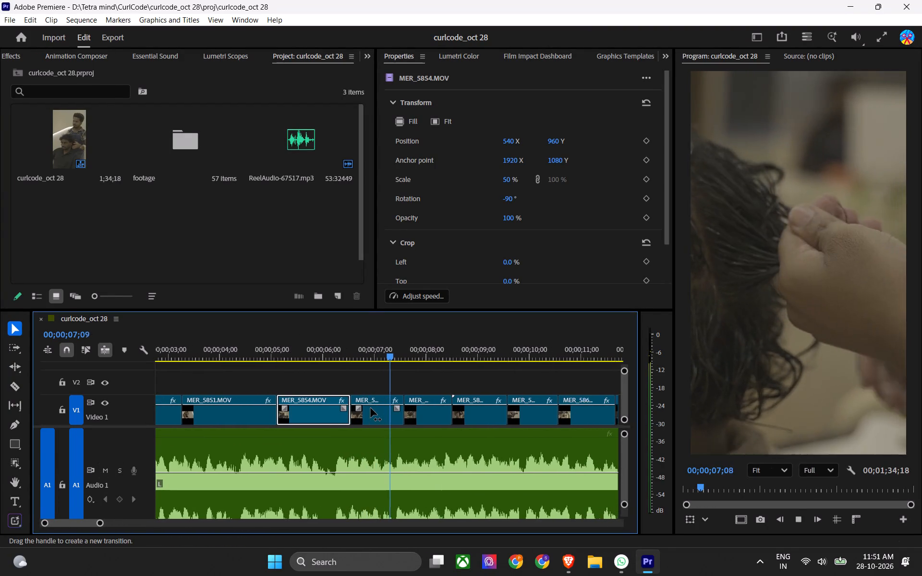
{"action": "key", "text": "space"}
{"action": "scroll", "coordinate": [358, 470], "scroll_direction": "up", "scroll_amount": 9, "text": "alt"}
{"action": "left_click", "coordinate": [378, 360]}
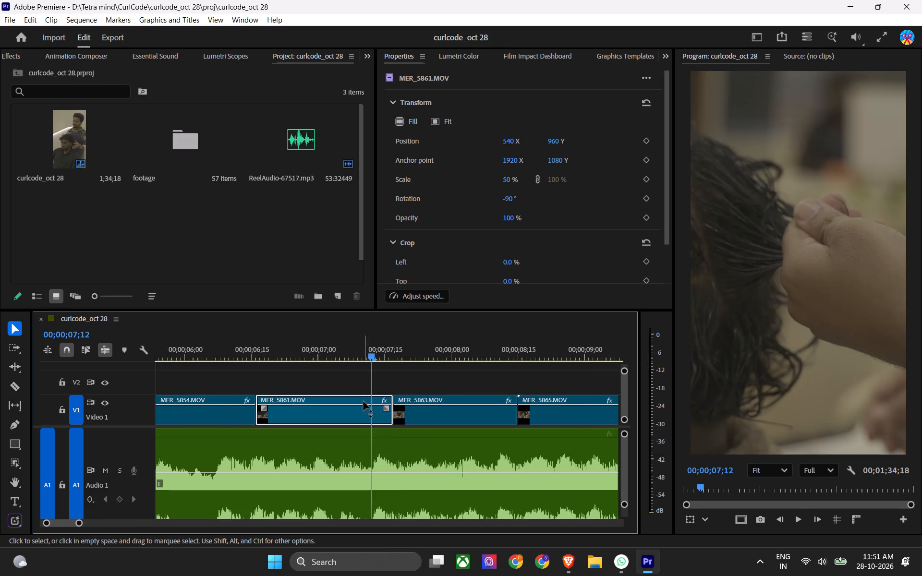
{"action": "scroll", "coordinate": [361, 441], "scroll_direction": "up", "scroll_amount": 7, "text": "alt"}
{"action": "left_click", "coordinate": [366, 460]}
{"action": "key", "text": "c"}
{"action": "left_click", "coordinate": [348, 456]}
{"action": "key", "text": "z"}
{"action": "scroll", "coordinate": [343, 477], "scroll_direction": "down", "scroll_amount": 7, "text": "alt"}
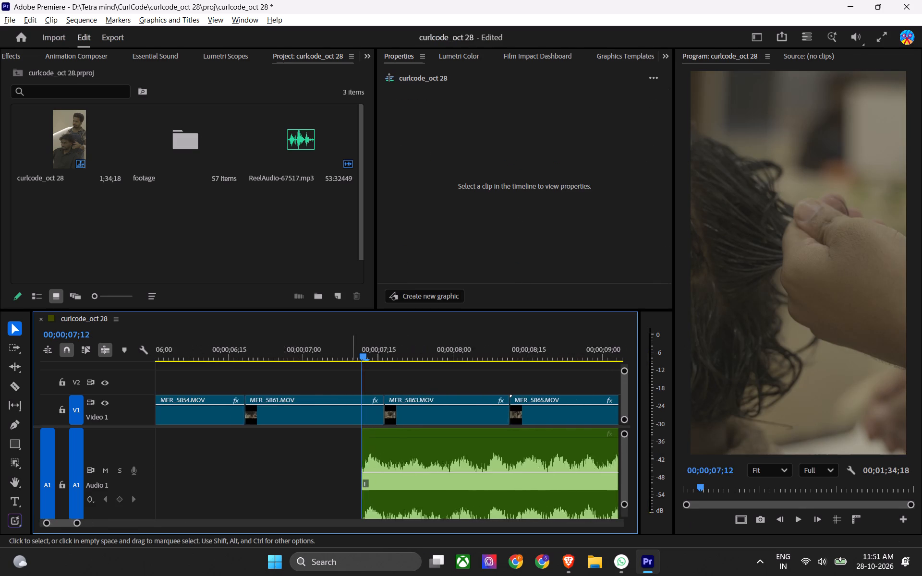
{"action": "scroll", "coordinate": [350, 473], "scroll_direction": "down", "scroll_amount": 2, "text": "alt"}
{"action": "scroll", "coordinate": [350, 476], "scroll_direction": "up", "scroll_amount": 1, "text": "alt"}
{"action": "scroll", "coordinate": [350, 476], "scroll_direction": "down", "scroll_amount": 7, "text": "alt"}
{"action": "scroll", "coordinate": [349, 469], "scroll_direction": "up", "scroll_amount": 1, "text": "alt"}
{"action": "scroll", "coordinate": [349, 469], "scroll_direction": "down", "scroll_amount": 18, "text": "alt"}
{"action": "key", "text": "ctrl+s"}
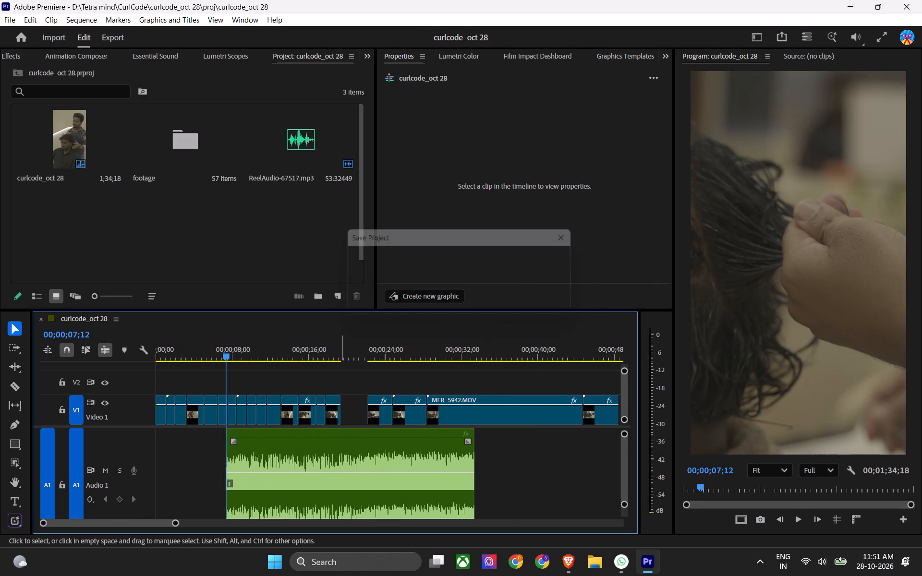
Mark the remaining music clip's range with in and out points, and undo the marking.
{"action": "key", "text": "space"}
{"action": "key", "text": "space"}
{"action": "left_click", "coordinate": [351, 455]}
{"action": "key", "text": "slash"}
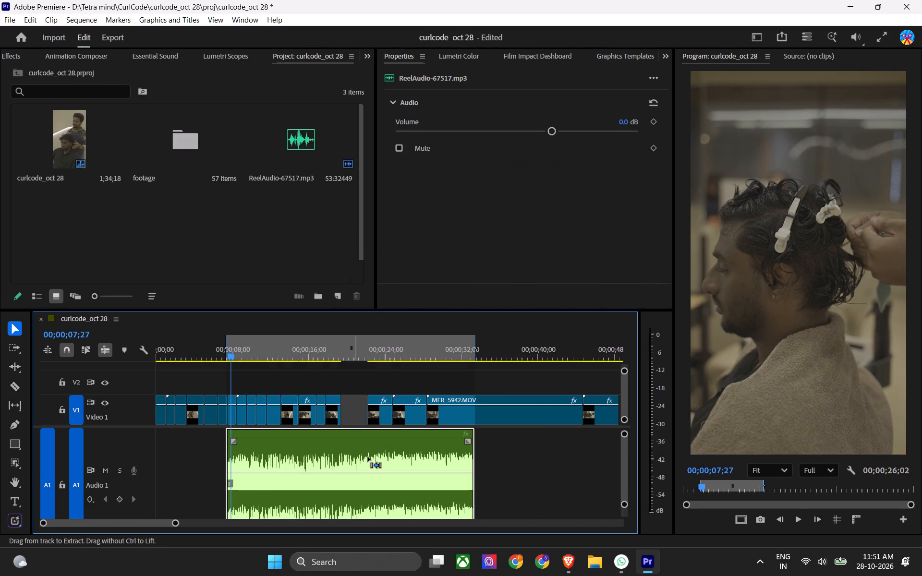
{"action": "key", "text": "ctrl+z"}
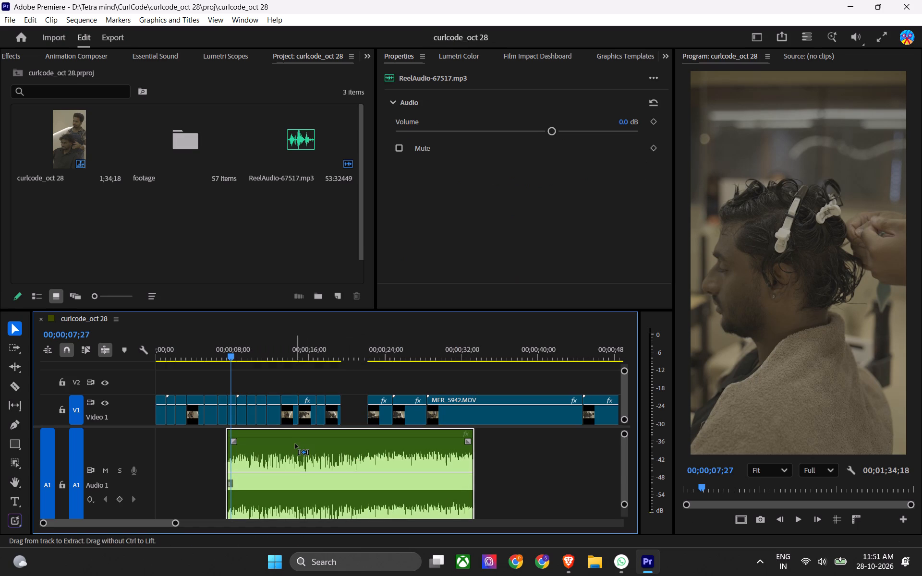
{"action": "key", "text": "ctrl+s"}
Replay the cut around the trimmed music's start at 00;00;07;12 to judge where the beat begins.
{"action": "key", "text": "Up"}
{"action": "key", "text": "space"}
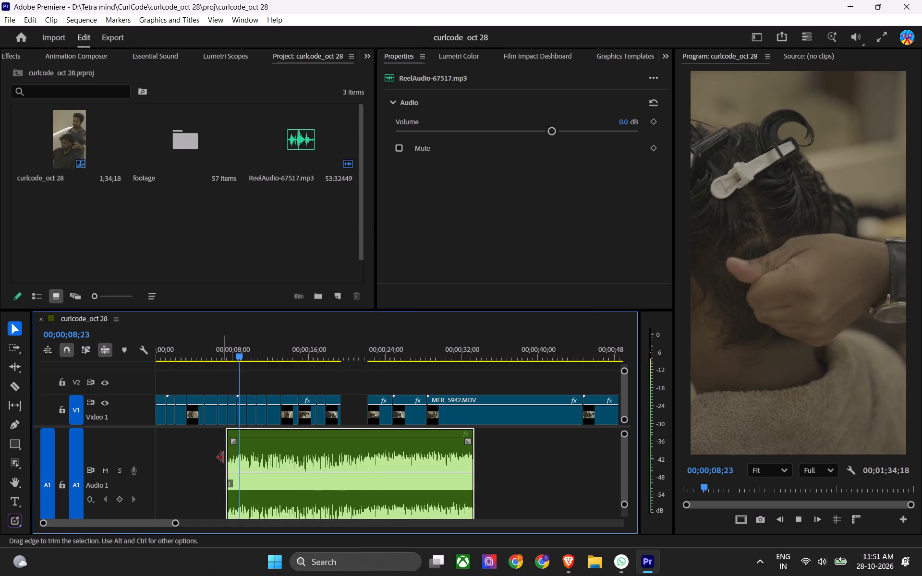
{"action": "left_click", "coordinate": [222, 457]}
{"action": "key", "text": "space"}
{"action": "key", "text": "Up"}
{"action": "key", "text": "space"}
{"action": "key", "text": "space"}
{"action": "key", "text": "Up"}
{"action": "key", "text": "Up"}
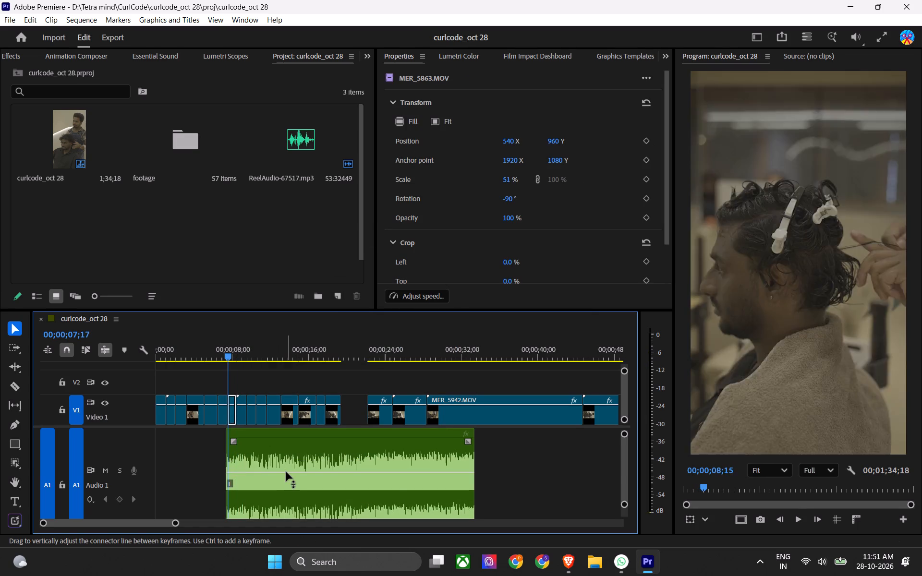
{"action": "key", "text": "Up"}
{"action": "key", "text": "space"}
{"action": "key", "text": "space"}
Cut the music at 00;00;07;18, delete the short piece before the cut, and save the project.
{"action": "scroll", "coordinate": [243, 457], "scroll_direction": "up", "scroll_amount": 20, "text": "alt"}
{"action": "scroll", "coordinate": [243, 457], "scroll_direction": "up", "scroll_amount": 7, "text": "alt"}
{"action": "left_click", "coordinate": [210, 346]}
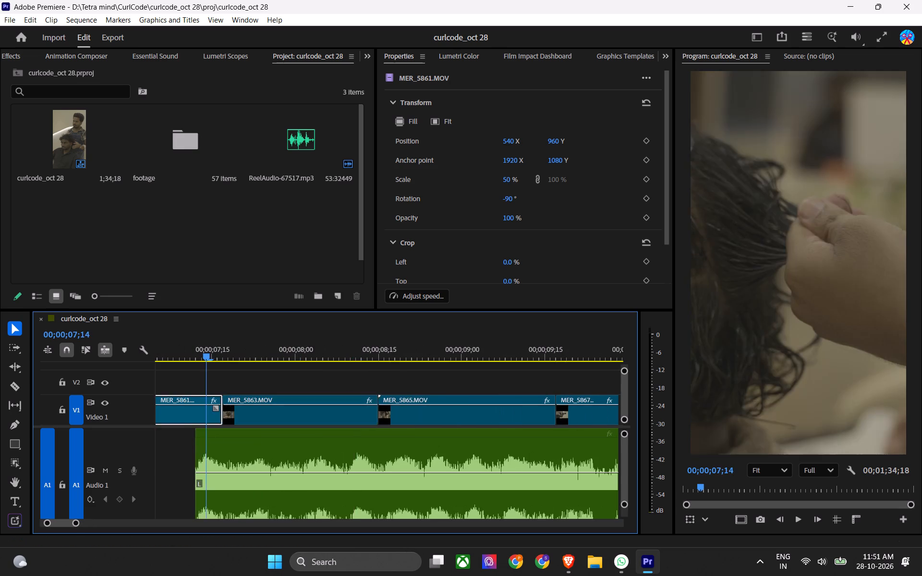
{"action": "key", "text": "space"}
{"action": "key", "text": "space"}
{"action": "left_click_drag", "start_coordinate": [304, 339], "coordinate": [316, 351]}
{"action": "left_click", "coordinate": [294, 438]}
{"action": "key", "text": "c"}
{"action": "left_click", "coordinate": [294, 438]}
{"action": "key", "text": "z"}
{"action": "left_click", "coordinate": [291, 443]}
{"action": "left_click", "coordinate": [290, 451]}
{"action": "left_click", "coordinate": [289, 459]}
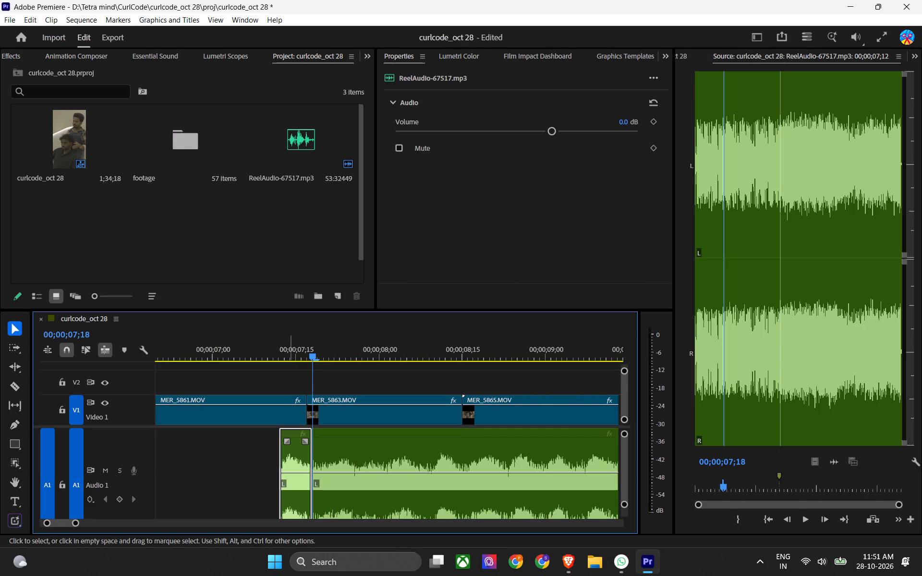
{"action": "key", "text": "z"}
{"action": "key", "text": "ctrl+s"}
Replay the start of MER_5863.MOV repeatedly to check how the music comes in at 00;00;07;18.
{"action": "key", "text": "space"}
{"action": "scroll", "coordinate": [315, 454], "scroll_direction": "down", "scroll_amount": 4, "text": "alt"}
{"action": "key", "text": "space"}
{"action": "left_click", "coordinate": [318, 359]}
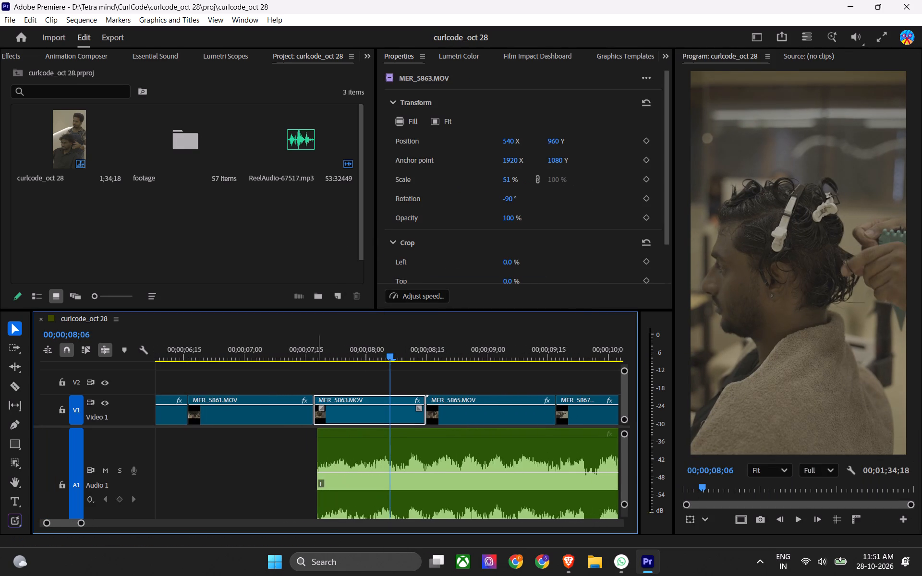
{"action": "key", "text": "space"}
{"action": "key", "text": "space"}
{"action": "left_click_drag", "start_coordinate": [306, 352], "coordinate": [291, 354]}
{"action": "key", "text": "space"}
{"action": "key", "text": "space"}
{"action": "left_click_drag", "start_coordinate": [352, 330], "coordinate": [325, 343]}
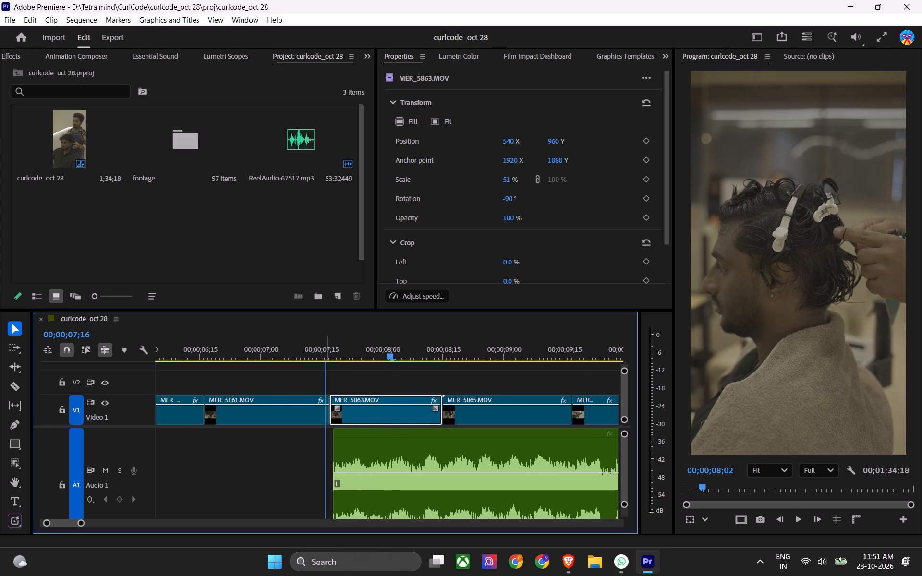
{"action": "left_click", "coordinate": [325, 343]}
{"action": "key", "text": "space"}
{"action": "key", "text": "space"}
{"action": "left_click_drag", "start_coordinate": [347, 341], "coordinate": [332, 348]}
{"action": "key", "text": "space"}
{"action": "key", "text": "space"}
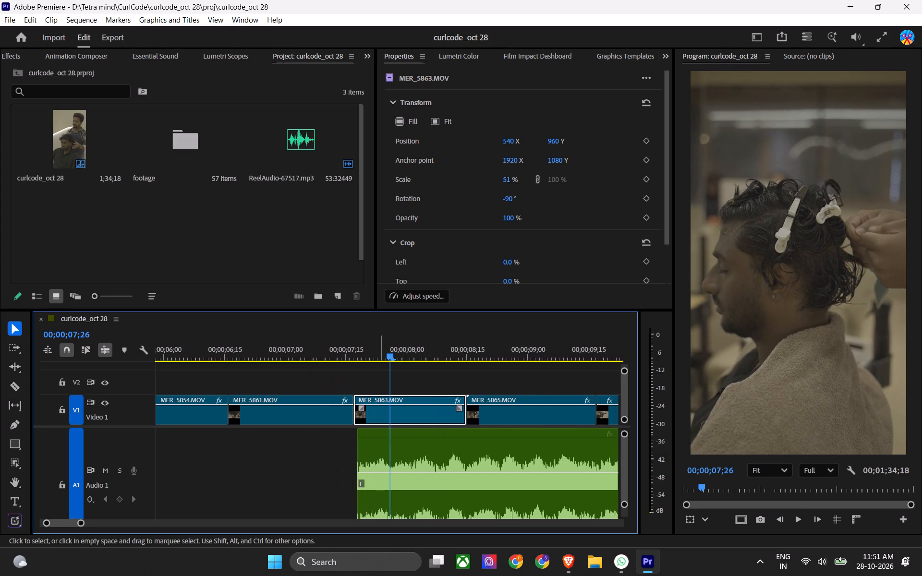
Find the beat's onset and trim the music clip's start to 00;00;07;23.
{"action": "scroll", "coordinate": [384, 479], "scroll_direction": "up", "scroll_amount": 7, "text": "alt"}
{"action": "left_click_drag", "start_coordinate": [374, 353], "coordinate": [364, 357]}
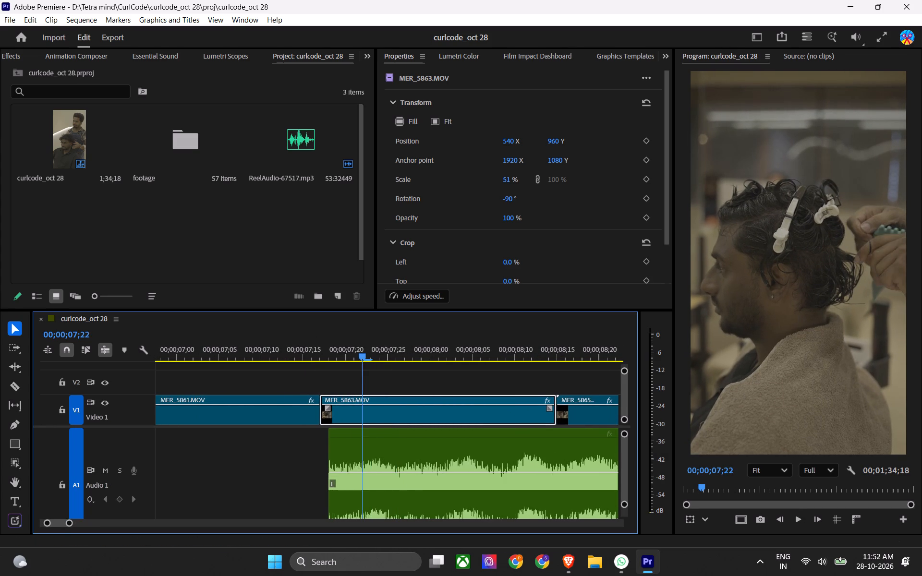
{"action": "key", "text": "space"}
{"action": "key", "text": "space"}
{"action": "left_click_drag", "start_coordinate": [377, 354], "coordinate": [370, 368]}
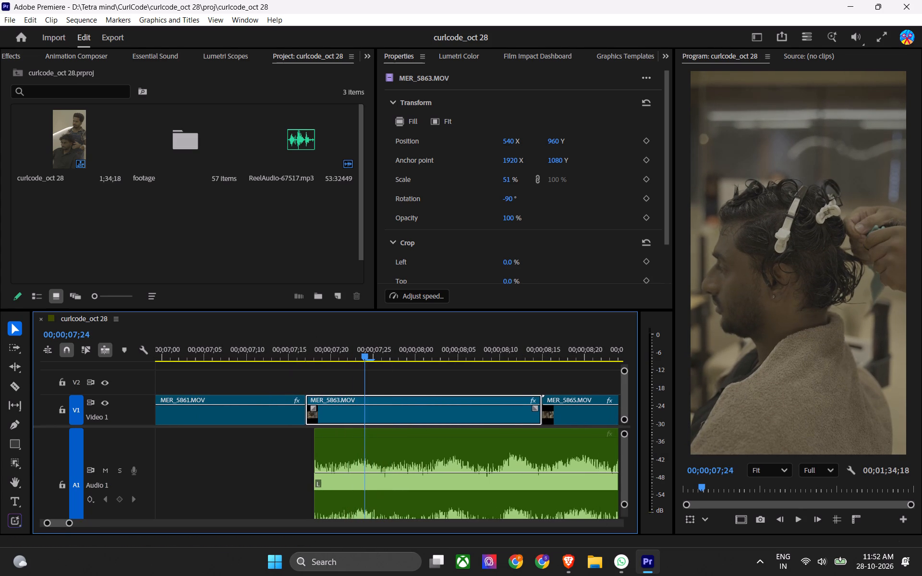
{"action": "left_click_drag", "start_coordinate": [370, 368], "coordinate": [361, 372]}
{"action": "left_click_drag", "start_coordinate": [309, 442], "coordinate": [354, 452]}
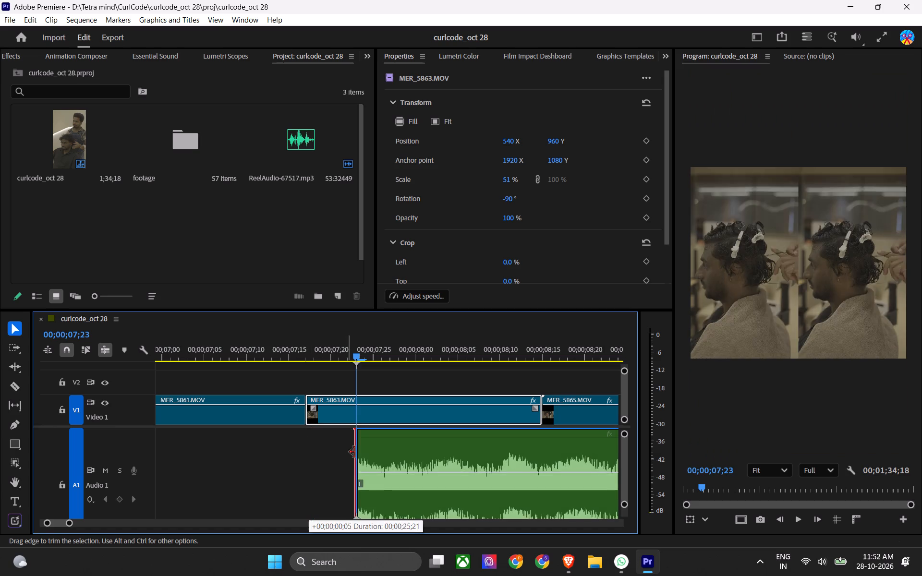
{"action": "left_click_drag", "start_coordinate": [354, 452], "coordinate": [356, 452]}
{"action": "left_click_drag", "start_coordinate": [364, 434], "coordinate": [356, 436]}
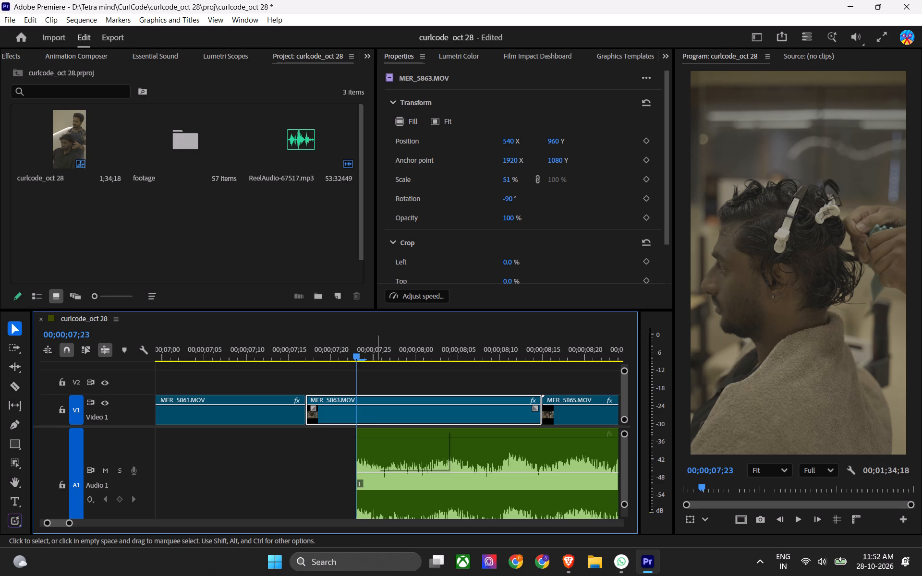
Replay the end of MER_5861.MOV and MER_5863.MOV to check the trimmed music's entry.
{"action": "key", "text": "space"}
{"action": "scroll", "coordinate": [326, 437], "scroll_direction": "down", "scroll_amount": 6, "text": "alt"}
{"action": "key", "text": "space"}
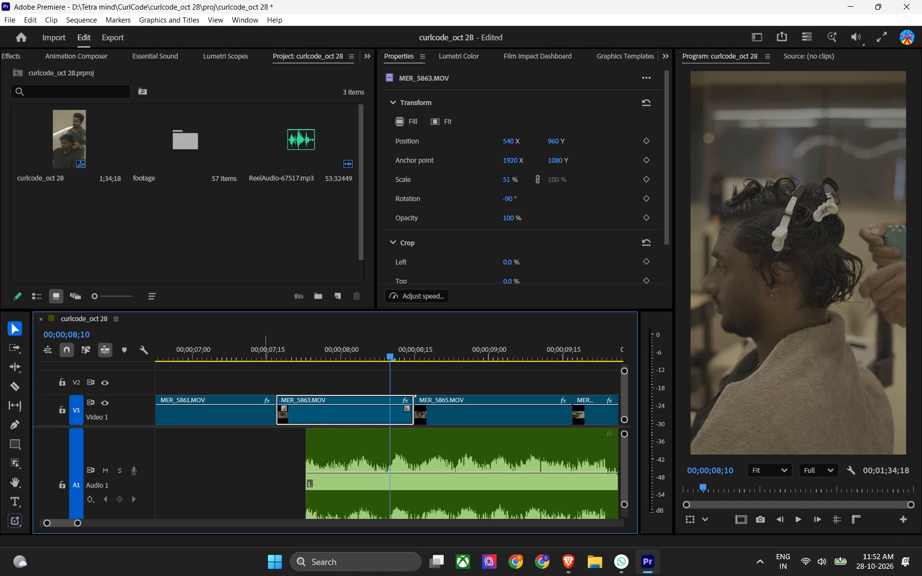
{"action": "left_click", "coordinate": [269, 350]}
{"action": "key", "text": "space"}
{"action": "key", "text": "space"}
{"action": "left_click_drag", "start_coordinate": [269, 350], "coordinate": [234, 354]}
Play the cut through the remaining music and the empty gap into MER_5940.MOV to review the timing.
{"action": "key", "text": "space"}
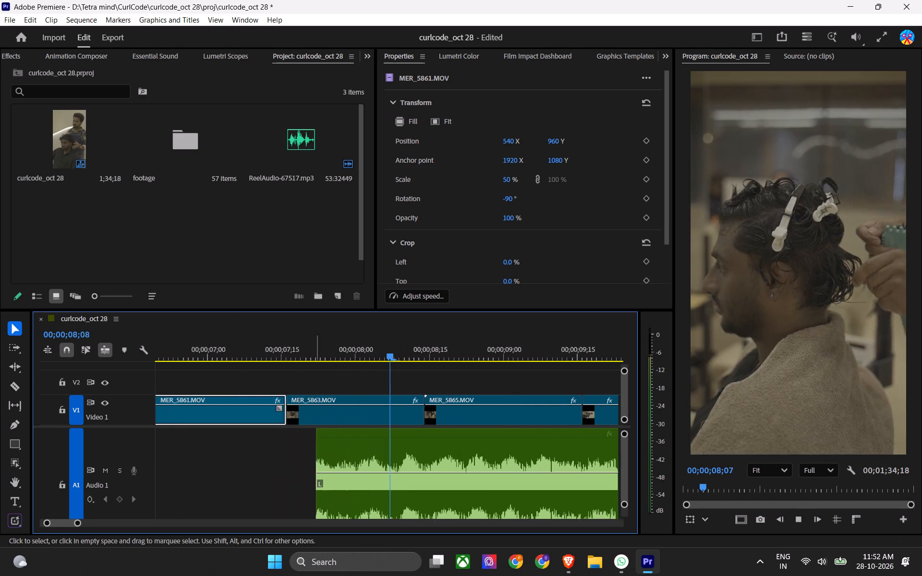
{"action": "scroll", "coordinate": [321, 429], "scroll_direction": "down", "scroll_amount": 13, "text": "alt"}
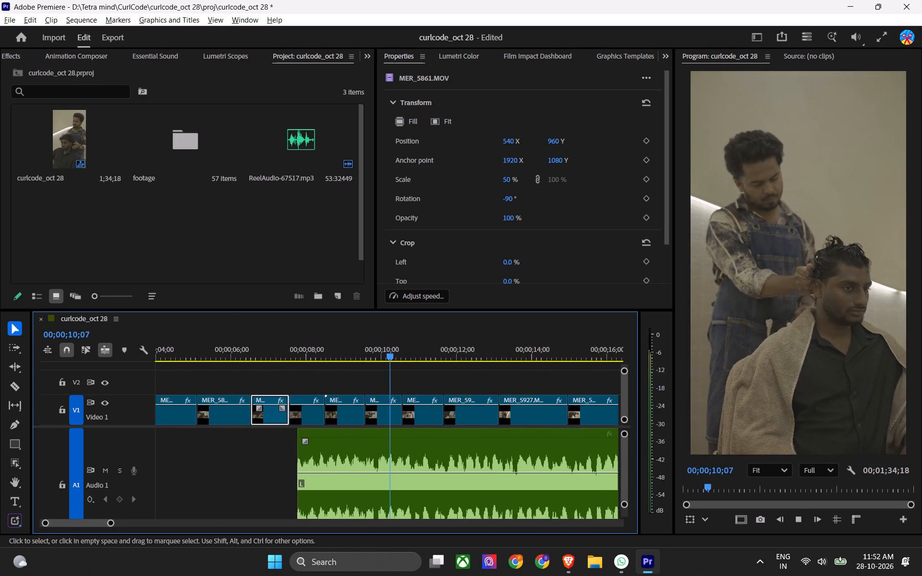
{"action": "scroll", "coordinate": [365, 463], "scroll_direction": "down", "scroll_amount": 4, "text": "alt"}
{"action": "scroll", "coordinate": [390, 434], "scroll_direction": "up", "scroll_amount": 2, "text": "alt"}
{"action": "scroll", "coordinate": [388, 443], "scroll_direction": "down", "scroll_amount": 4, "text": "alt"}
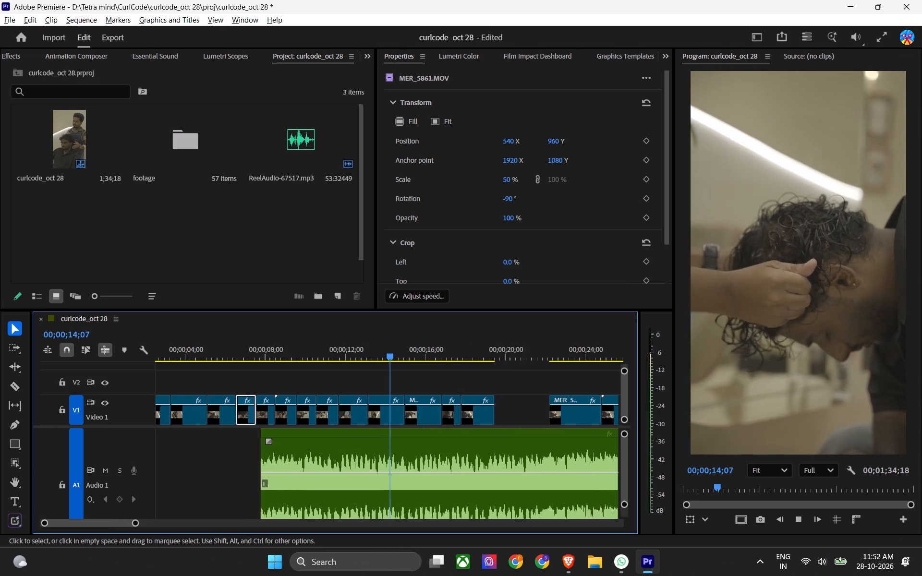
{"action": "left_click", "coordinate": [356, 380]}
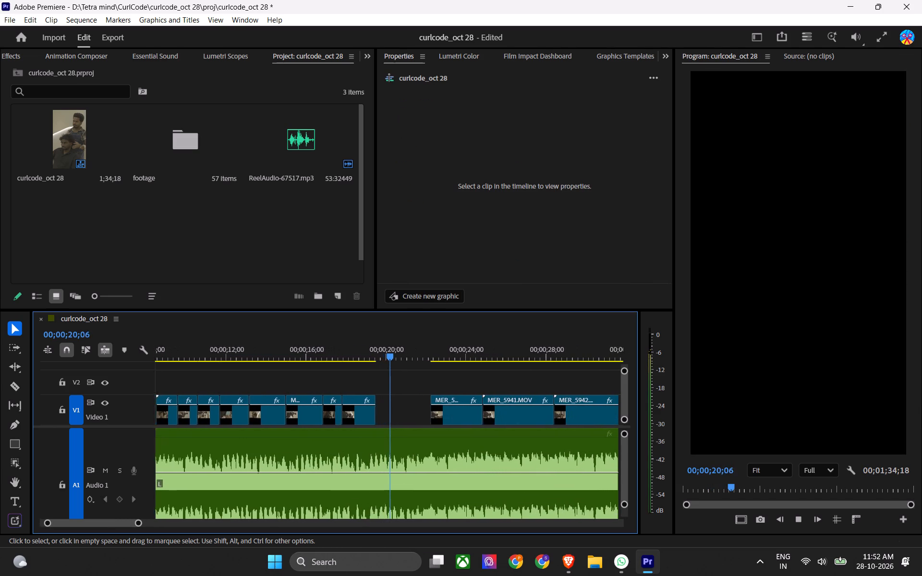
{"action": "scroll", "coordinate": [435, 461], "scroll_direction": "down", "scroll_amount": 4, "text": "ctrl"}
{"action": "scroll", "coordinate": [436, 462], "scroll_direction": "up", "scroll_amount": 4, "text": "ctrl"}
{"action": "key", "text": "space"}
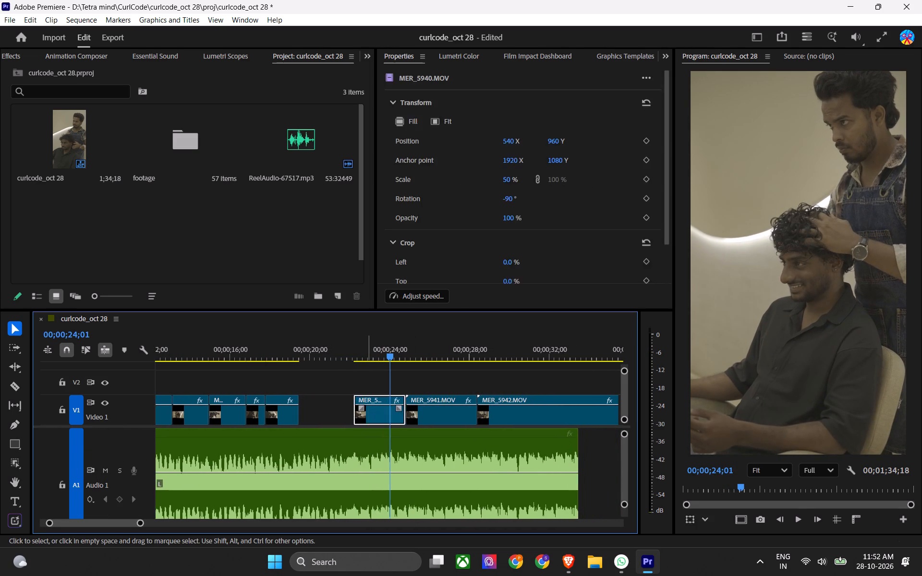
Save the project and return to the start of the sequence at 00;00;00;00.
{"action": "left_click", "coordinate": [368, 386]}
{"action": "key", "text": "ctrl+s"}
{"action": "key", "text": "ctrl+1"}
{"action": "key", "text": "1"}
{"action": "key", "text": "ctrl+s"}
{"action": "key", "text": "ctrl+s"}
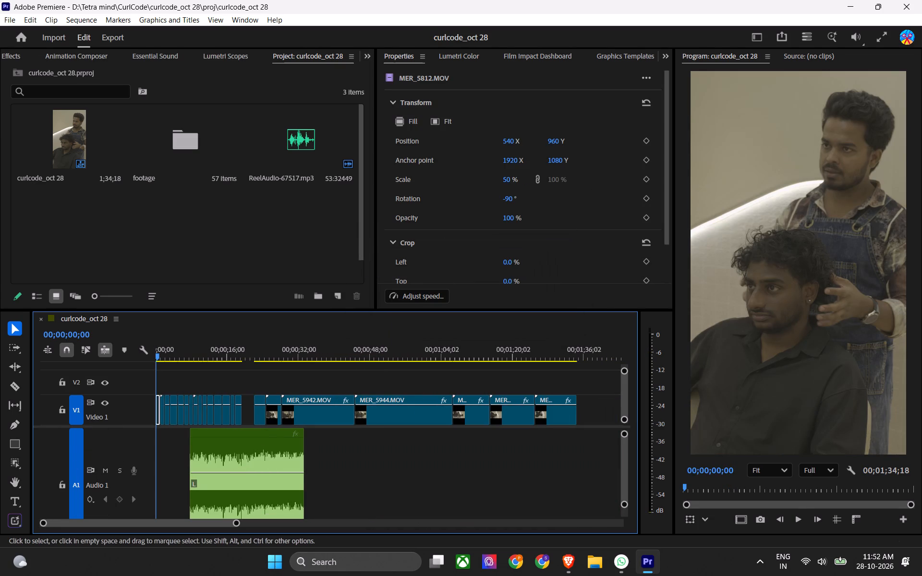
{"action": "key", "text": "ctrl+s"}
{"action": "scroll", "coordinate": [192, 441], "scroll_direction": "up", "scroll_amount": 15, "text": "alt"}
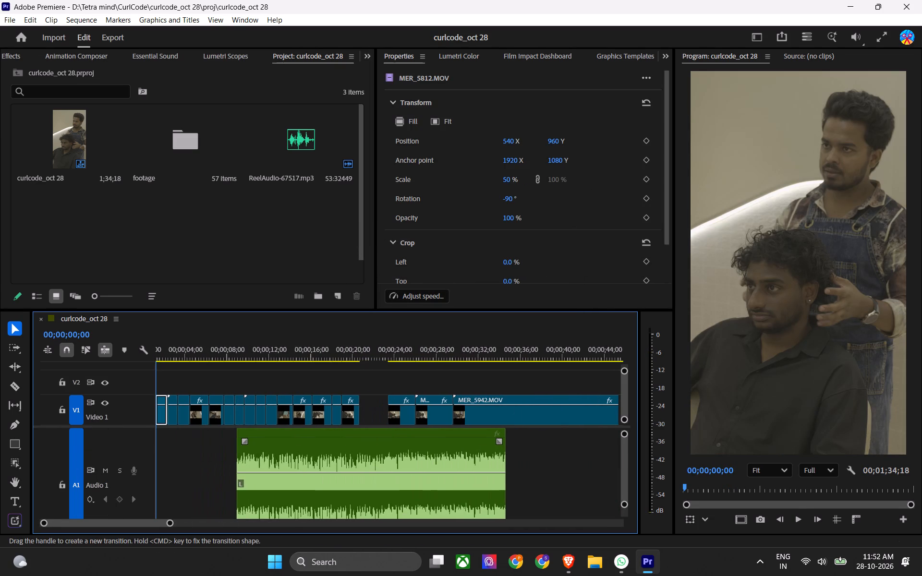
{"action": "key", "text": "ctrl+s"}
Move MER_5940.MOV and all clips after it about 30 seconds later on Video 1.
{"action": "left_click_drag", "start_coordinate": [365, 383], "coordinate": [160, 402]}
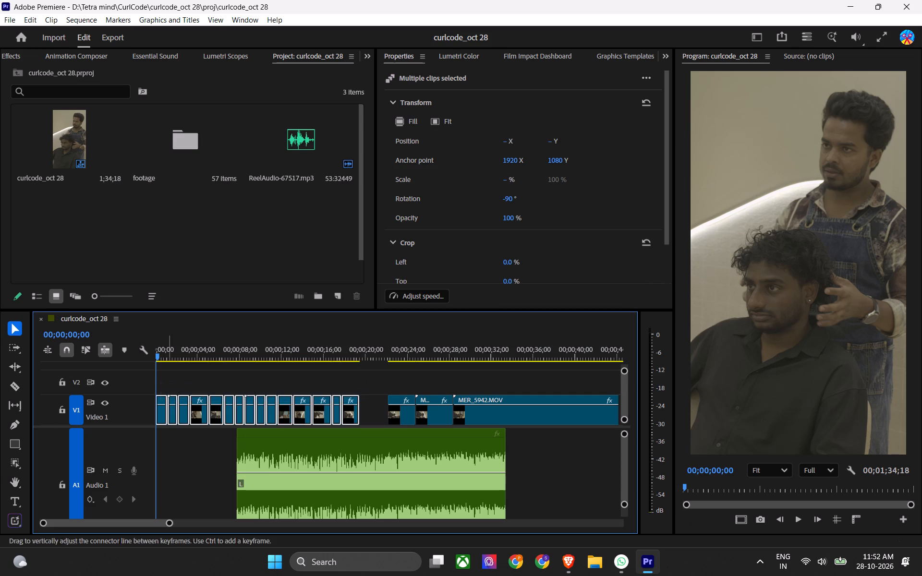
{"action": "scroll", "coordinate": [352, 432], "scroll_direction": "down", "scroll_amount": 7, "text": "alt"}
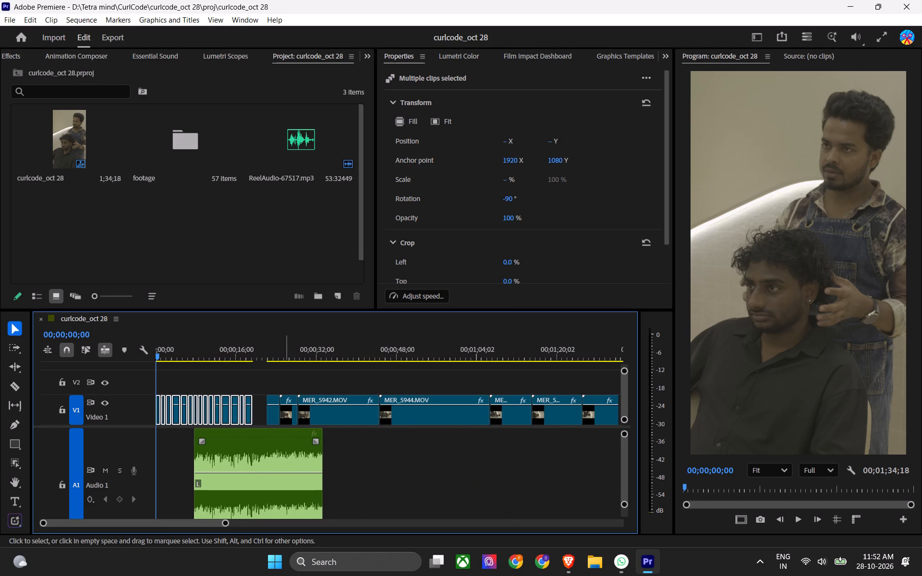
{"action": "key", "text": "a"}
{"action": "left_click", "coordinate": [272, 410], "text": "shift"}
{"action": "key", "text": "v"}
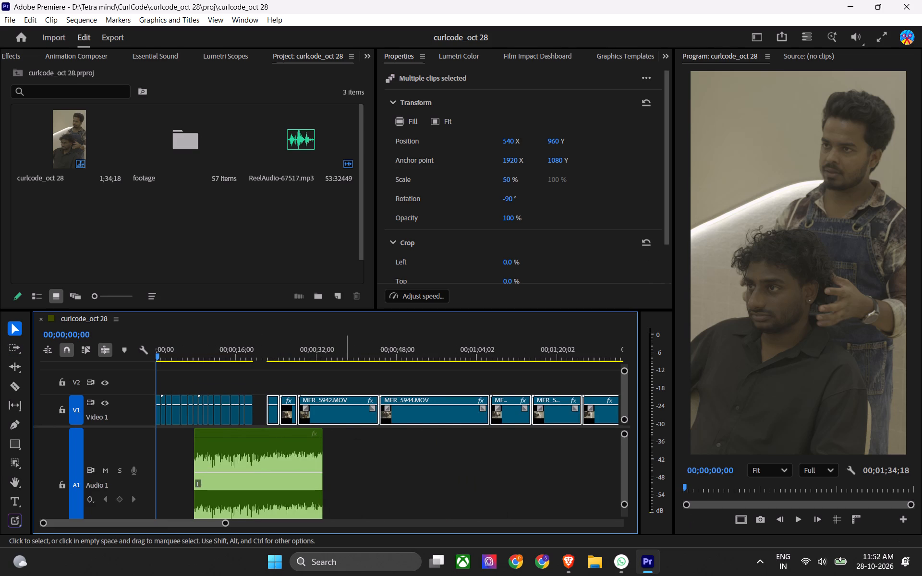
{"action": "left_click_drag", "start_coordinate": [345, 415], "coordinate": [497, 423]}
Move the trimmed music clip to the sequence start at 00;00;00;00 and save the project.
{"action": "left_click_drag", "start_coordinate": [229, 444], "coordinate": [181, 446]}
{"action": "key", "text": "ctrl+s"}
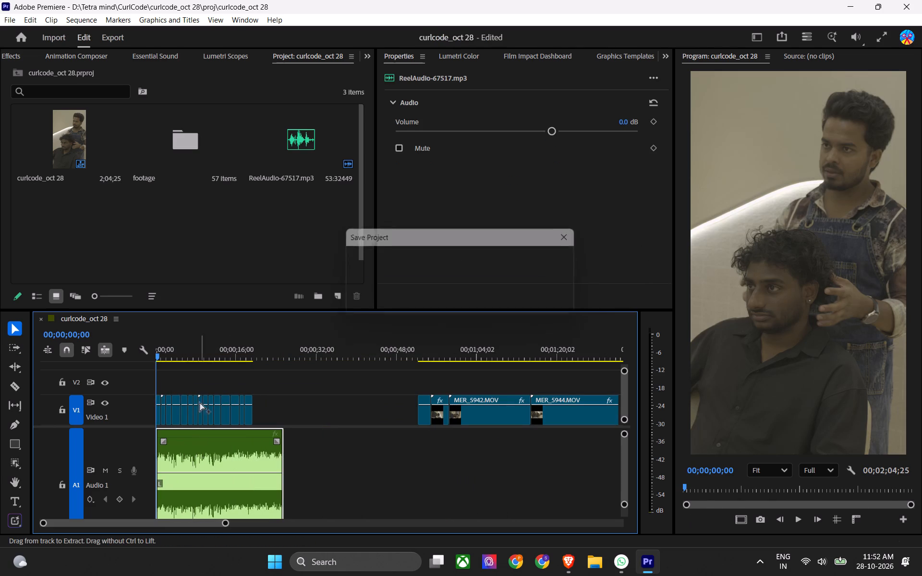
Lock the Audio 1 track and save the project.
{"action": "left_click_drag", "start_coordinate": [200, 339], "coordinate": [102, 363]}
{"action": "scroll", "coordinate": [143, 460], "scroll_direction": "down", "scroll_amount": 3}
{"action": "scroll", "coordinate": [143, 460], "scroll_direction": "down", "scroll_amount": 3, "text": "alt"}
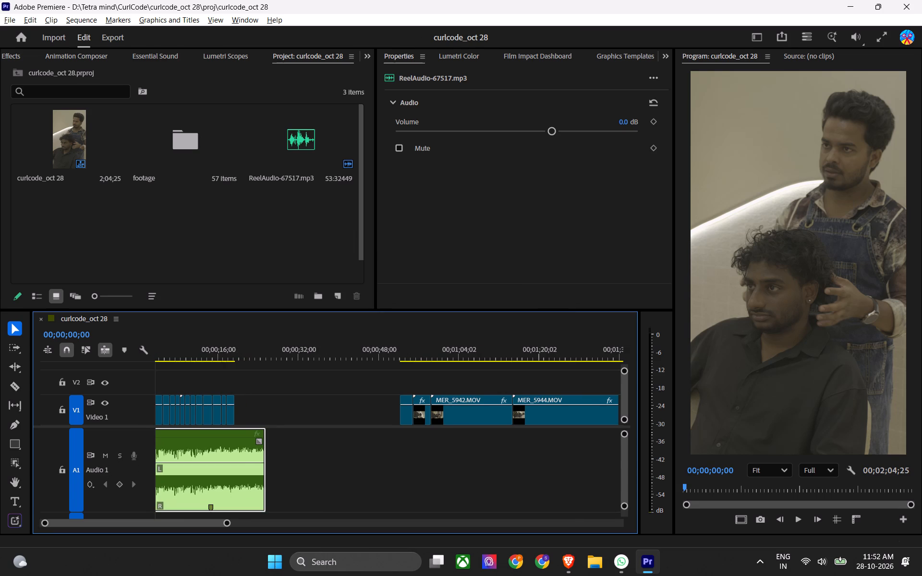
{"action": "scroll", "coordinate": [210, 466], "scroll_direction": "up", "scroll_amount": 14, "text": "alt"}
{"action": "left_click", "coordinate": [67, 470]}
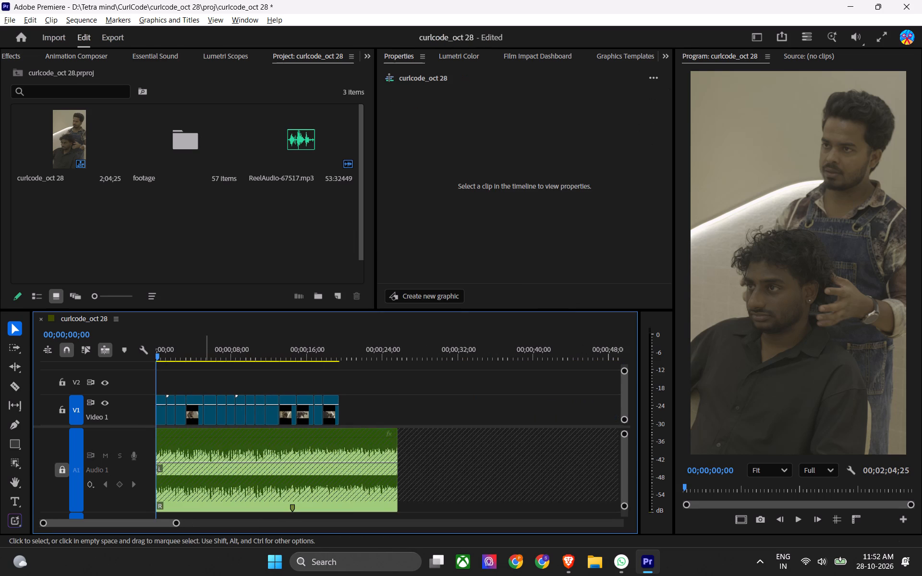
{"action": "scroll", "coordinate": [205, 456], "scroll_direction": "up", "scroll_amount": 10, "text": "alt"}
{"action": "scroll", "coordinate": [223, 462], "scroll_direction": "down", "scroll_amount": 1}
{"action": "scroll", "coordinate": [223, 462], "scroll_direction": "up", "scroll_amount": 4}
{"action": "scroll", "coordinate": [222, 464], "scroll_direction": "up", "scroll_amount": 14, "text": "alt"}
{"action": "key", "text": "ctrl+s"}
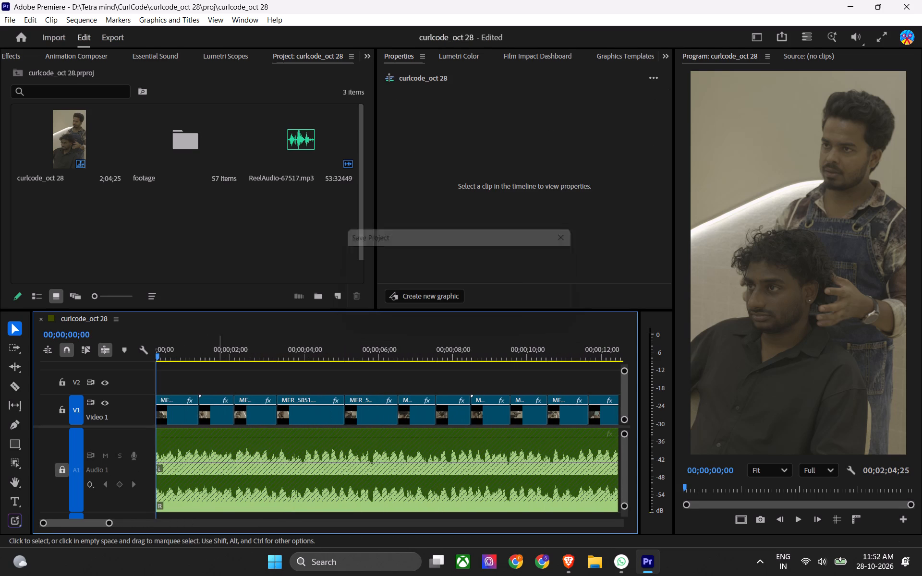
Replay the opening of MER_5812.MOV from 00;00;00;00 against the repositioned music, saving the project.
{"action": "left_click_drag", "start_coordinate": [223, 354], "coordinate": [142, 373]}
{"action": "key", "text": "space"}
{"action": "key", "text": "space"}
{"action": "left_click_drag", "start_coordinate": [202, 335], "coordinate": [112, 364]}
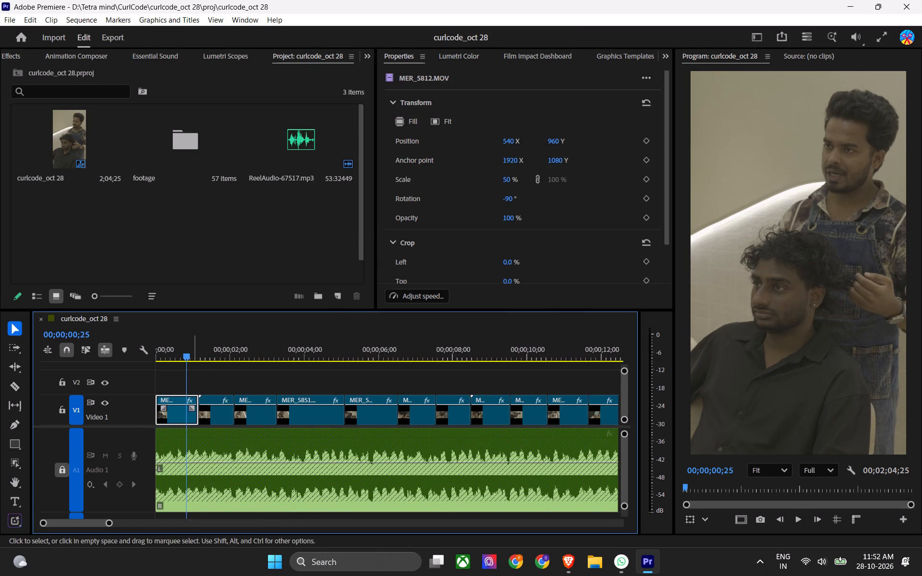
{"action": "left_click_drag", "start_coordinate": [193, 352], "coordinate": [92, 372]}
{"action": "key", "text": "ctrl+s"}
{"action": "key", "text": "ctrl+s"}
{"action": "key", "text": "space"}
{"action": "key", "text": "space"}
Ripple-trim about three frames off the start of MER_5812.MOV and replay the cut from the beginning.
{"action": "scroll", "coordinate": [180, 441], "scroll_direction": "up", "scroll_amount": 3, "text": "alt"}
{"action": "scroll", "coordinate": [179, 441], "scroll_direction": "down", "scroll_amount": 1, "text": "alt"}
{"action": "scroll", "coordinate": [179, 441], "scroll_direction": "up", "scroll_amount": 11, "text": "alt"}
{"action": "key", "text": "ctrl+s"}
{"action": "left_click_drag", "start_coordinate": [196, 355], "coordinate": [164, 360]}
{"action": "key", "text": "q"}
{"action": "left_click_drag", "start_coordinate": [164, 360], "coordinate": [100, 364]}
{"action": "key", "text": "space"}
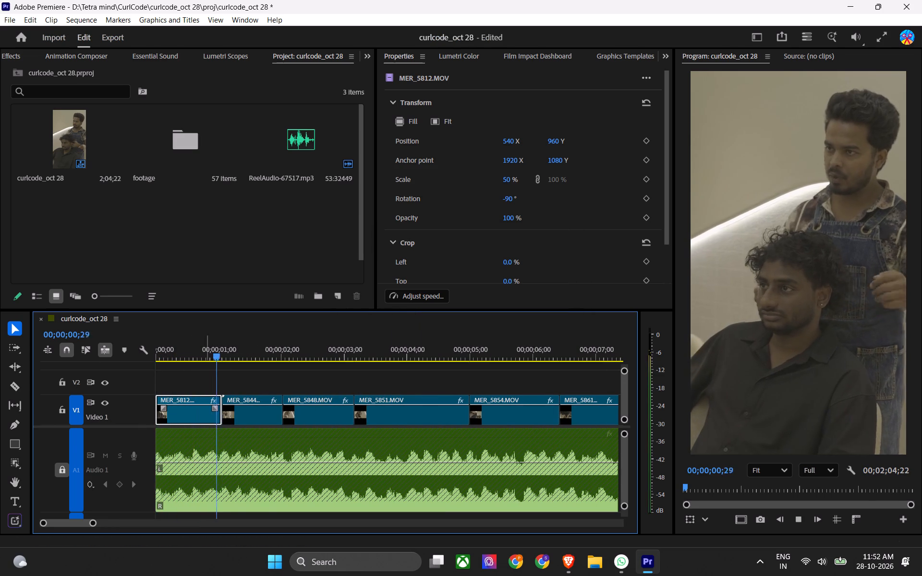
Replay from the start and ripple-trim the ends of MER_5812.MOV and MER_5844.MOV to about 00;00;00;29 and 00;00;01;25.
{"action": "key", "text": "space"}
{"action": "left_click_drag", "start_coordinate": [203, 348], "coordinate": [103, 363]}
{"action": "key", "text": "space"}
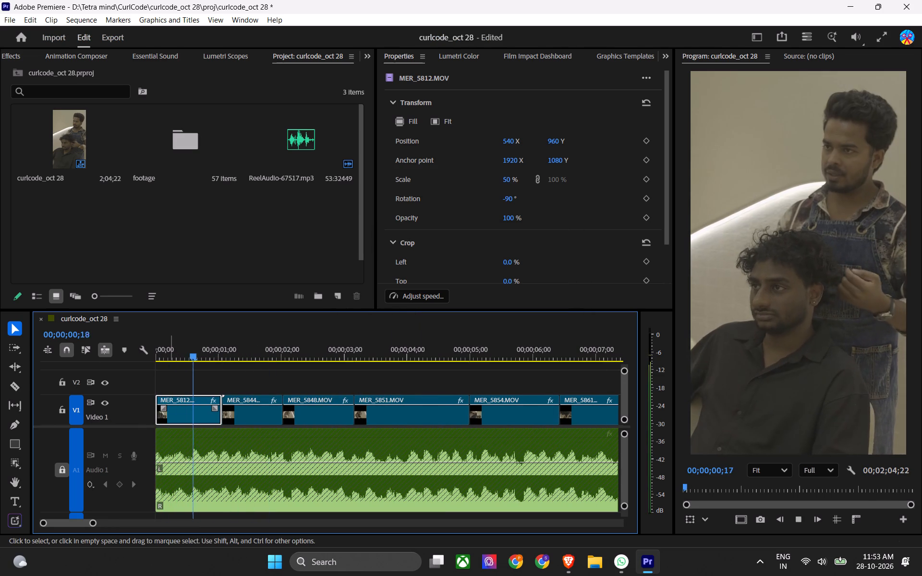
{"action": "key", "text": "space"}
{"action": "type", "text": "w"}
{"action": "key", "text": "space"}
{"action": "key", "text": "space"}
{"action": "type", "text": "w"}
{"action": "key", "text": "space"}
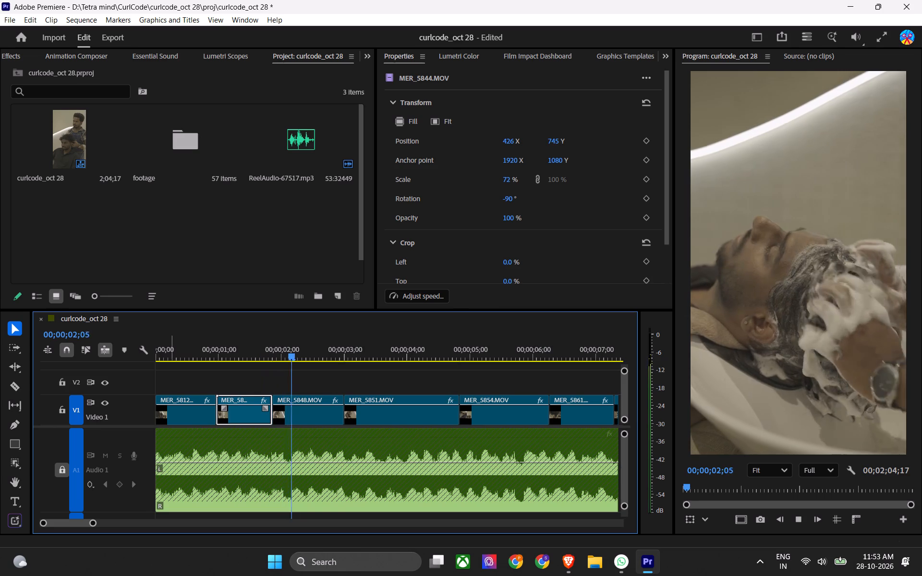
Replay and scrub the cut from MER_5844.MOV into MER_5848.MOV around 00;00;02;00.
{"action": "key", "text": "space"}
{"action": "left_click_drag", "start_coordinate": [304, 349], "coordinate": [281, 356]}
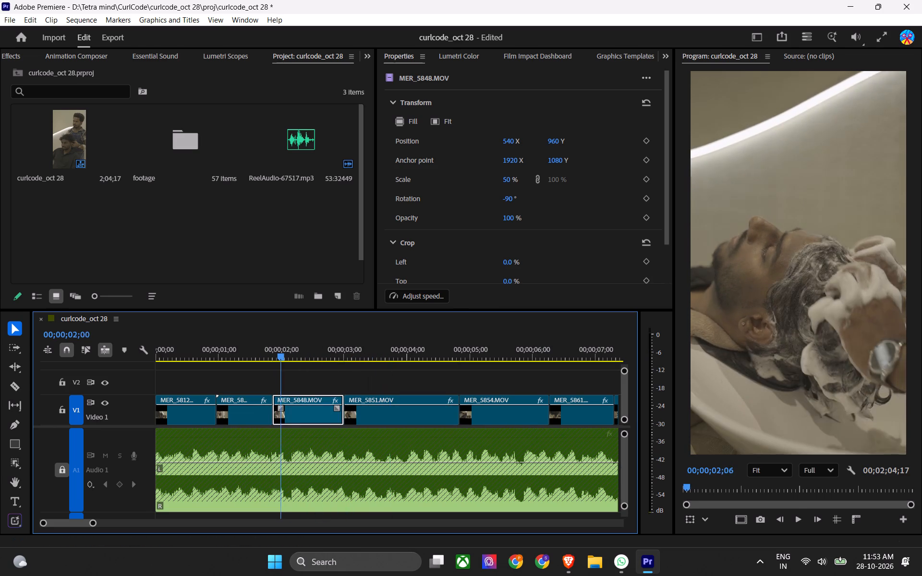
{"action": "left_click_drag", "start_coordinate": [281, 356], "coordinate": [279, 357]}
{"action": "key", "text": "space"}
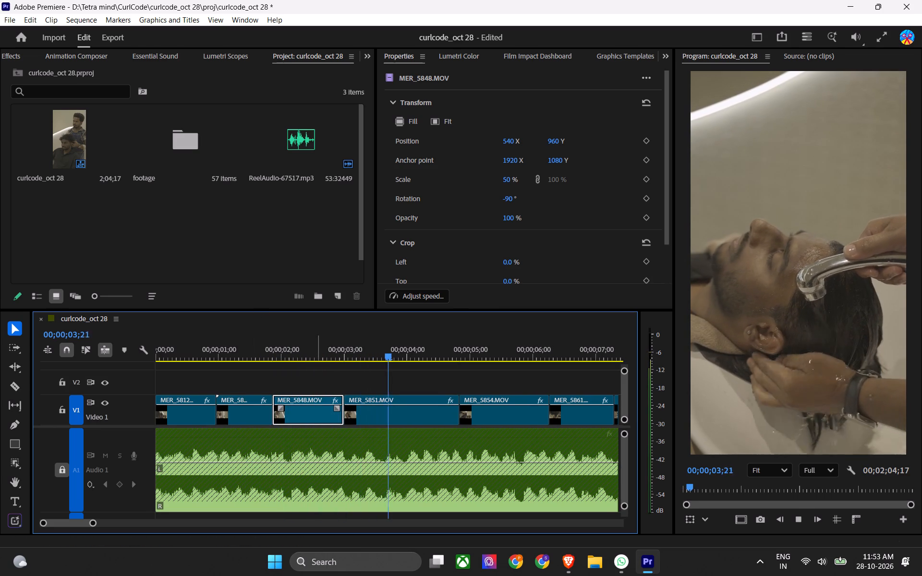
{"action": "key", "text": "space"}
{"action": "left_click_drag", "start_coordinate": [323, 345], "coordinate": [256, 354]}
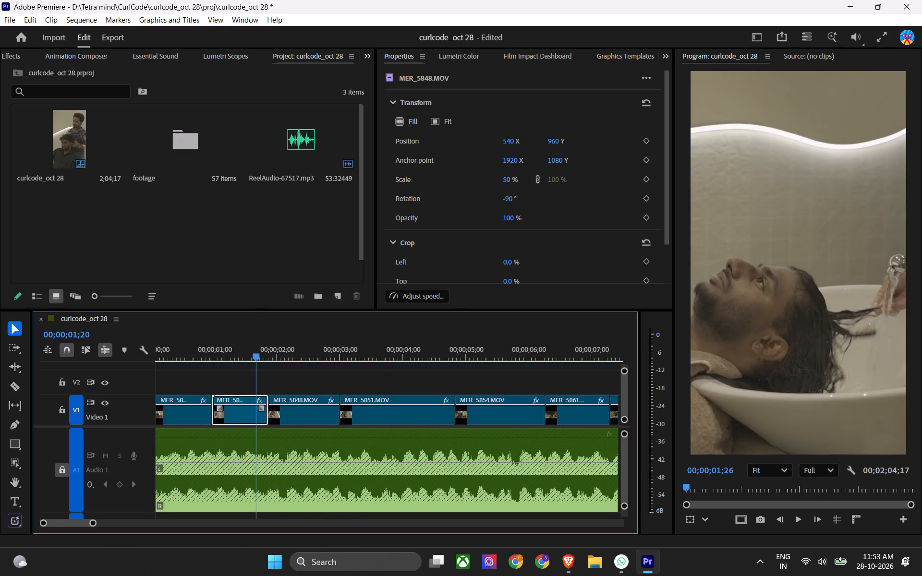
{"action": "left_click_drag", "start_coordinate": [256, 354], "coordinate": [295, 347]}
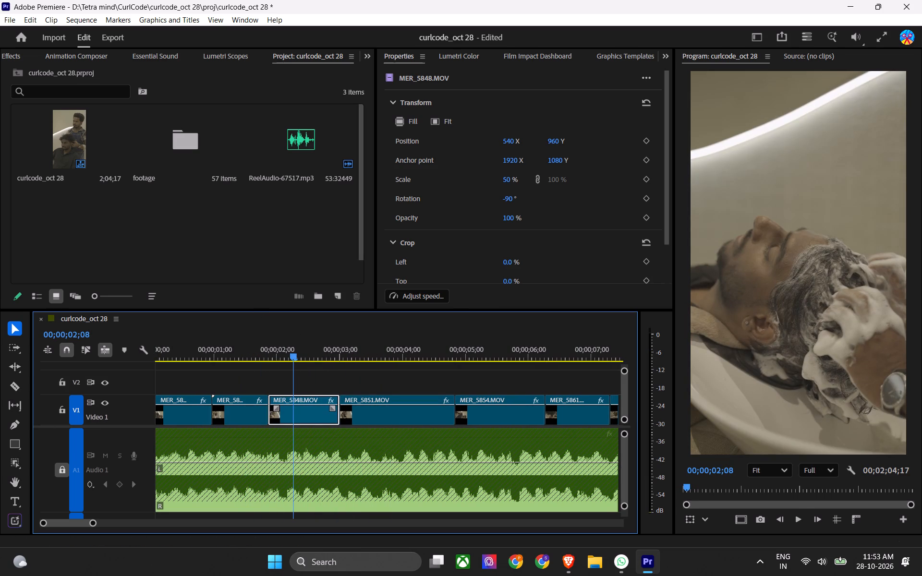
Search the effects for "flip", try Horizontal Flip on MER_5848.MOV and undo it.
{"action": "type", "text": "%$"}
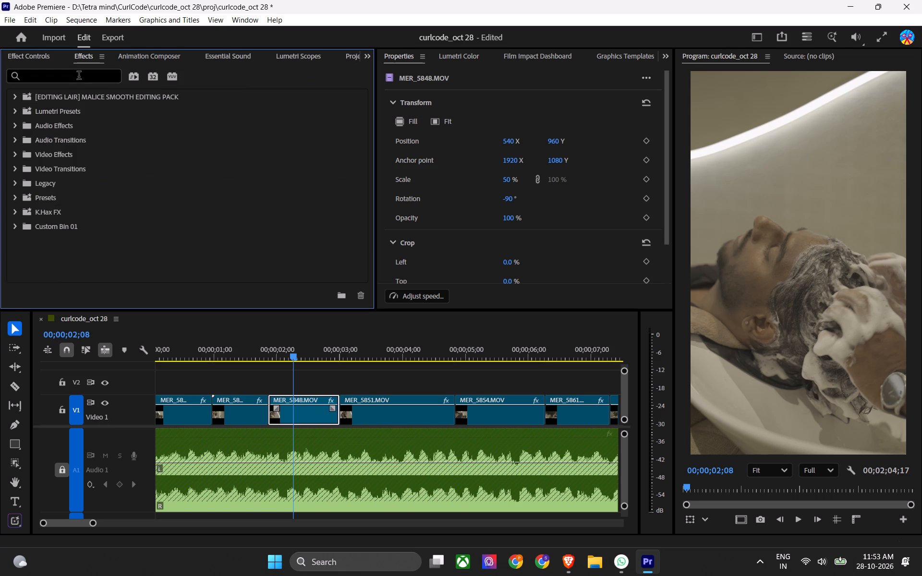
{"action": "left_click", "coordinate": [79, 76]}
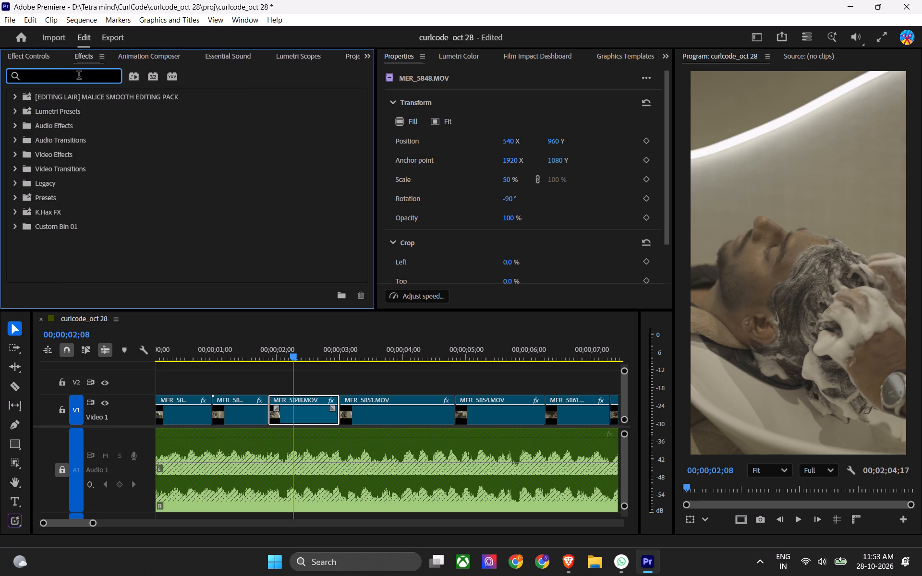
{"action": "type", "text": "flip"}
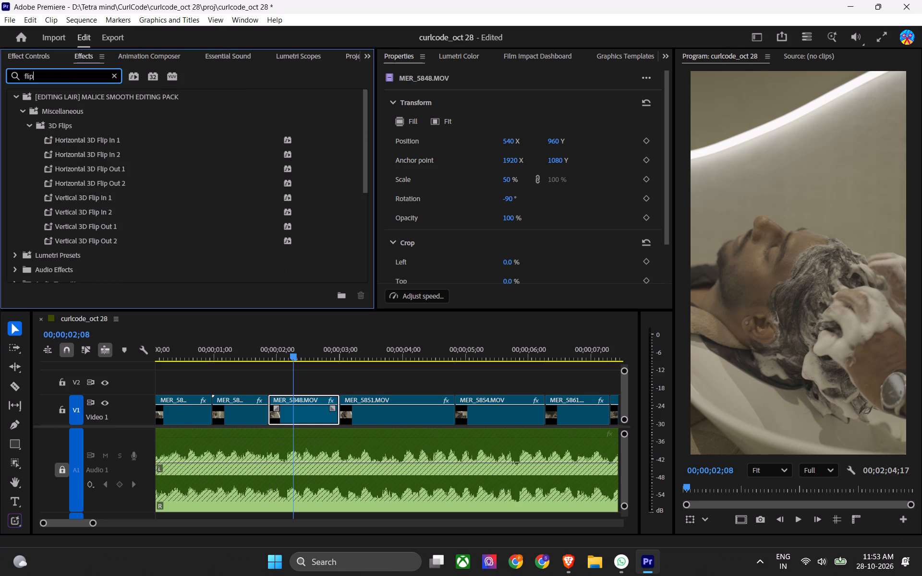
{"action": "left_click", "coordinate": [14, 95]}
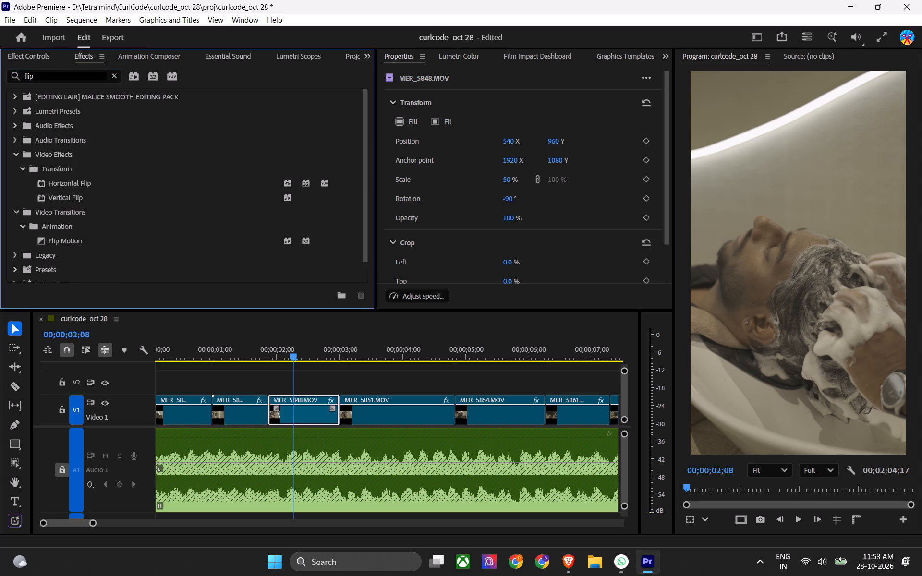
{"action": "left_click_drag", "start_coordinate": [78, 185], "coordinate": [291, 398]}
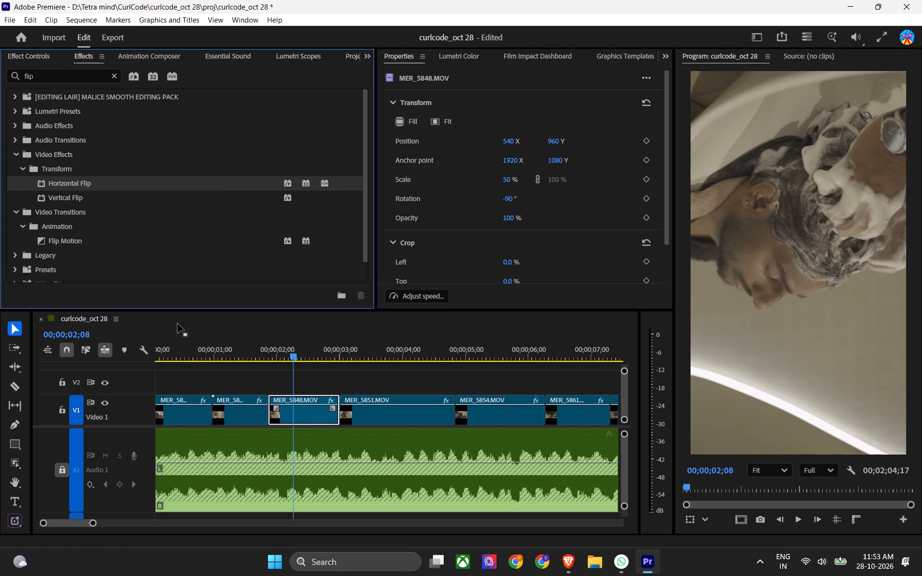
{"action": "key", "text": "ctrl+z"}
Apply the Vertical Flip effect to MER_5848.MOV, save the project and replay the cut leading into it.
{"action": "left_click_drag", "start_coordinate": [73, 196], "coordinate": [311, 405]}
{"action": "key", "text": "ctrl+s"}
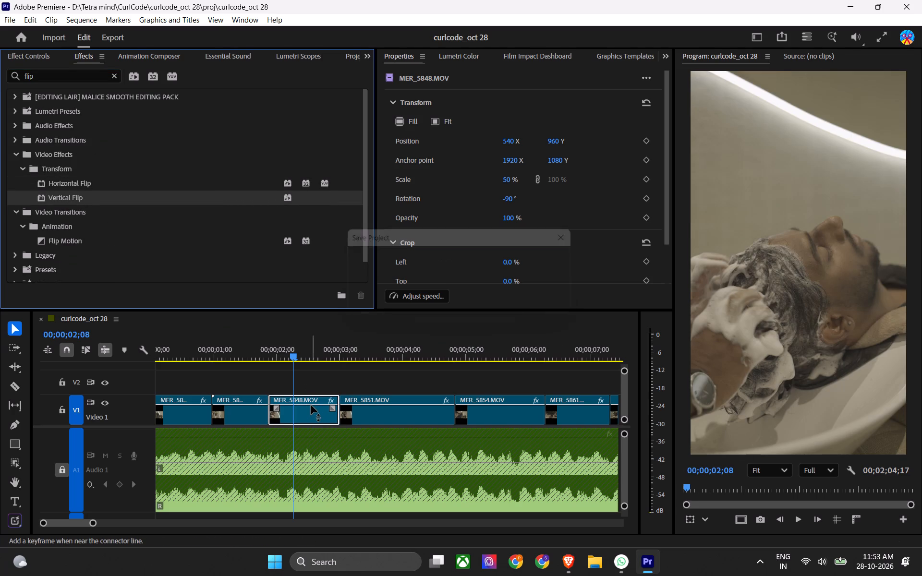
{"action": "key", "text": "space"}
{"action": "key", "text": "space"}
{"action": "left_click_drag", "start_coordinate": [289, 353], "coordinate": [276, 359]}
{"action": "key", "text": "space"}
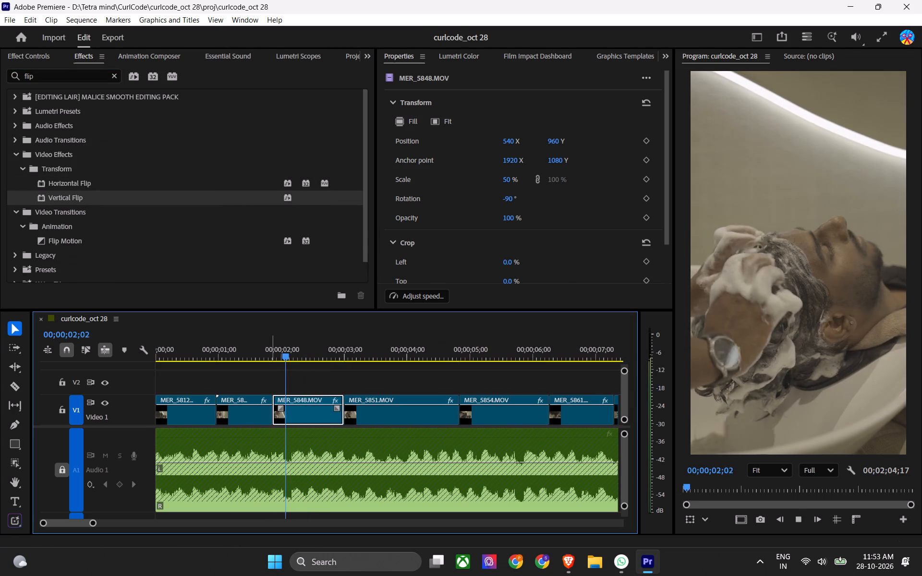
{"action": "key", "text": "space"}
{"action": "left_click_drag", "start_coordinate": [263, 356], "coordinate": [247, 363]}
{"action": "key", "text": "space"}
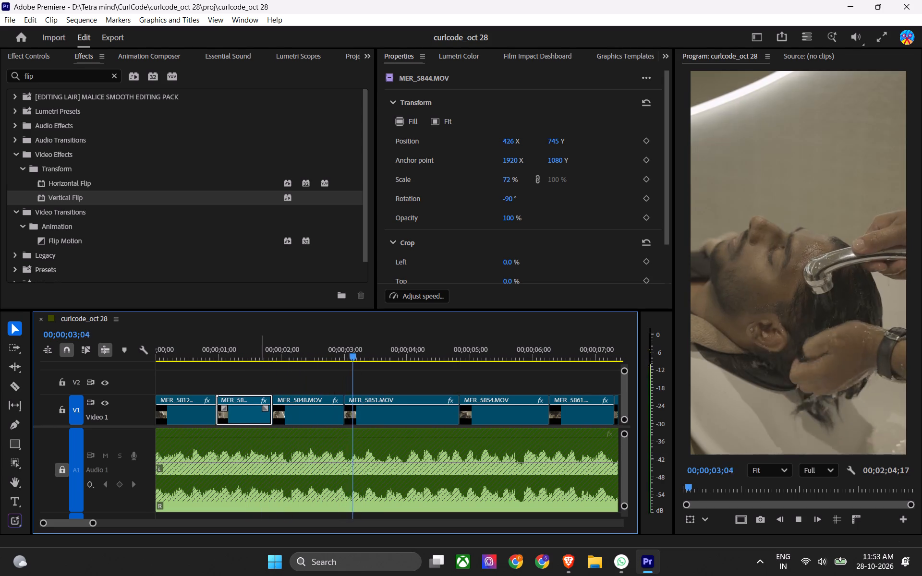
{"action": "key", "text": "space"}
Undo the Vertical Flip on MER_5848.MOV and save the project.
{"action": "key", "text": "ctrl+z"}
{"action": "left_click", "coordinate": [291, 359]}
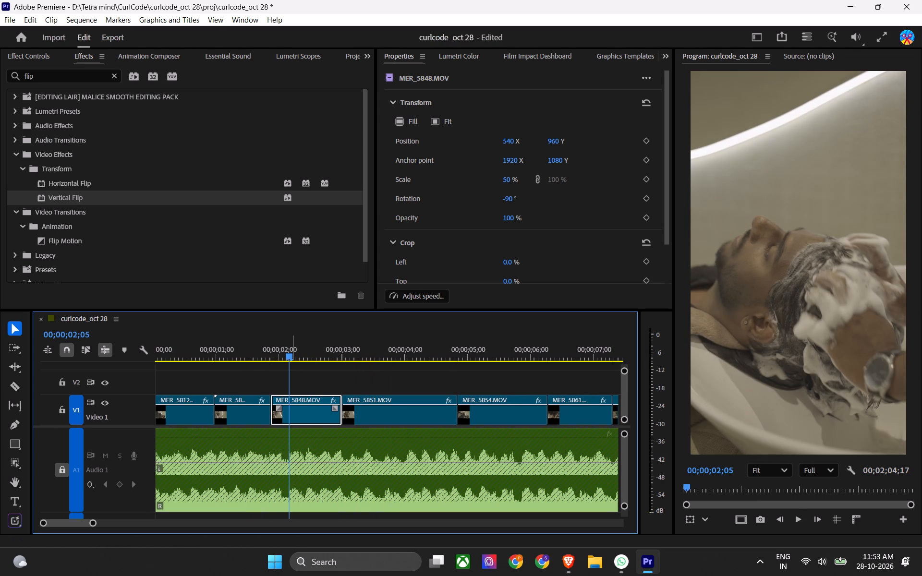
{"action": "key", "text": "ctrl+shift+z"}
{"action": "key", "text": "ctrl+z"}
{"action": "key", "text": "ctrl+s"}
Replay the first clips from 00;00;00;00 to check their cuts against the music, saving the project.
{"action": "scroll", "coordinate": [254, 398], "scroll_direction": "down", "scroll_amount": 4, "text": "alt"}
{"action": "scroll", "coordinate": [254, 398], "scroll_direction": "up", "scroll_amount": 1}
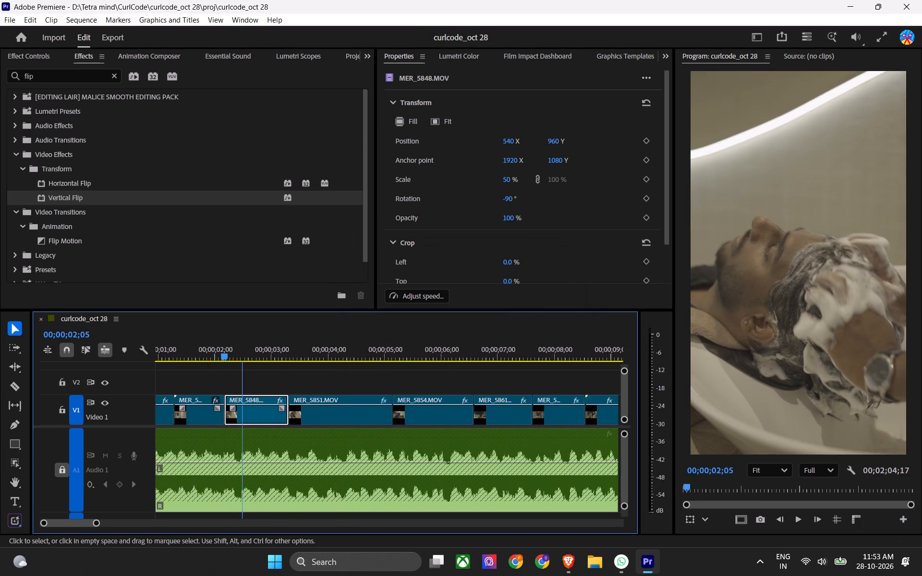
{"action": "scroll", "coordinate": [254, 398], "scroll_direction": "up", "scroll_amount": 1}
{"action": "key", "text": "ctrl+s"}
{"action": "key", "text": "ctrl+1"}
{"action": "key", "text": "ctrl+s"}
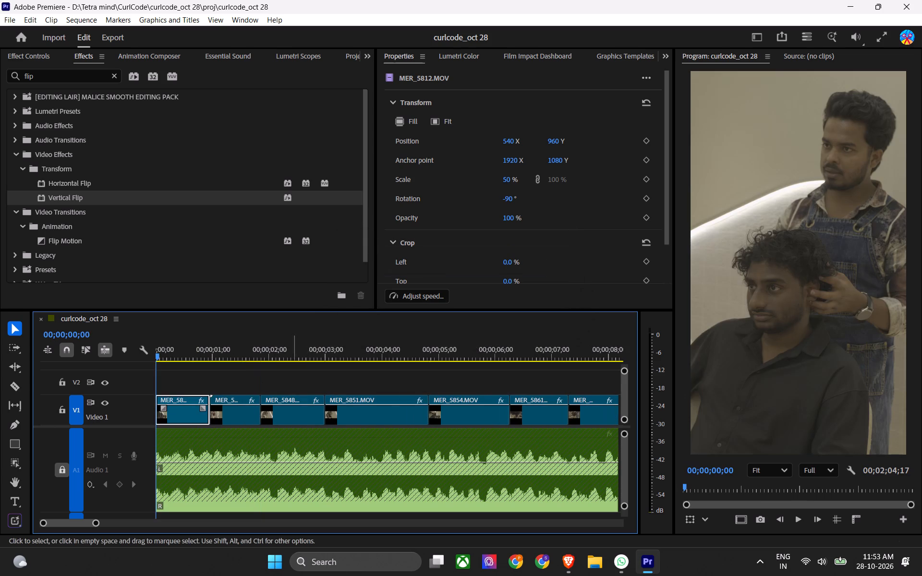
{"action": "key", "text": "space"}
{"action": "left_click", "coordinate": [281, 390]}
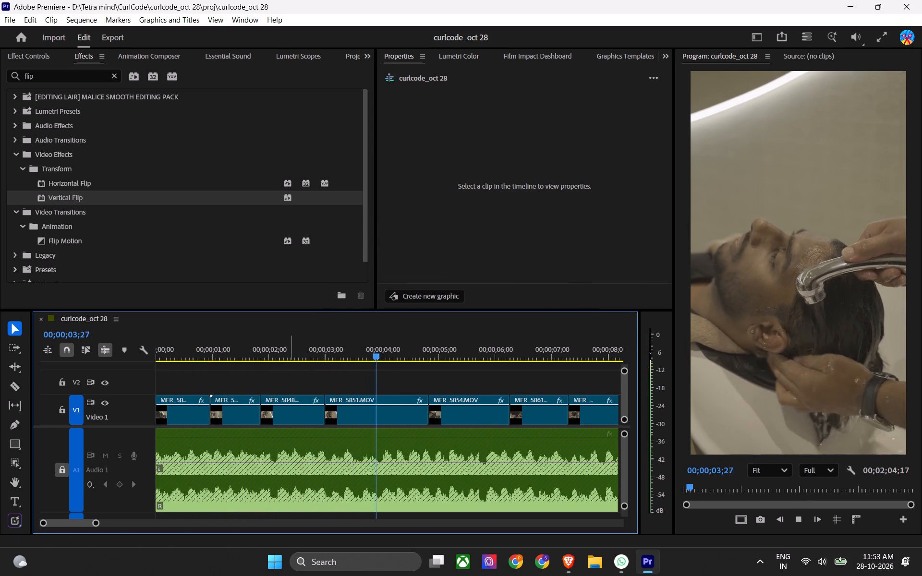
{"action": "key", "text": "space"}
{"action": "scroll", "coordinate": [326, 389], "scroll_direction": "up", "scroll_amount": 8}
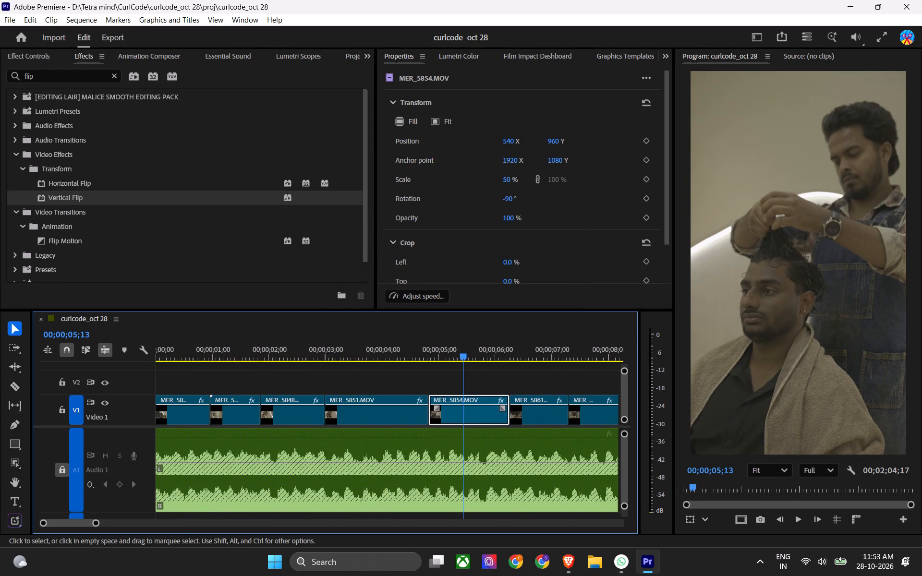
{"action": "key", "text": "ctrl+s"}
{"action": "left_click_drag", "start_coordinate": [257, 352], "coordinate": [113, 385]}
{"action": "key", "text": "space"}
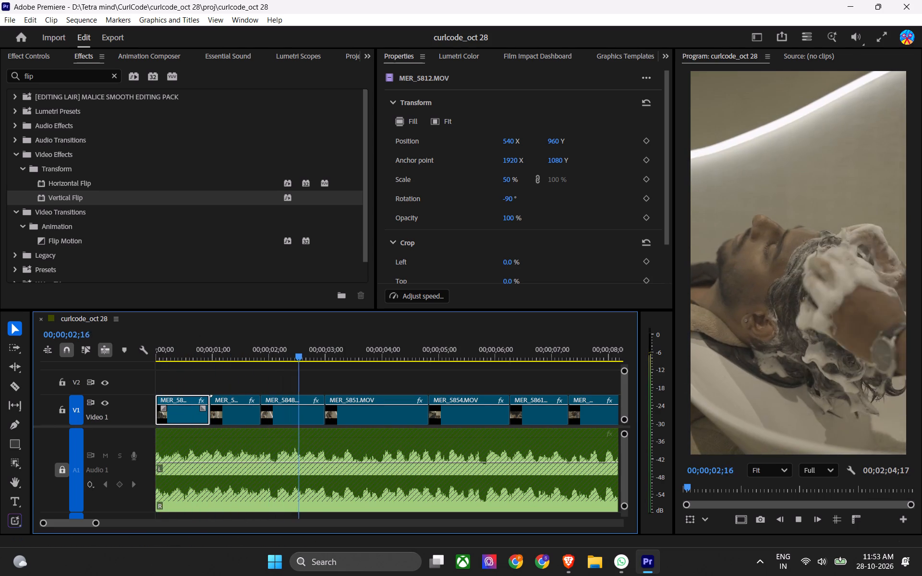
{"action": "key", "text": "space"}
{"action": "left_click_drag", "start_coordinate": [282, 346], "coordinate": [119, 363]}
{"action": "key", "text": "space"}
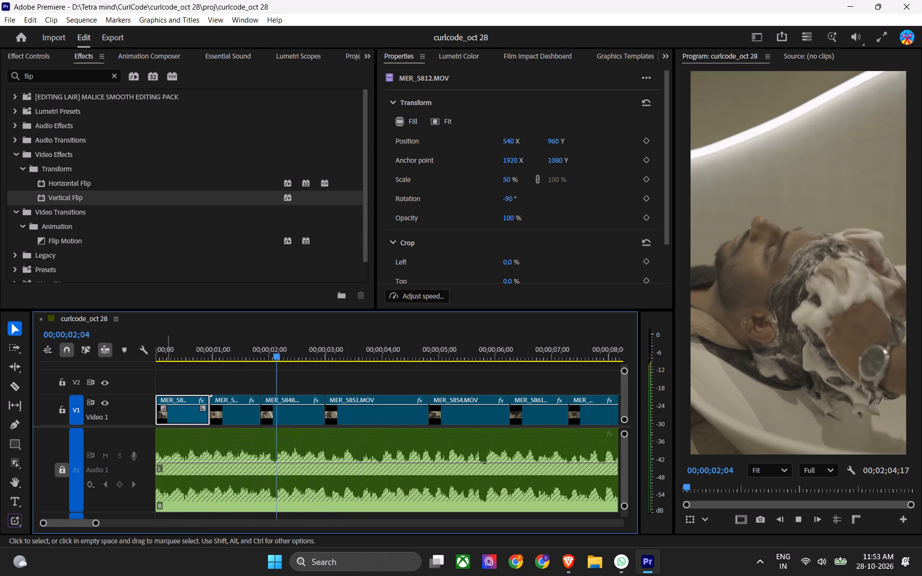
{"action": "key", "text": "space"}
Ripple-trim about four frames off the end of MER_5848.MOV and replay from the sequence start.
{"action": "left_click_drag", "start_coordinate": [316, 350], "coordinate": [324, 353]}
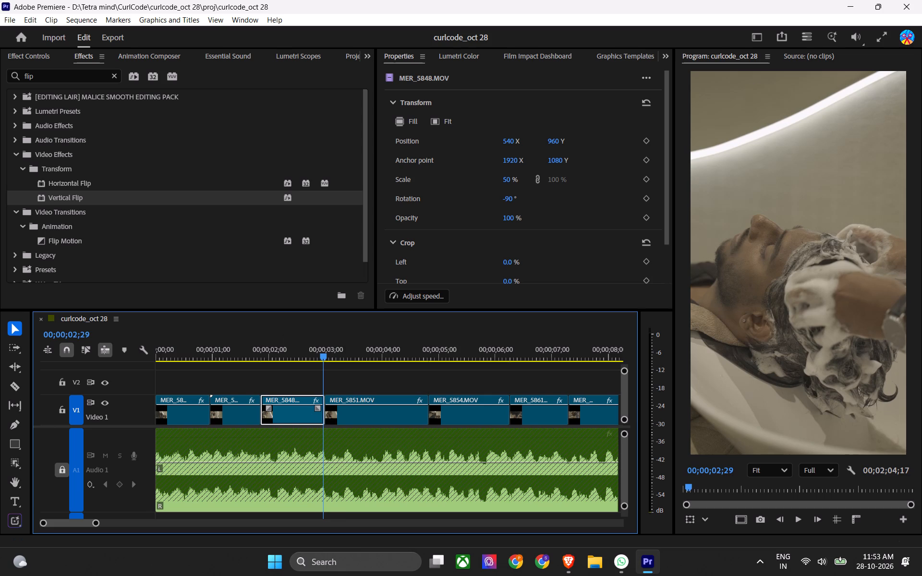
{"action": "left_click_drag", "start_coordinate": [324, 353], "coordinate": [109, 363]}
{"action": "key", "text": "w"}
{"action": "key", "text": "space"}
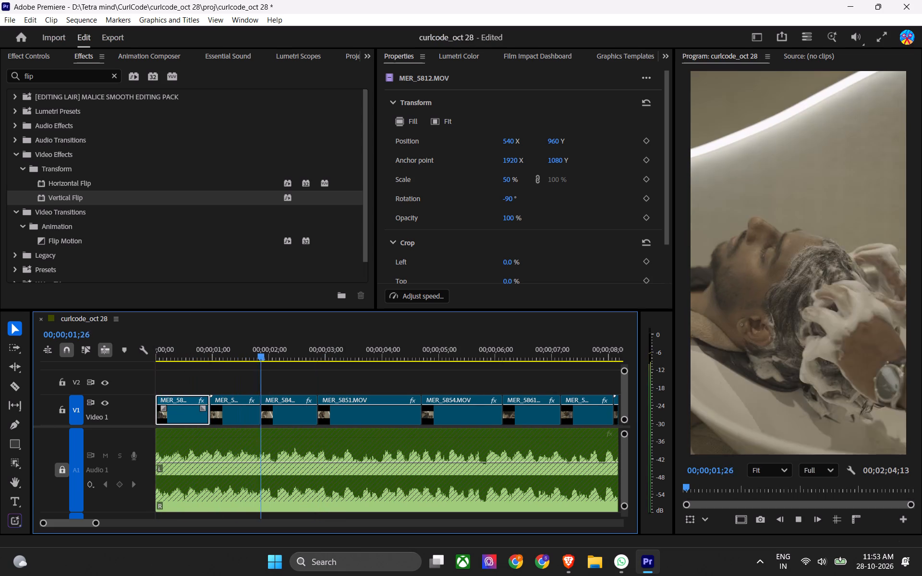
Ripple-trim the ends of MER_5851.MOV and MER_5854.MOV to about 00;00;03;26 and 00;00;05;04, replaying each cut.
{"action": "key", "text": "space"}
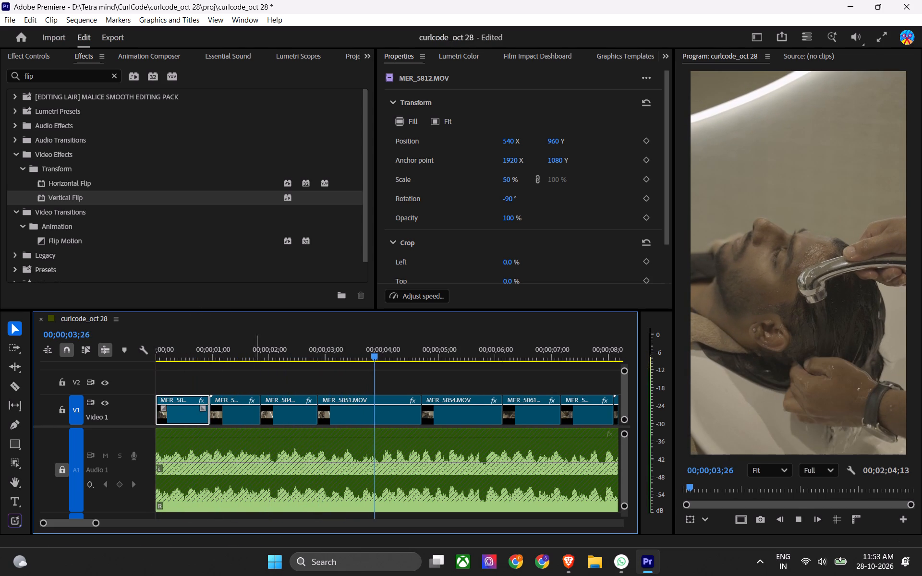
{"action": "key", "text": "w"}
{"action": "left_click_drag", "start_coordinate": [380, 352], "coordinate": [338, 352]}
{"action": "key", "text": "space"}
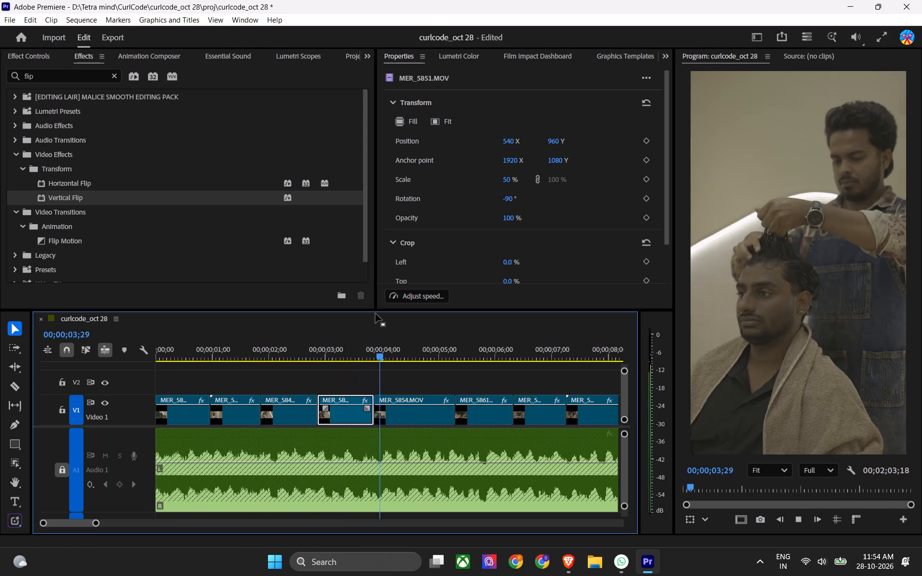
{"action": "key", "text": "space"}
{"action": "type", "text": "w"}
{"action": "key", "text": "space"}
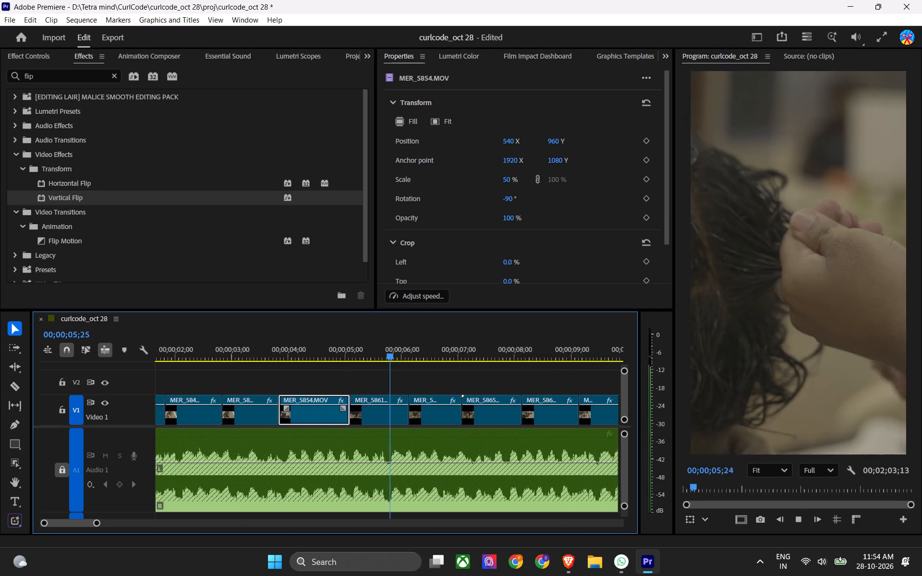
{"action": "key", "text": "space"}
{"action": "left_click_drag", "start_coordinate": [350, 356], "coordinate": [320, 364]}
{"action": "key", "text": "space"}
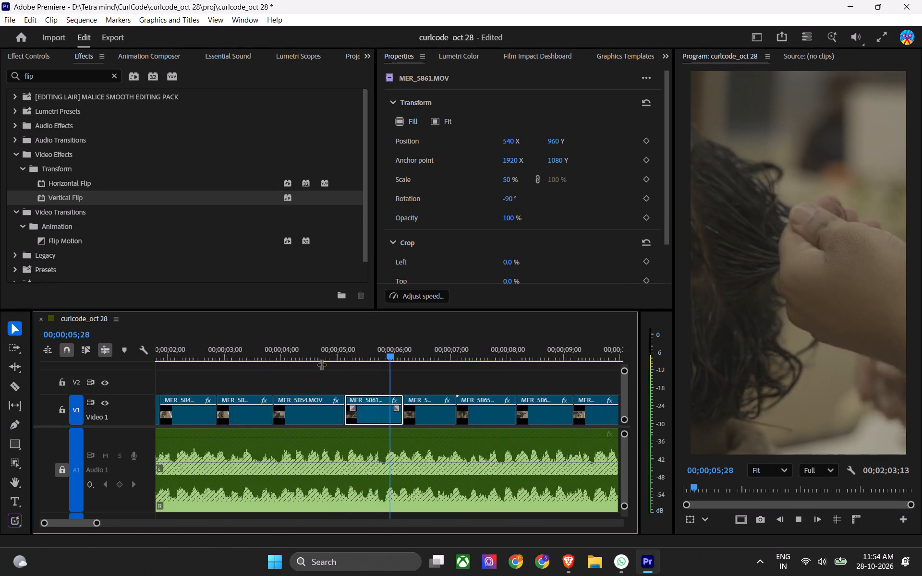
Ripple-trim the ends of MER_5861.MOV and MER_5863.MOV to about 00;00;06;03 and 00;00;07;00 on the beat.
{"action": "key", "text": "space"}
{"action": "type", "text": "w"}
{"action": "key", "text": "space"}
{"action": "key", "text": "space"}
{"action": "type", "text": "w"}
{"action": "key", "text": "space"}
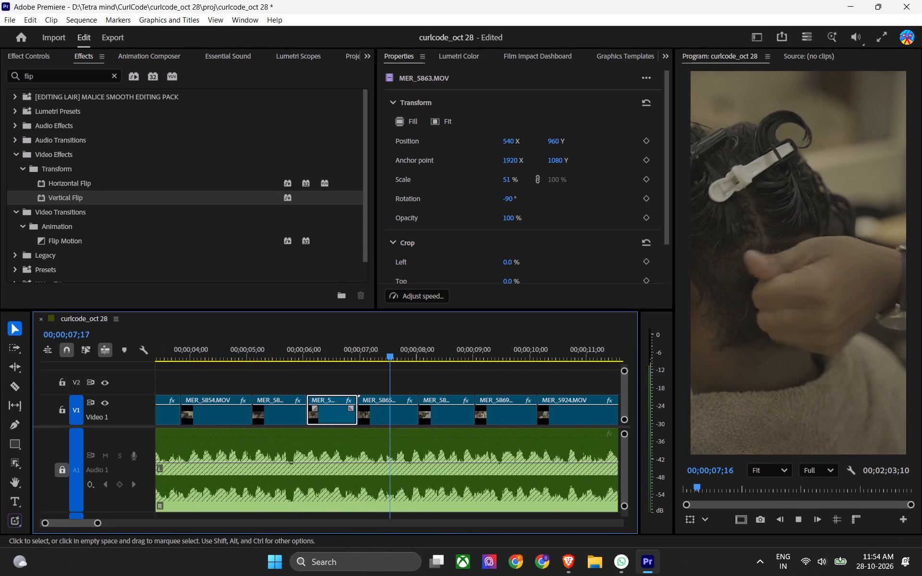
Ripple-trim the ends of MER_5865.MOV and MER_5867.MOV to about 00;00;07;28 and 00;00;08;26, replaying the cuts.
{"action": "key", "text": "space"}
{"action": "key", "text": "w"}
{"action": "left_click_drag", "start_coordinate": [380, 351], "coordinate": [360, 357]}
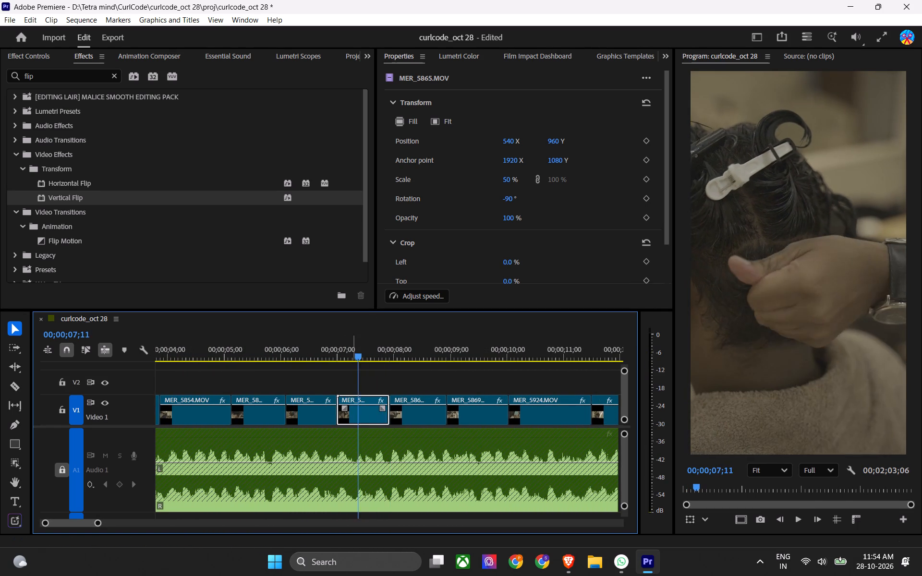
{"action": "key", "text": "space"}
{"action": "key", "text": "space"}
{"action": "type", "text": "w"}
{"action": "key", "text": "space"}
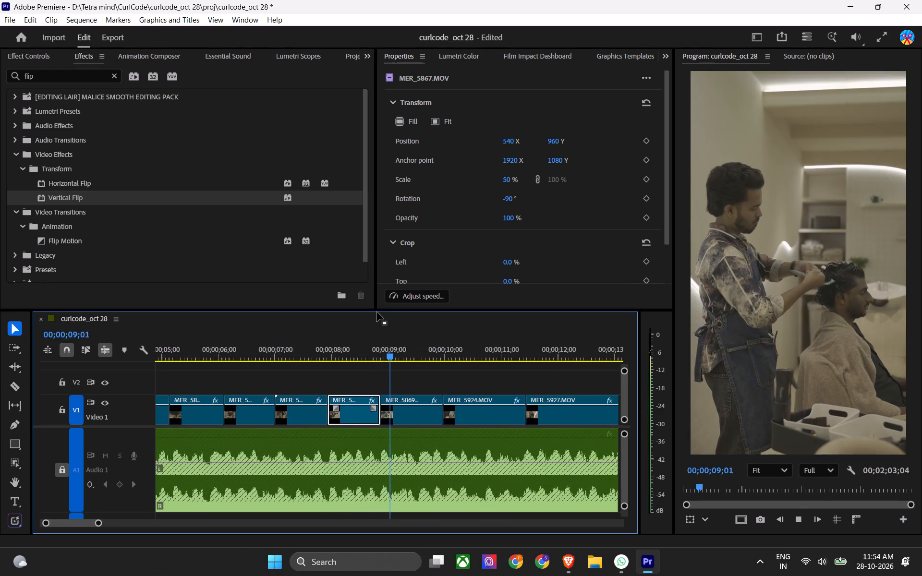
Ripple-trim the end of MER_5869.MOV to about 00;00;09;24 and continue playback.
{"action": "key", "text": "space"}
{"action": "type", "text": "w"}
{"action": "key", "text": "space"}
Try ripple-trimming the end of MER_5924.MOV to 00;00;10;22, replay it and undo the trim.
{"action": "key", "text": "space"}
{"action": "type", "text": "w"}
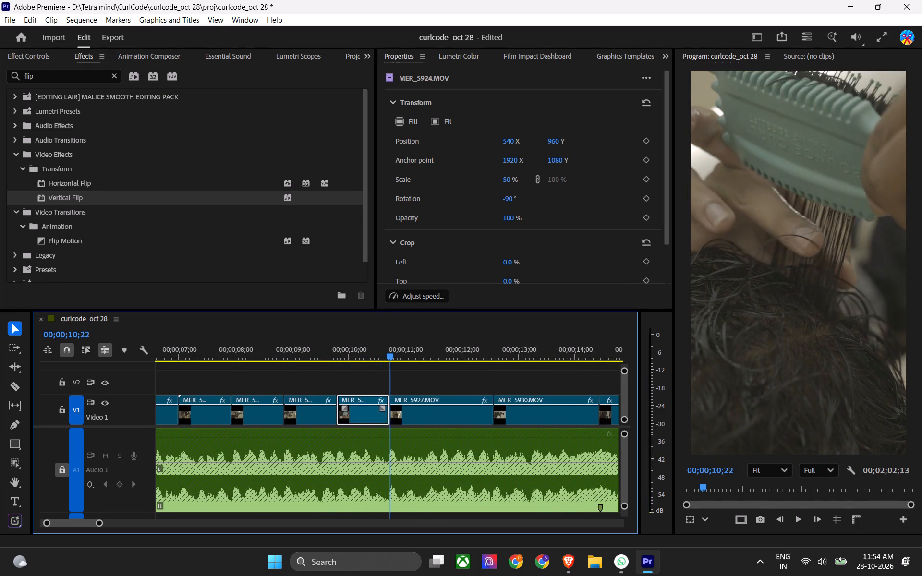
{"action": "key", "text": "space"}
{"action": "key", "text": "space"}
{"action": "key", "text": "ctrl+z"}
Replay from MER_5869.MOV into MER_5924.MOV and ripple-trim the end of MER_5924.MOV to about 00;00;10;22.
{"action": "left_click_drag", "start_coordinate": [325, 362], "coordinate": [319, 361]}
{"action": "left_click", "coordinate": [327, 357]}
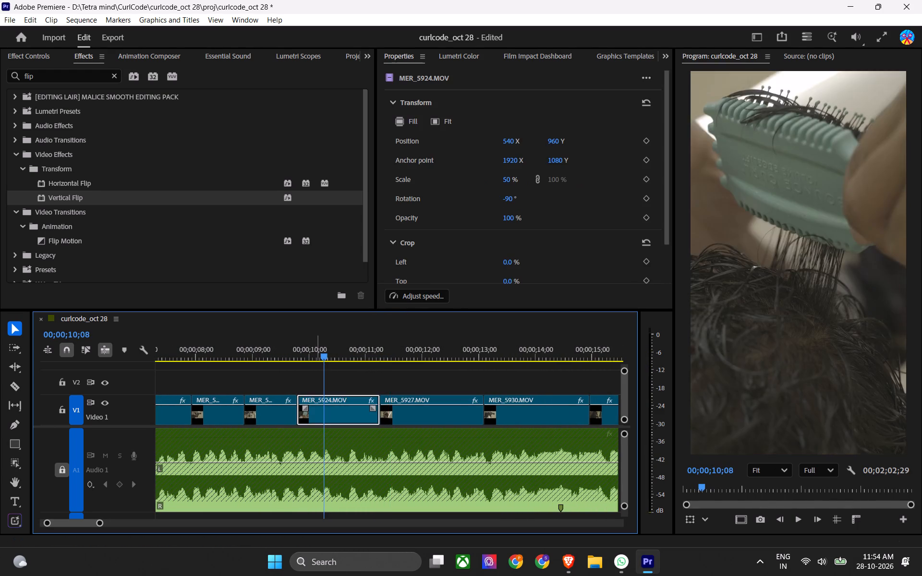
{"action": "key", "text": "space"}
{"action": "key", "text": "space"}
{"action": "left_click_drag", "start_coordinate": [321, 341], "coordinate": [290, 348]}
{"action": "key", "text": "space"}
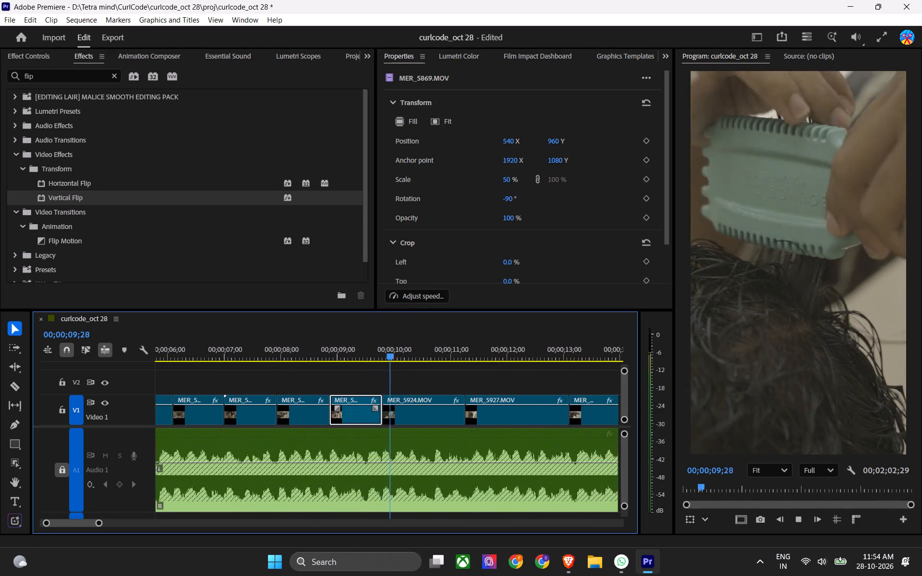
{"action": "key", "text": "space"}
{"action": "left_click_drag", "start_coordinate": [392, 357], "coordinate": [373, 357]}
{"action": "key", "text": "w"}
{"action": "key", "text": "space"}
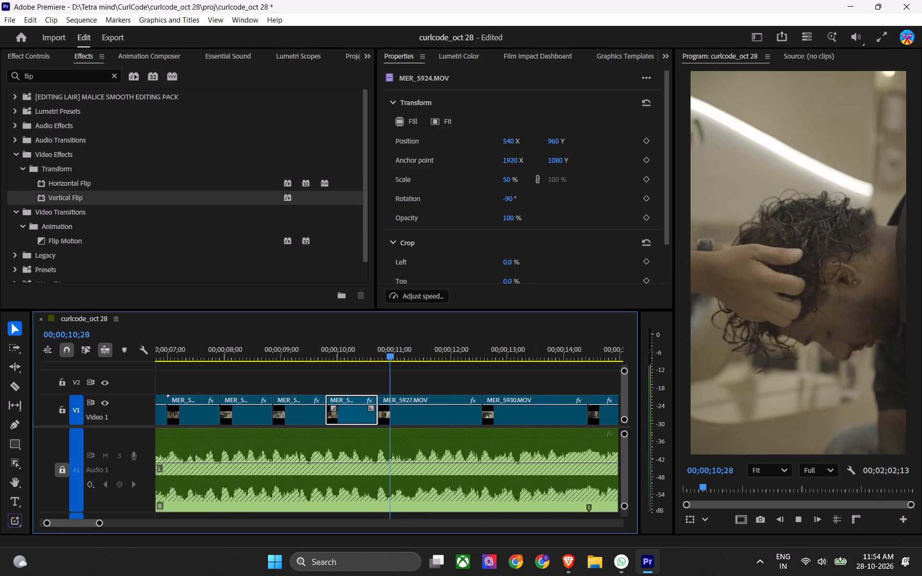
Ripple-trim the end of MER_5927.MOV to about 00;00;11;19 and continue playback.
{"action": "key", "text": "space"}
{"action": "type", "text": "w"}
{"action": "key", "text": "space"}
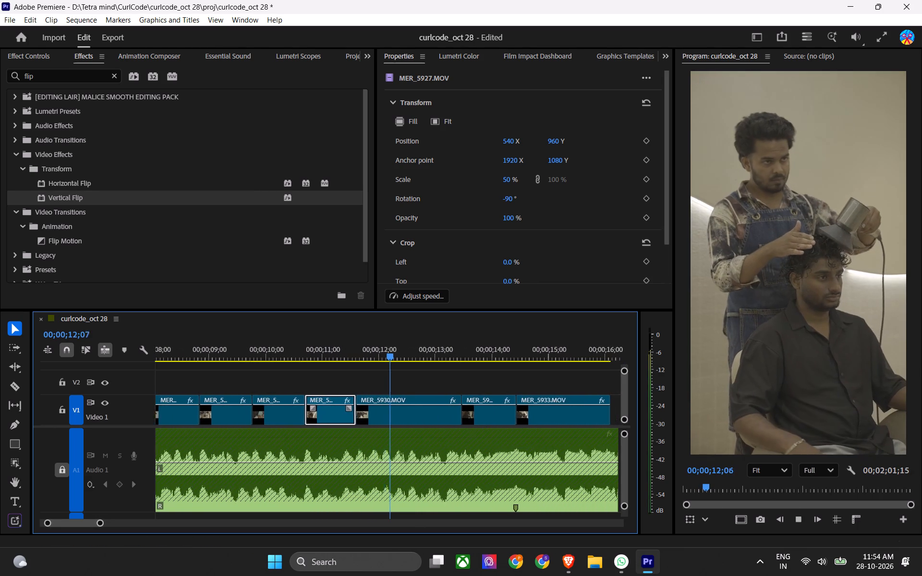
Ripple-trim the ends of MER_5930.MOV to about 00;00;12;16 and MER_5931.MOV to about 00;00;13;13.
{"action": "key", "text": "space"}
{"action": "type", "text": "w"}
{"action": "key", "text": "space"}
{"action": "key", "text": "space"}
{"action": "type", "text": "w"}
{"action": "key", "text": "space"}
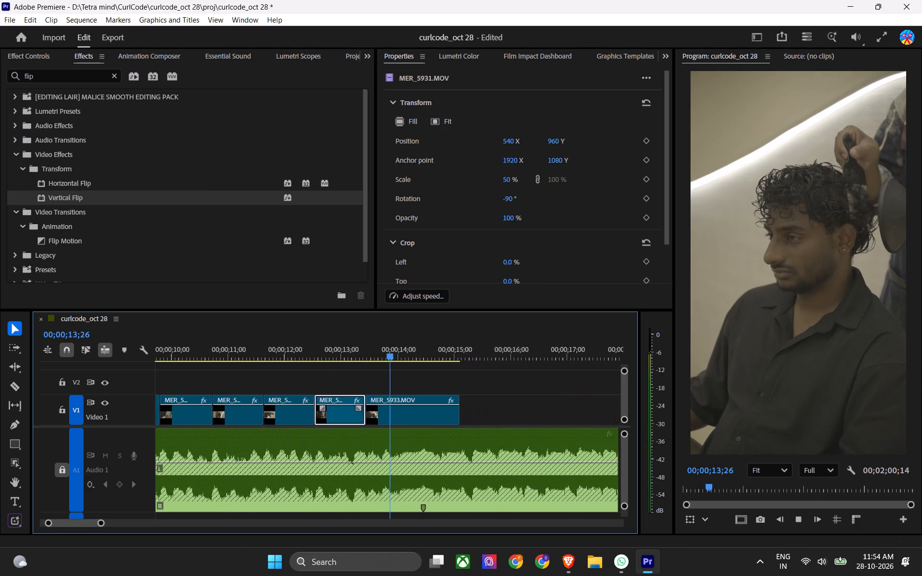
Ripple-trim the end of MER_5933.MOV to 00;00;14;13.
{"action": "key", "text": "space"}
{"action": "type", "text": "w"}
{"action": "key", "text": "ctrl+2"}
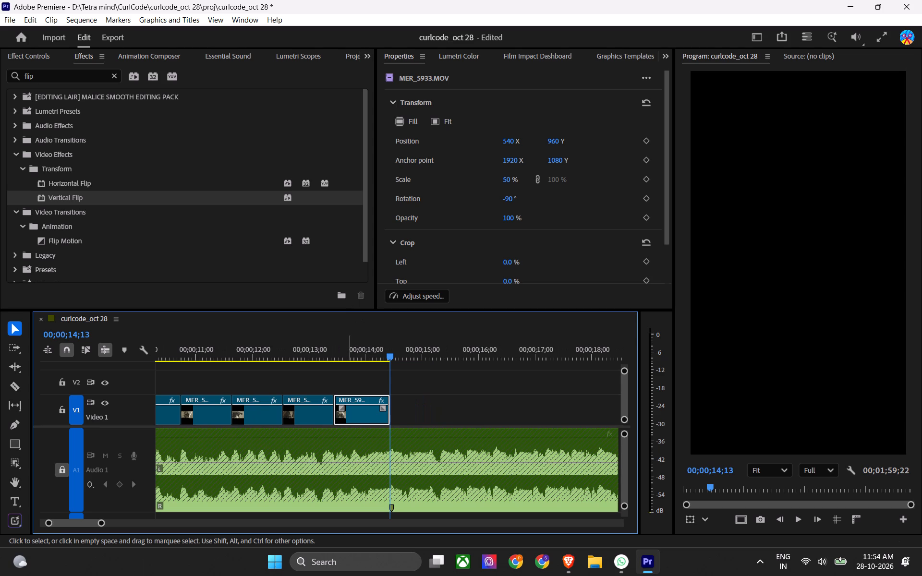
Save the project and play the rough cut from the start to review how the opening cuts match the beat.
{"action": "key", "text": "ctrl+1"}
{"action": "key", "text": "ctrl+s"}
{"action": "key", "text": "space"}
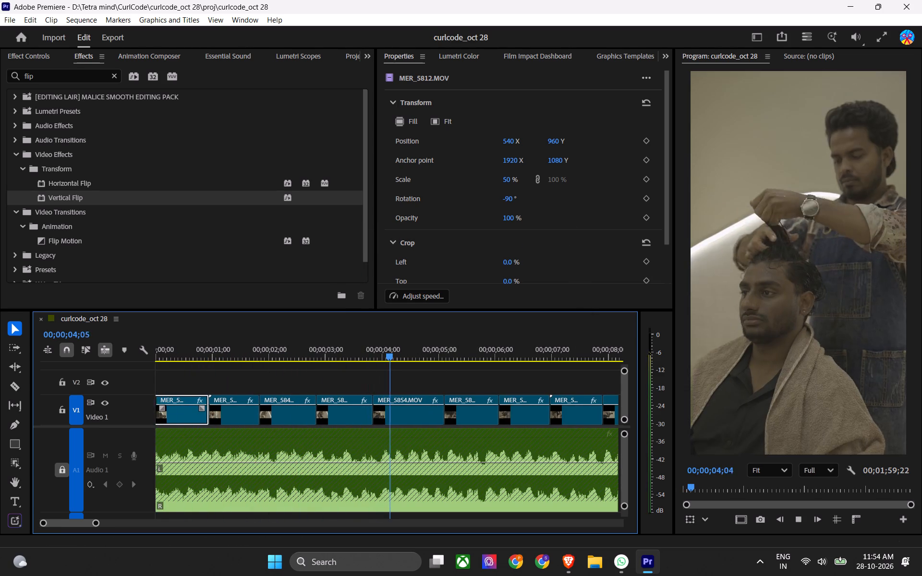
{"action": "key", "text": "space"}
{"action": "scroll", "coordinate": [315, 416], "scroll_direction": "down", "scroll_amount": 5, "text": "alt"}
{"action": "scroll", "coordinate": [315, 417], "scroll_direction": "up", "scroll_amount": 5}
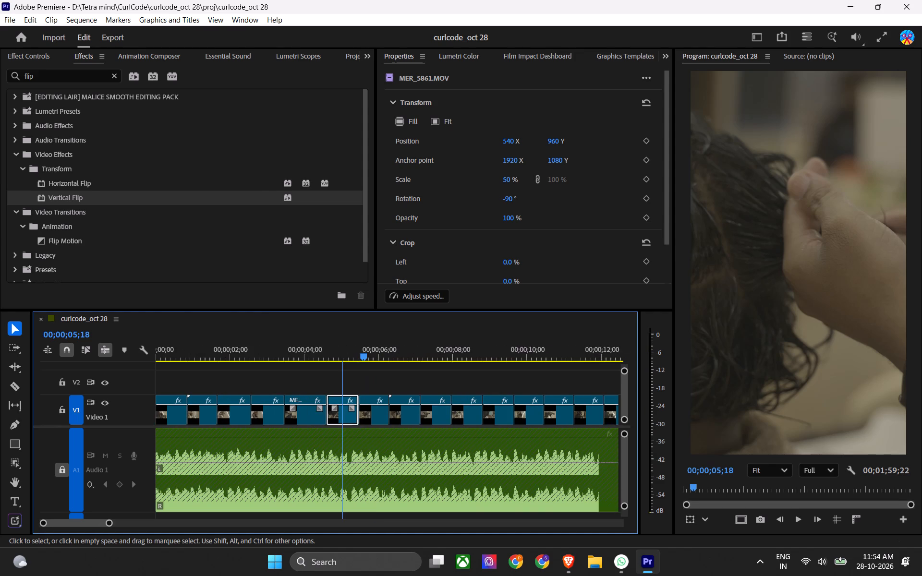
{"action": "key", "text": "ctrl+s"}
{"action": "left_click_drag", "start_coordinate": [220, 358], "coordinate": [162, 371]}
{"action": "key", "text": "space"}
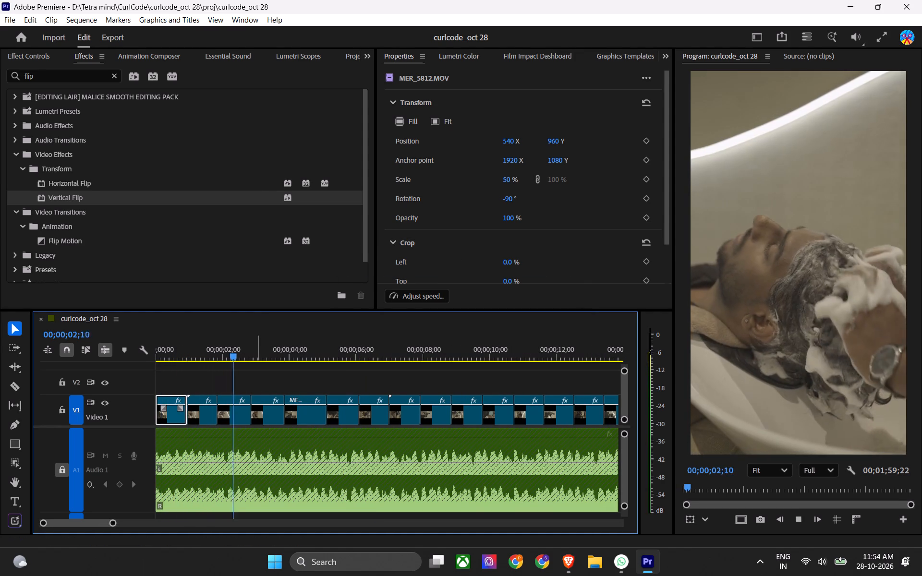
{"action": "key", "text": "space"}
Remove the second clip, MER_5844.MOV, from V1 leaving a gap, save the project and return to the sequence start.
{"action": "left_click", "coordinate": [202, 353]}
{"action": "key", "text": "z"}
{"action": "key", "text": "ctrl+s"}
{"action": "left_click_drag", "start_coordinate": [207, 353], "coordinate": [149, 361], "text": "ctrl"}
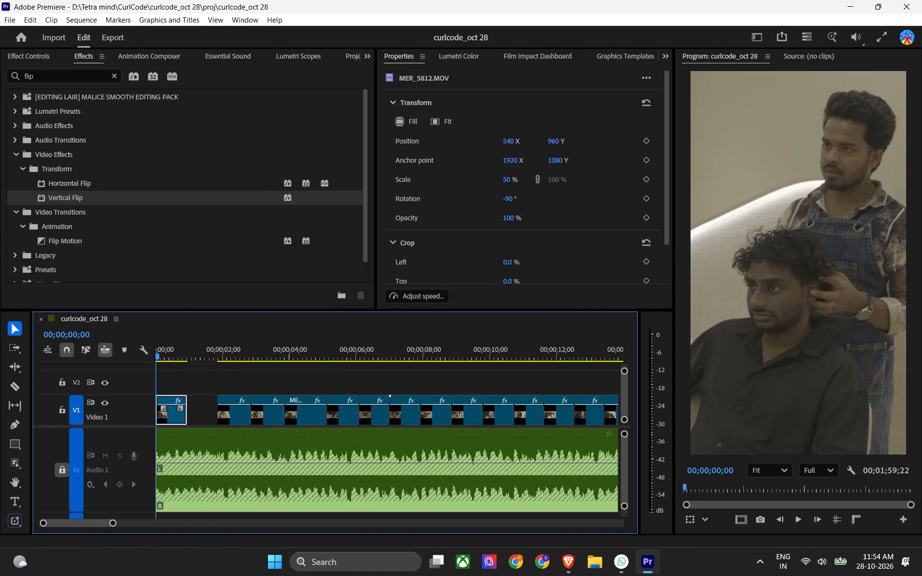
Undo the clip removal and all the beat-matching ripple trims back to the one on MER_5812.MOV.
{"action": "key", "text": "ctrl+z"}
{"action": "scroll", "coordinate": [230, 420], "scroll_direction": "down", "scroll_amount": 6, "text": "alt"}
{"action": "key", "text": "ctrl+z"}
{"action": "key", "text": "ctrl+z"}
{"action": "key", "text": "ctrl+z"}
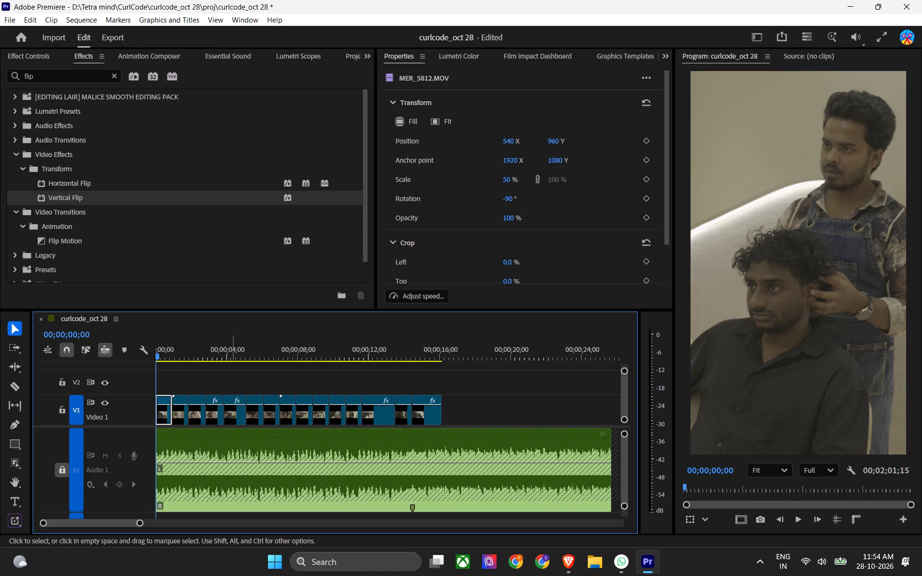
{"action": "key", "text": "ctrl+z"}
{"action": "scroll", "coordinate": [231, 429], "scroll_direction": "down", "scroll_amount": 3, "text": "alt"}
{"action": "key", "text": "ctrl+z"}
{"action": "key", "text": "ctrl+z"}
{"action": "key", "text": "ctrl+z"}
{"action": "key", "text": "ctrl+z"}
{"action": "key", "text": "ctrl+z"}
{"action": "key", "text": "ctrl+z"}
{"action": "key", "text": "ctrl+z"}
{"action": "key", "text": "ctrl+z"}
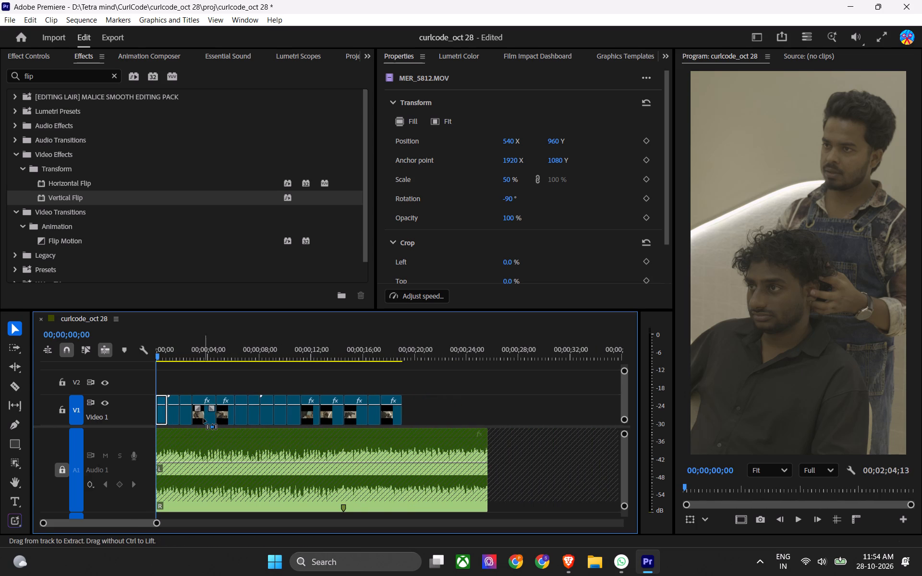
{"action": "key", "text": "ctrl+z"}
{"action": "key", "text": "ctrl+z"}
{"action": "key", "text": "ctrl+z"}
{"action": "key", "text": "ctrl+z"}
{"action": "key", "text": "ctrl+z"}
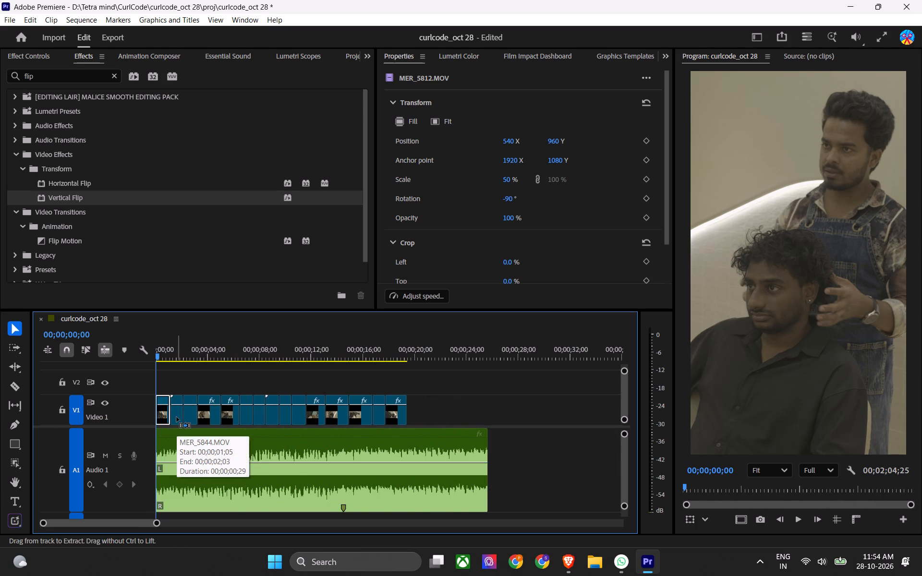
{"action": "key", "text": "ctrl+z"}
Redo the Audio 1 lock and the ripple trims of the first two clips, MER_5812.MOV and MER_5844.MOV.
{"action": "key", "text": "ctrl+shift+z"}
{"action": "key", "text": "ctrl+shift+z"}
{"action": "key", "text": "ctrl+shift+z"}
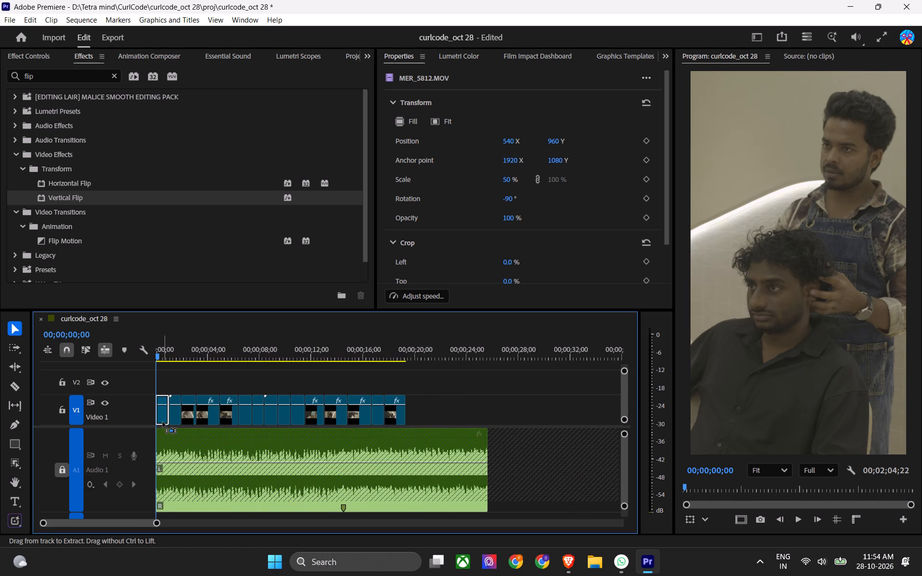
{"action": "scroll", "coordinate": [165, 432], "scroll_direction": "up", "scroll_amount": 15, "text": "alt"}
{"action": "key", "text": "ctrl+shift+z"}
{"action": "key", "text": "ctrl+shift+z"}
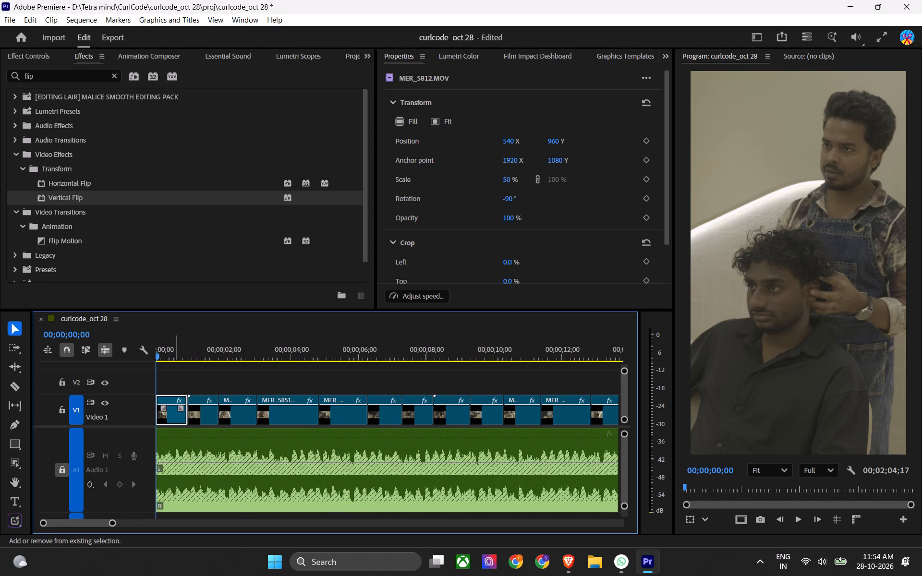
Ripple-delete the second clip, MER_5844.MOV, so MER_5848.MOV follows MER_5812.MOV directly, and save the project.
{"action": "left_click_drag", "start_coordinate": [175, 349], "coordinate": [195, 353]}
{"action": "key", "text": "x"}
{"action": "left_click_drag", "start_coordinate": [193, 352], "coordinate": [161, 350]}
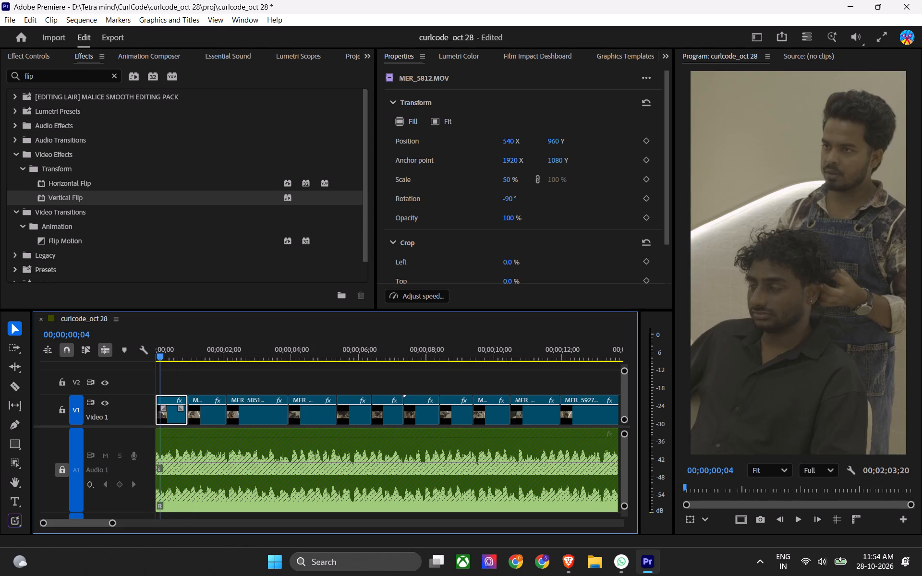
{"action": "left_click_drag", "start_coordinate": [161, 350], "coordinate": [129, 353]}
{"action": "key", "text": "ctrl+s"}
{"action": "key", "text": "ctrl+s"}
{"action": "key", "text": "ctrl+s"}
{"action": "key", "text": "ctrl+s"}
{"action": "key", "text": "ctrl+s"}
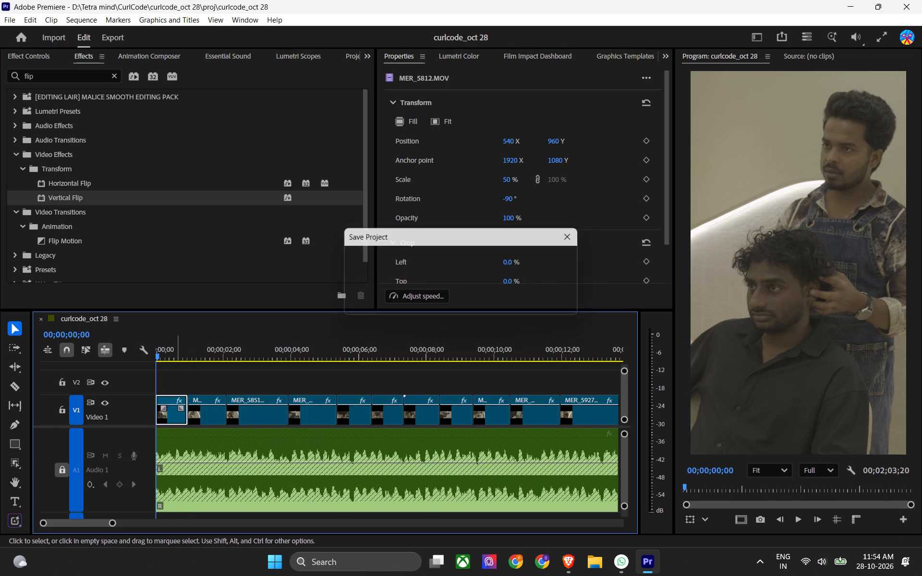
{"action": "scroll", "coordinate": [188, 424], "scroll_direction": "up", "scroll_amount": 16, "text": "alt"}
{"action": "key", "text": "ctrl+s"}
Play from the start and ripple-trim the ends of MER_5848.MOV to 00;00;01;28 and MER_5851.MOV to about 00;00;03;09.
{"action": "key", "text": "space"}
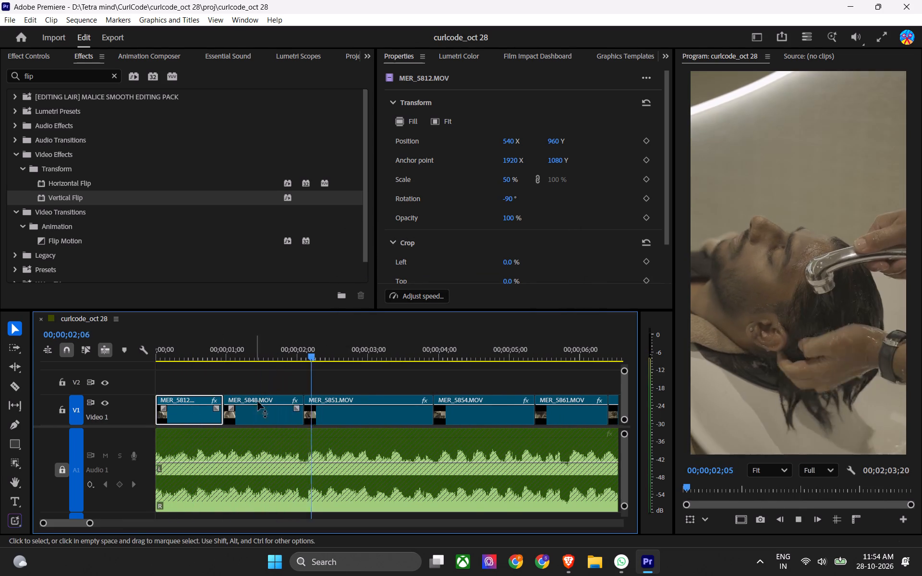
{"action": "key", "text": "space"}
{"action": "left_click_drag", "start_coordinate": [288, 348], "coordinate": [81, 360]}
{"action": "key", "text": "space"}
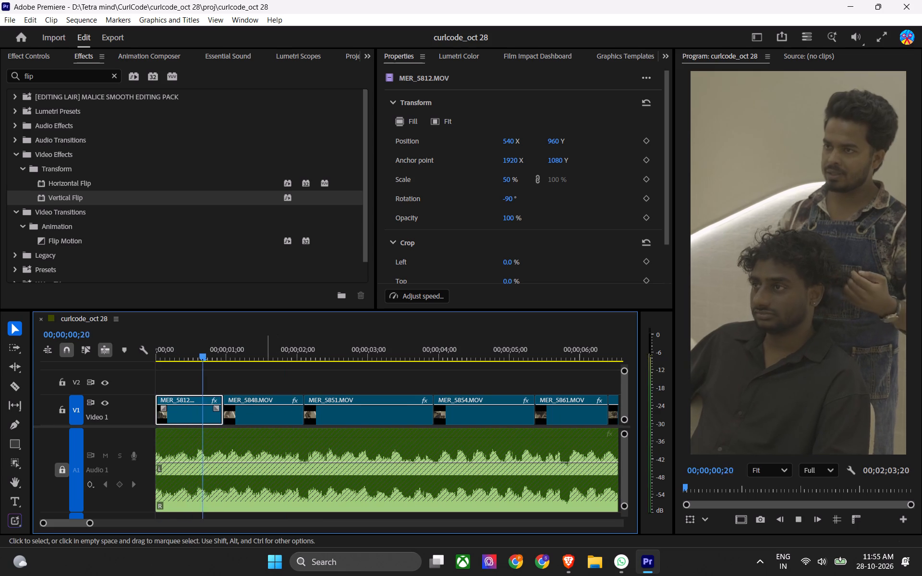
{"action": "key", "text": "space"}
{"action": "type", "text": "w"}
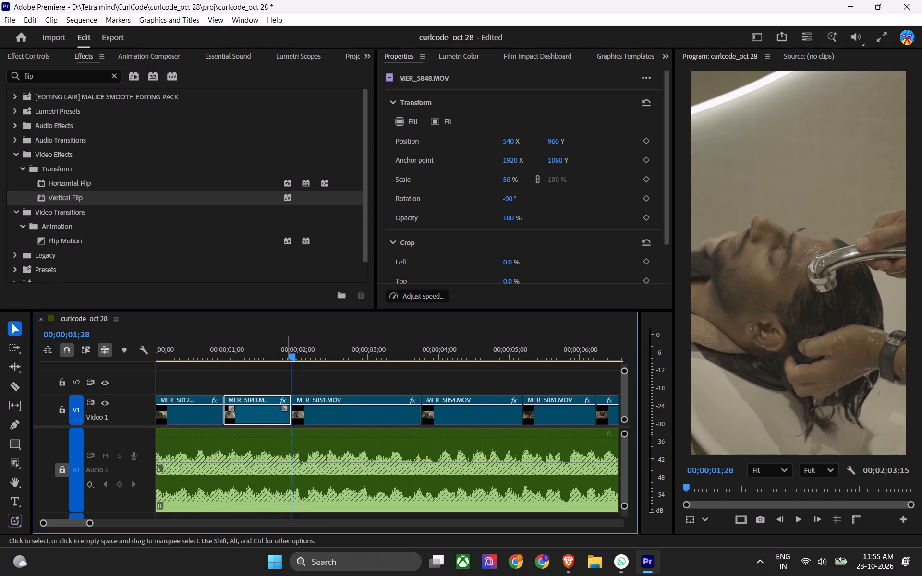
{"action": "key", "text": "space"}
{"action": "key", "text": "space"}
{"action": "type", "text": "w"}
{"action": "key", "text": "space"}
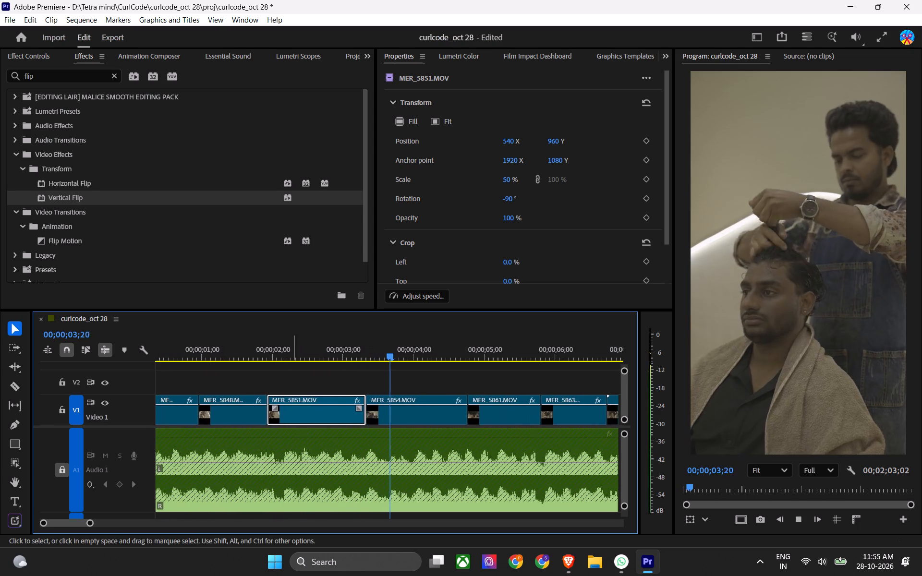
Ripple-trim the ends of MER_5854.MOV to about 00;00;04;08 and MER_5861.MOV to about 00;00;05;07 on the beat.
{"action": "key", "text": "space"}
{"action": "type", "text": "w"}
{"action": "key", "text": "space"}
{"action": "key", "text": "space"}
{"action": "type", "text": "w"}
{"action": "key", "text": "space"}
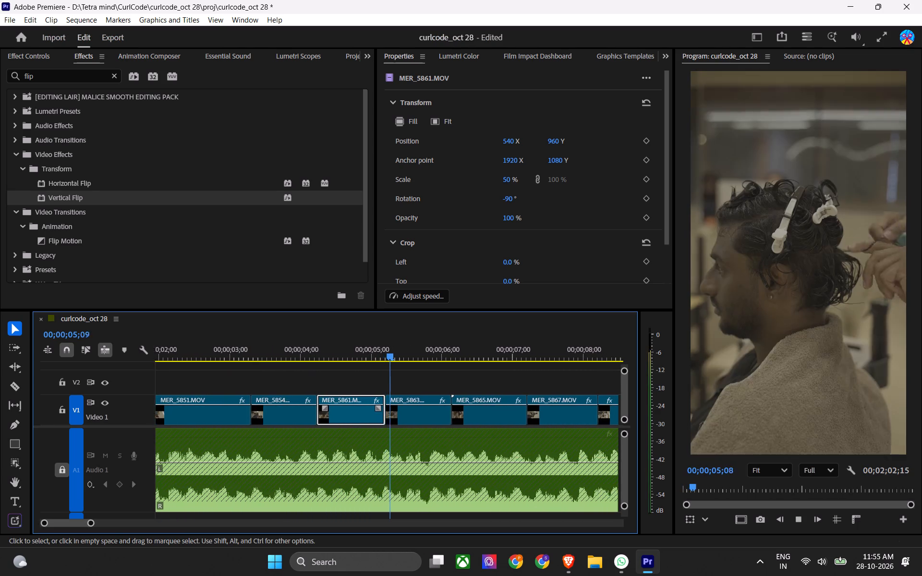
Ripple-trim the ends of MER_5863.MOV to about 00;00;06;04 and MER_5865.MOV to about 00;00;07;02 on the beat.
{"action": "key", "text": "space"}
{"action": "type", "text": "w"}
{"action": "key", "text": "space"}
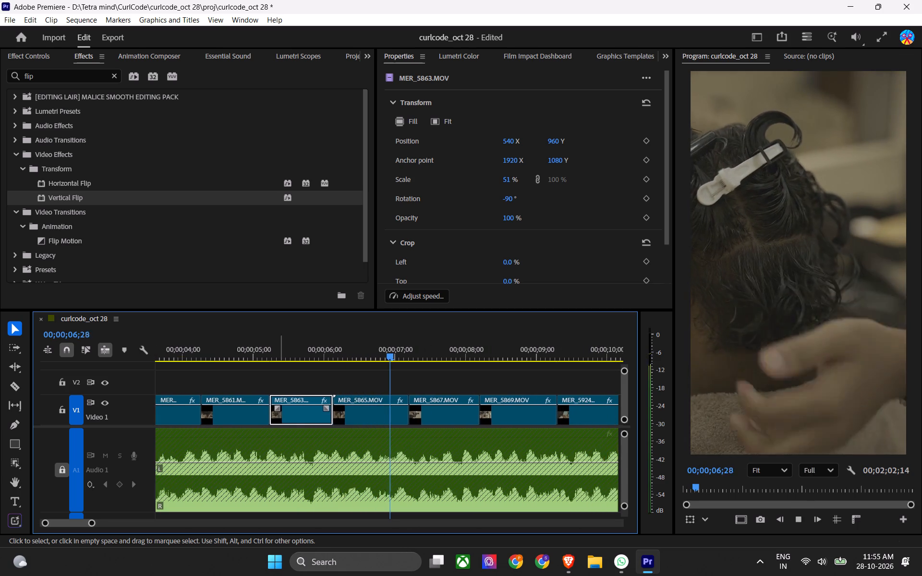
{"action": "key", "text": "space"}
{"action": "type", "text": "w"}
{"action": "key", "text": "space"}
Ripple-trim the ends of MER_5867.MOV to about 00;00;08;00 and MER_5869.MOV to about 00;00;08;28 on the beat.
{"action": "key", "text": "space"}
{"action": "type", "text": "w"}
{"action": "key", "text": "space"}
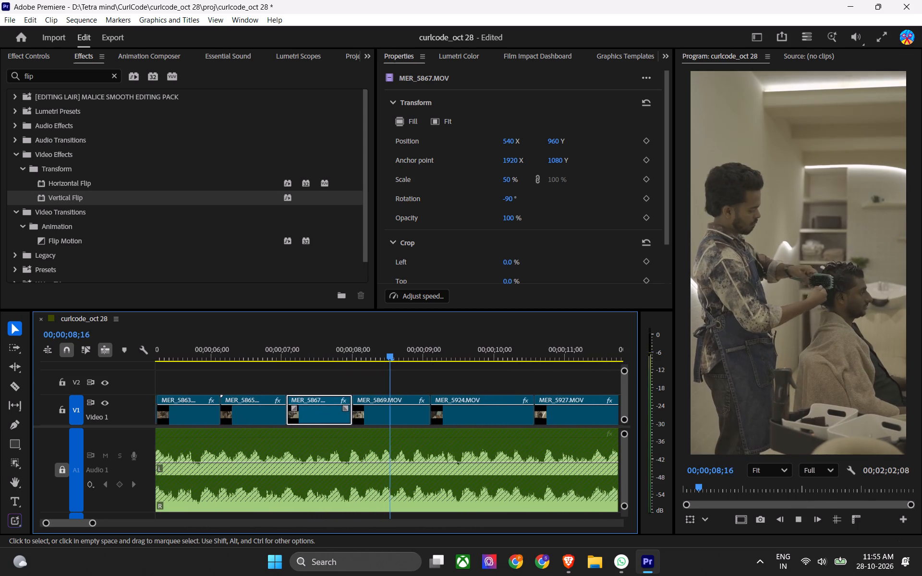
{"action": "key", "text": "space"}
{"action": "type", "text": "w"}
{"action": "key", "text": "space"}
Replay the last cut and ripple-trim the ends of MER_5924.MOV to about 00;00;10;06 and MER_5927.MOV to 00;00;11;19.
{"action": "key", "text": "space"}
{"action": "left_click_drag", "start_coordinate": [308, 340], "coordinate": [271, 351]}
{"action": "key", "text": "space"}
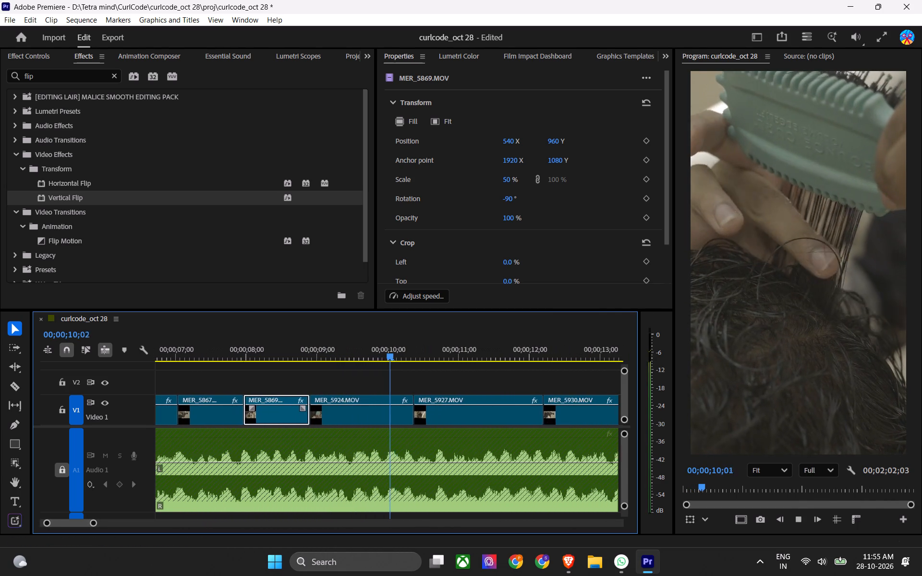
{"action": "key", "text": "space"}
{"action": "type", "text": "w"}
{"action": "key", "text": "space"}
{"action": "key", "text": "space"}
{"action": "type", "text": "w"}
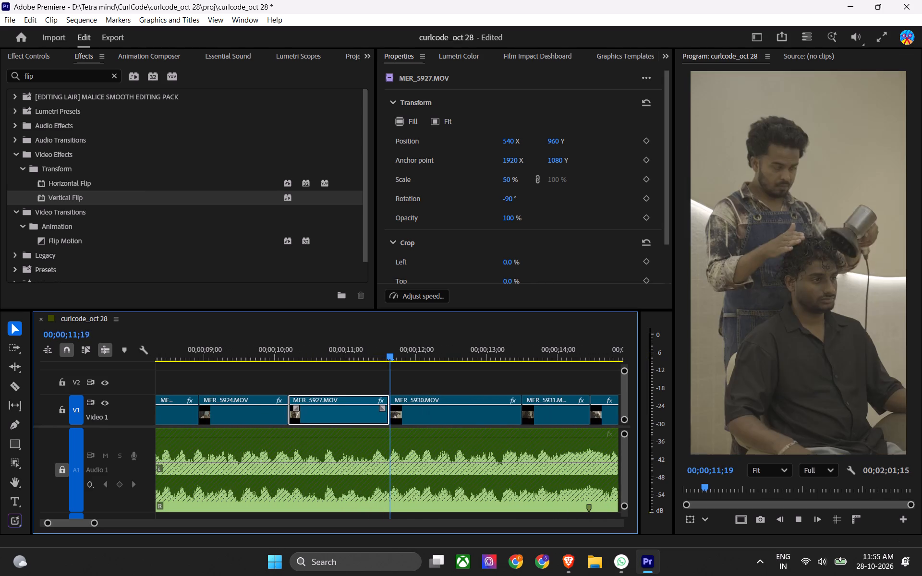
Ripple-trim the ends of MER_5930.MOV to about 00;00;12;29 and MER_5931.MOV to about 00;00;13;26, and play into MER_5933.MOV.
{"action": "key", "text": "space"}
{"action": "key", "text": "space"}
{"action": "type", "text": "w"}
{"action": "key", "text": "space"}
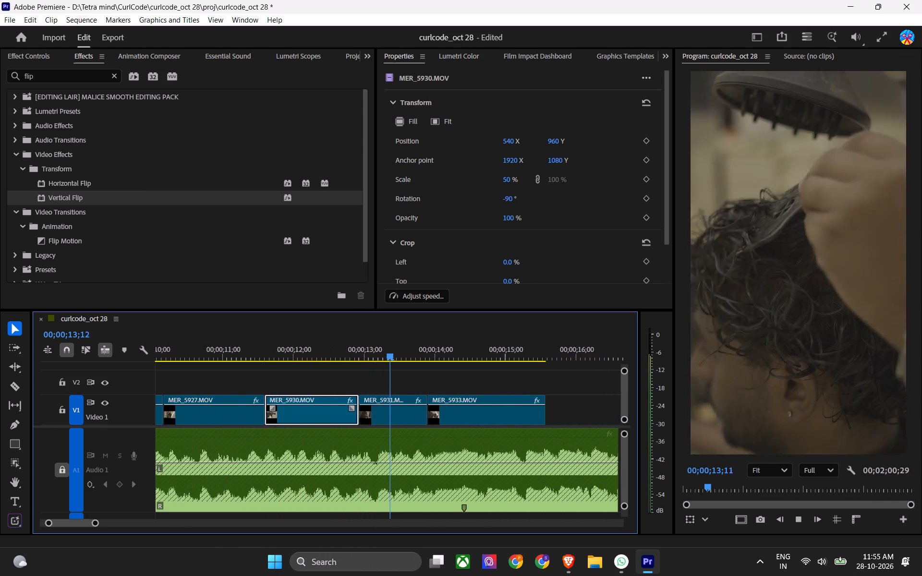
{"action": "key", "text": "space"}
{"action": "type", "text": "w"}
{"action": "key", "text": "space"}
{"action": "key", "text": "space"}
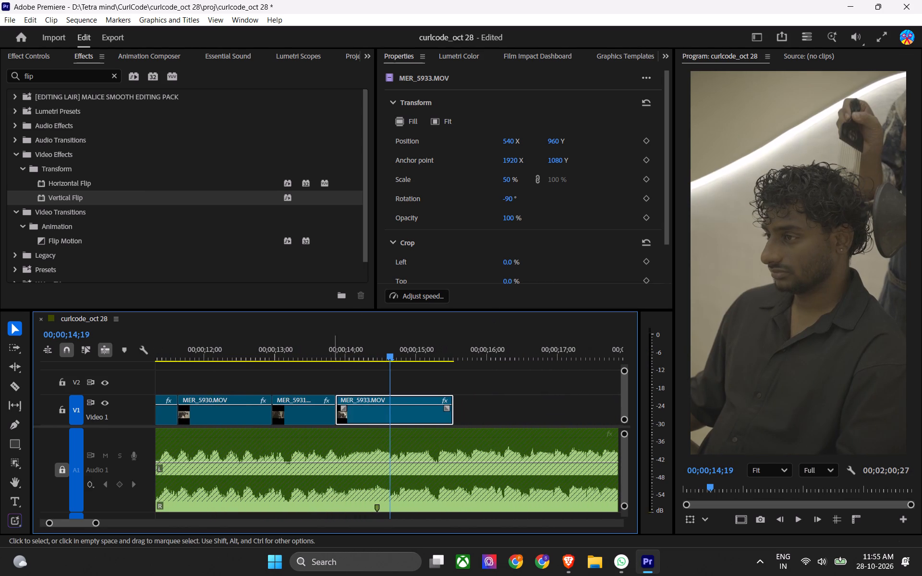
Save the project and replay the opening from MER_5812.MOV through MER_5851.MOV to check the cuts against the beat.
{"action": "key", "text": "ctrl+1"}
{"action": "key", "text": "ctrl+s"}
{"action": "key", "text": "space"}
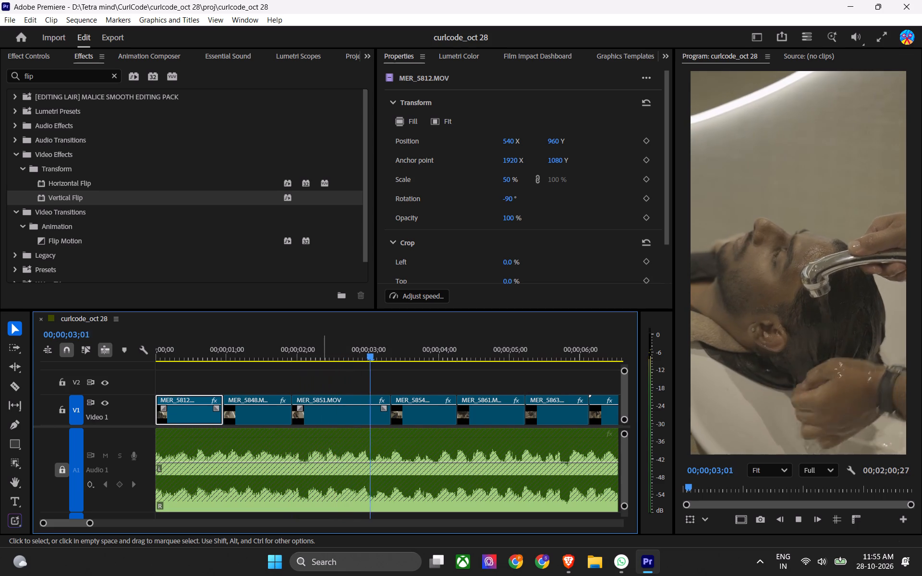
{"action": "key", "text": "space"}
{"action": "left_click_drag", "start_coordinate": [285, 348], "coordinate": [242, 365]}
{"action": "key", "text": "space"}
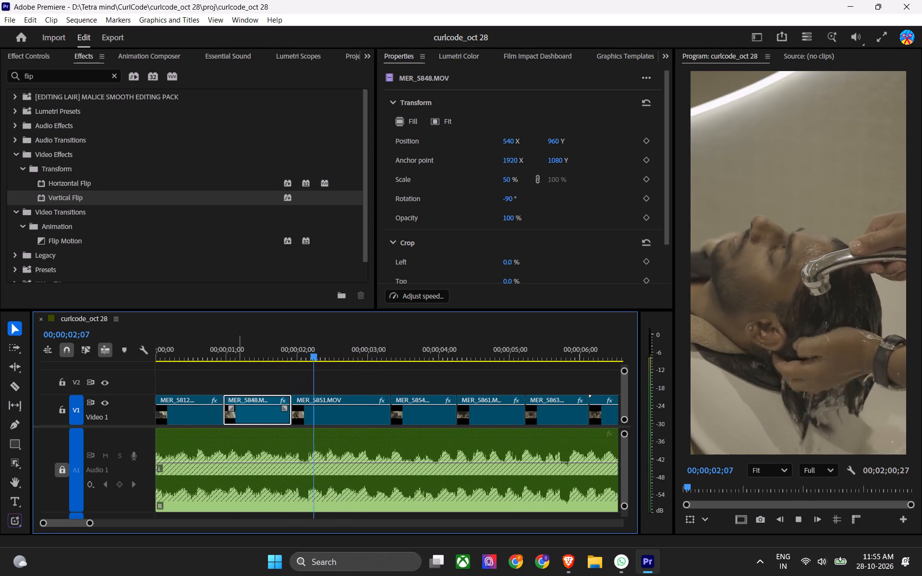
{"action": "key", "text": "space"}
{"action": "key", "text": "space"}
{"action": "key", "text": "space"}
{"action": "left_click_drag", "start_coordinate": [313, 361], "coordinate": [63, 363]}
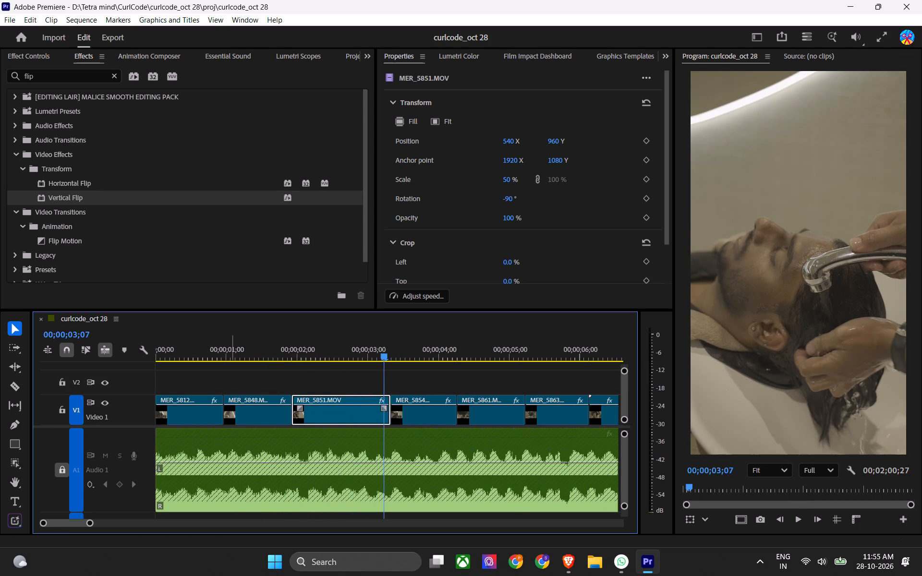
{"action": "left_click_drag", "start_coordinate": [248, 330], "coordinate": [76, 351]}
{"action": "left_click_drag", "start_coordinate": [211, 341], "coordinate": [72, 351]}
Save, play from the start and ripple-trim the end of MER_5851.MOV to about 00;00;02;26.
{"action": "key", "text": "ctrl+s"}
{"action": "key", "text": "space"}
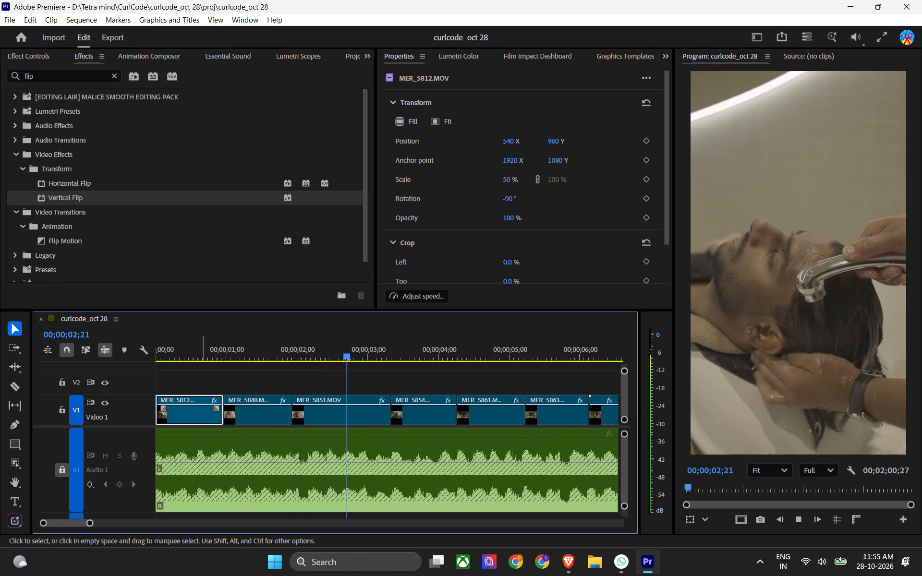
{"action": "key", "text": "space"}
{"action": "type", "text": "w"}
Replay MER_5854.MOV and MER_5861.MOV against the beat and ripple-trim the end of MER_5861.MOV to about 00;00;04;17.
{"action": "key", "text": "space"}
{"action": "key", "text": "space"}
{"action": "key", "text": "space"}
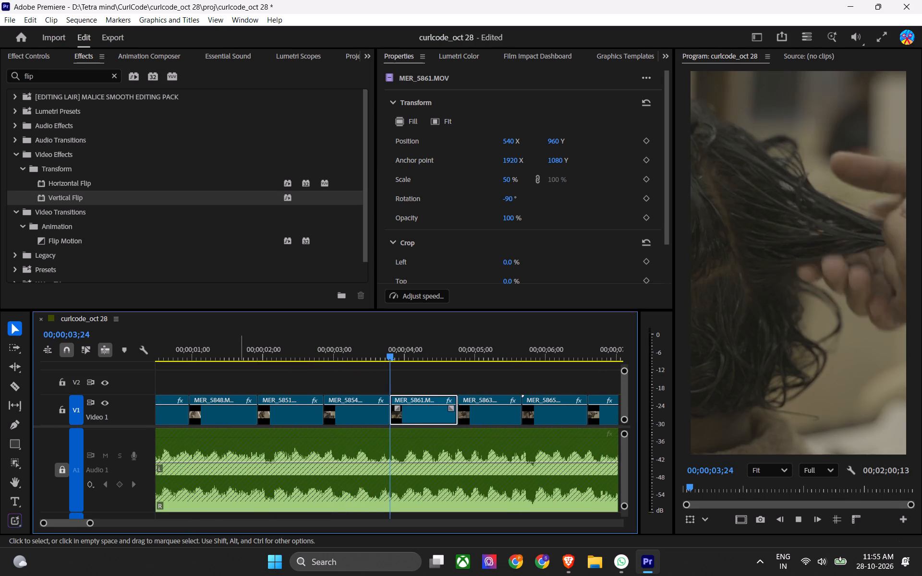
{"action": "key", "text": "space"}
{"action": "left_click_drag", "start_coordinate": [269, 339], "coordinate": [242, 348]}
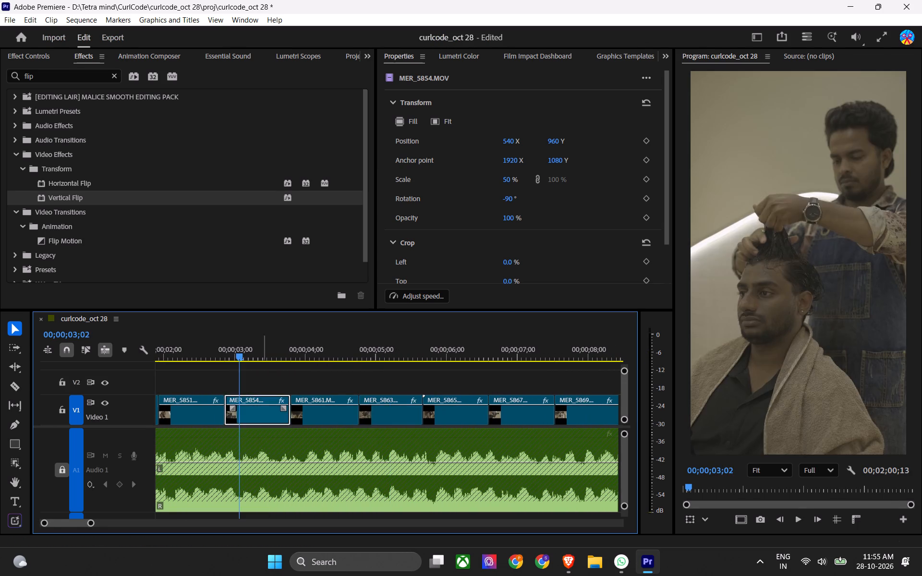
{"action": "key", "text": "space"}
{"action": "key", "text": "space"}
{"action": "type", "text": "w"}
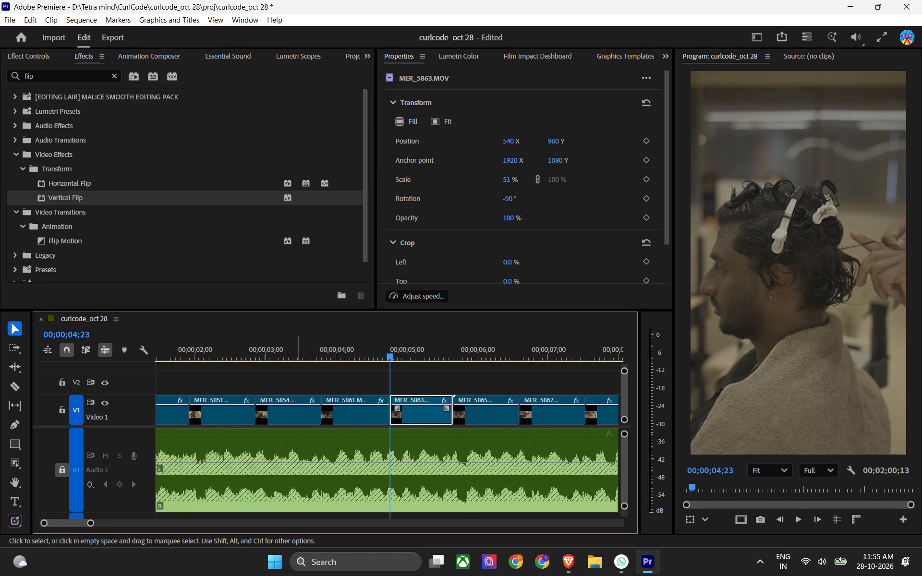
{"action": "left_click_drag", "start_coordinate": [340, 340], "coordinate": [307, 354]}
{"action": "key", "text": "space"}
{"action": "key", "text": "space"}
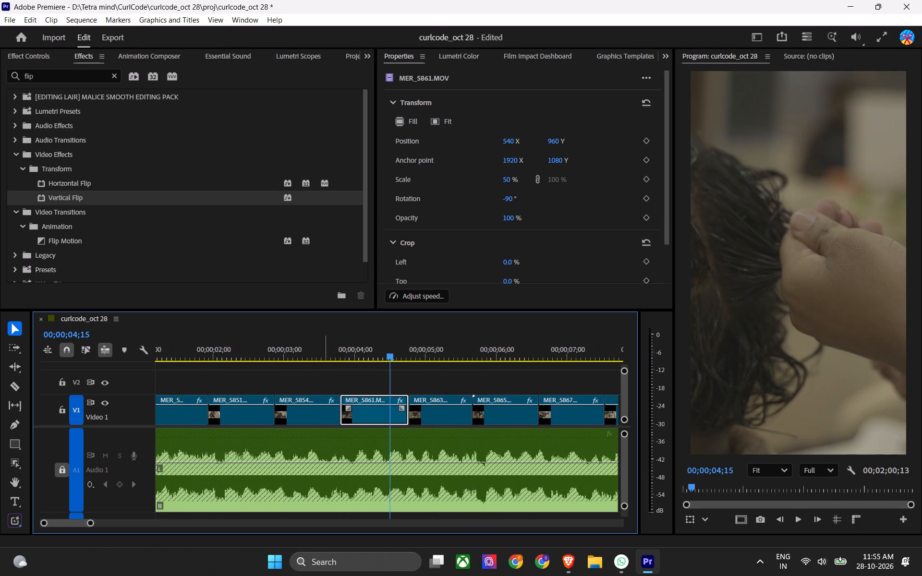
{"action": "left_click_drag", "start_coordinate": [389, 353], "coordinate": [360, 364]}
{"action": "key", "text": "w"}
Replay the cuts after MER_5861.MOV, ripple-trim the end of MER_5924.MOV to about 00;00;09;09, and check the cut into MER_5927.MOV.
{"action": "key", "text": "space"}
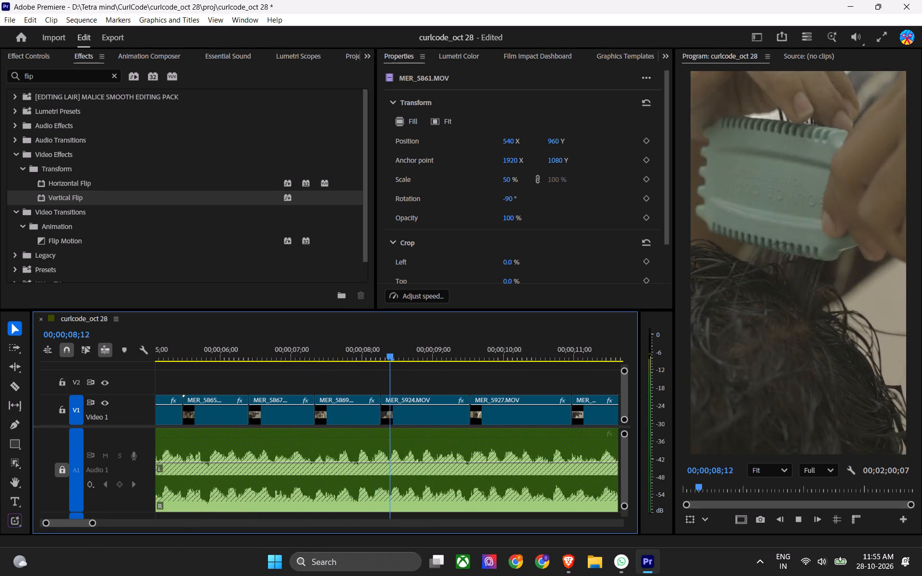
{"action": "key", "text": "space"}
{"action": "left_click_drag", "start_coordinate": [334, 339], "coordinate": [294, 348]}
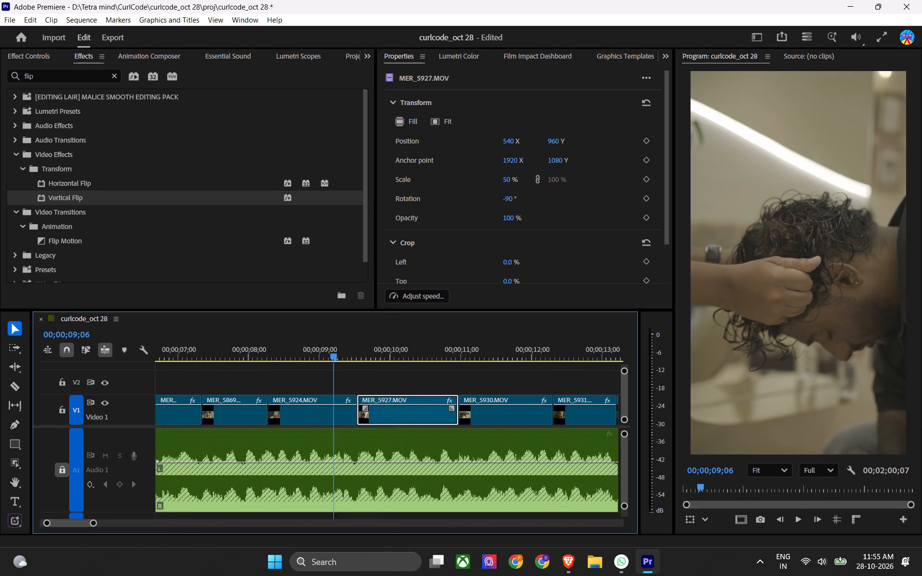
{"action": "left_click_drag", "start_coordinate": [294, 348], "coordinate": [274, 353]}
{"action": "key", "text": "space"}
{"action": "key", "text": "space"}
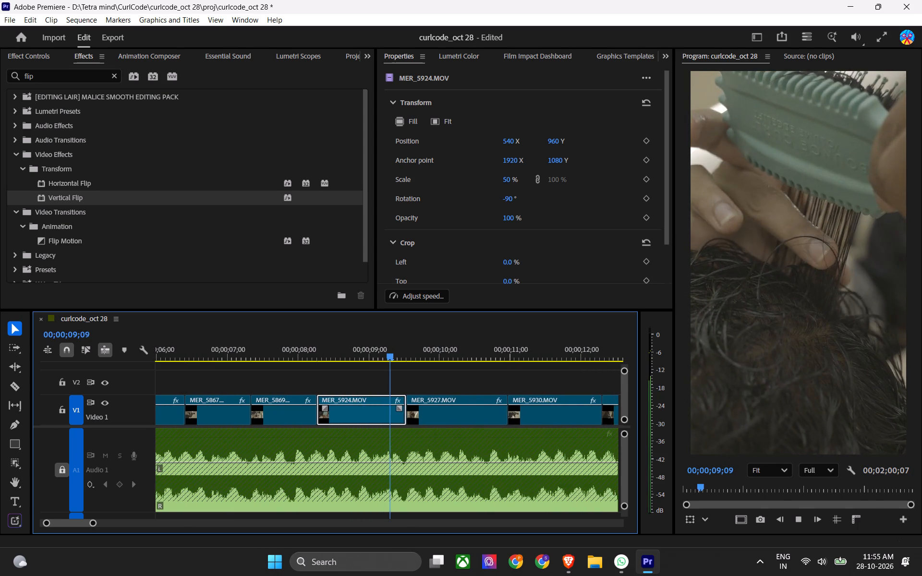
{"action": "type", "text": "w"}
{"action": "key", "text": "space"}
{"action": "left_click_drag", "start_coordinate": [322, 347], "coordinate": [224, 358]}
{"action": "key", "text": "space"}
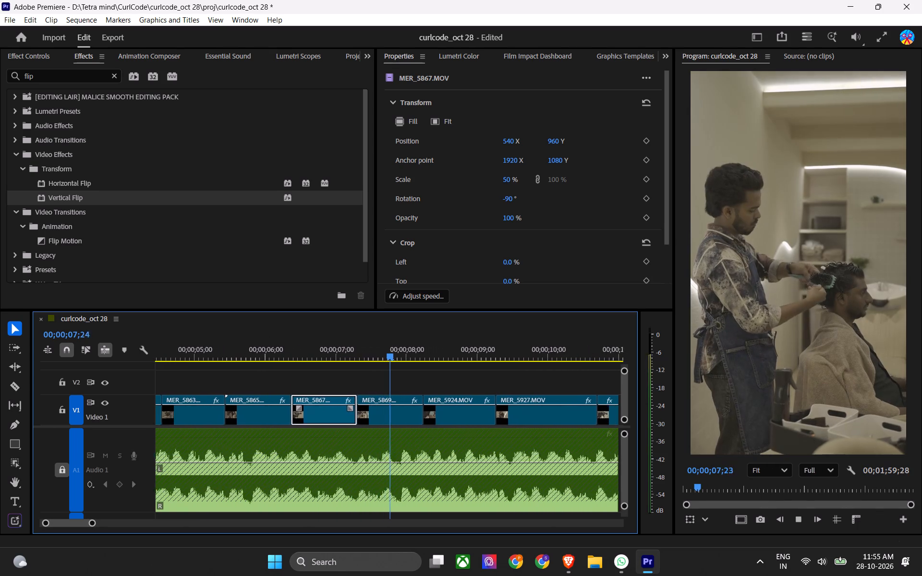
{"action": "key", "text": "space"}
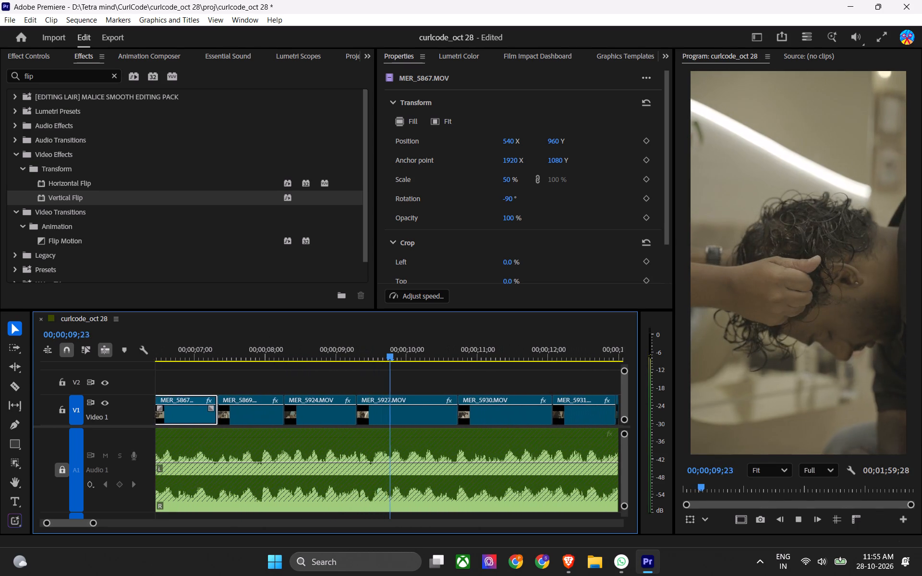
Swap MER_5869.MOV and MER_5924.MOV so MER_5924.MOV directly follows MER_5867.MOV without gaps on V1, and save the project.
{"action": "left_click_drag", "start_coordinate": [235, 342], "coordinate": [203, 352]}
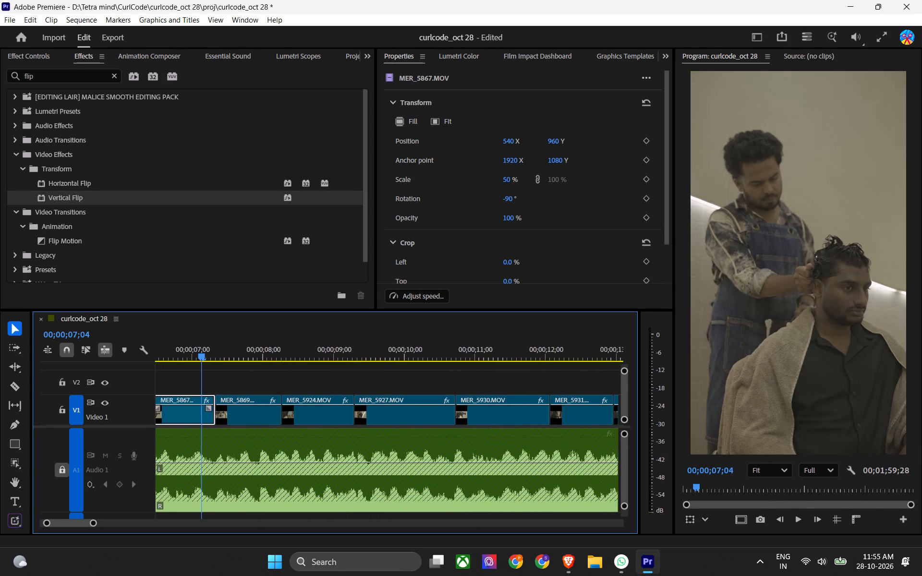
{"action": "left_click_drag", "start_coordinate": [203, 352], "coordinate": [305, 353]}
{"action": "left_click_drag", "start_coordinate": [262, 417], "coordinate": [313, 371]}
{"action": "left_click_drag", "start_coordinate": [299, 414], "coordinate": [229, 414]}
{"action": "left_click_drag", "start_coordinate": [291, 388], "coordinate": [300, 390]}
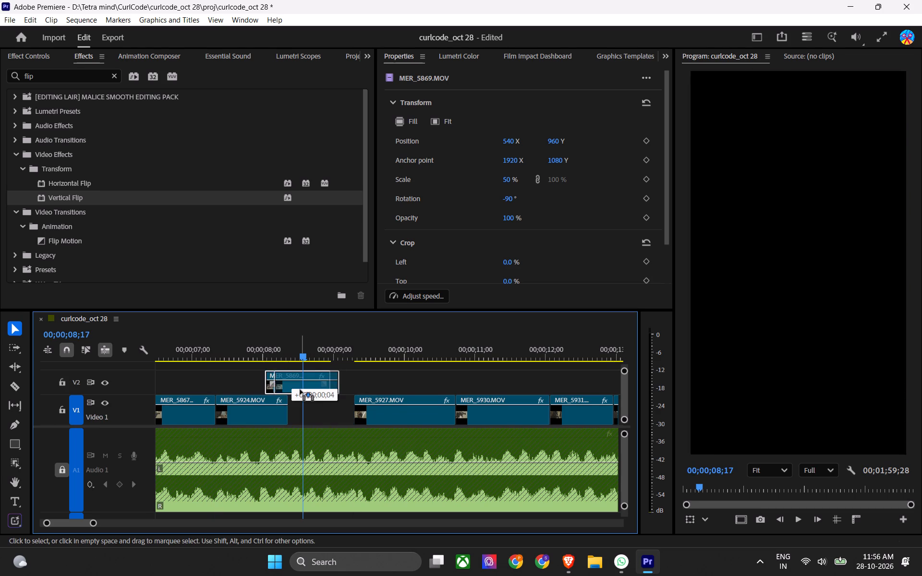
{"action": "left_click_drag", "start_coordinate": [300, 390], "coordinate": [313, 392]}
{"action": "left_click_drag", "start_coordinate": [316, 393], "coordinate": [311, 410]}
{"action": "scroll", "coordinate": [310, 410], "scroll_direction": "down", "scroll_amount": 6, "text": "alt"}
{"action": "scroll", "coordinate": [310, 414], "scroll_direction": "up", "scroll_amount": 6}
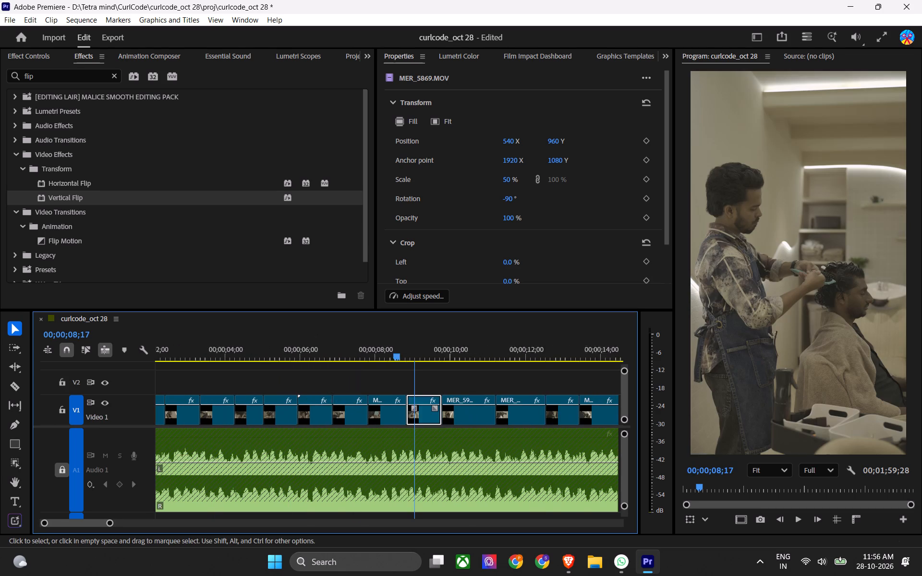
{"action": "key", "text": "ctrl+s"}
Replay the opening, reframe MER_5851.MOV at 65% scale with its X position at 476, and save the project.
{"action": "left_click_drag", "start_coordinate": [338, 347], "coordinate": [36, 364]}
{"action": "key", "text": "ctrl+s"}
{"action": "key", "text": "space"}
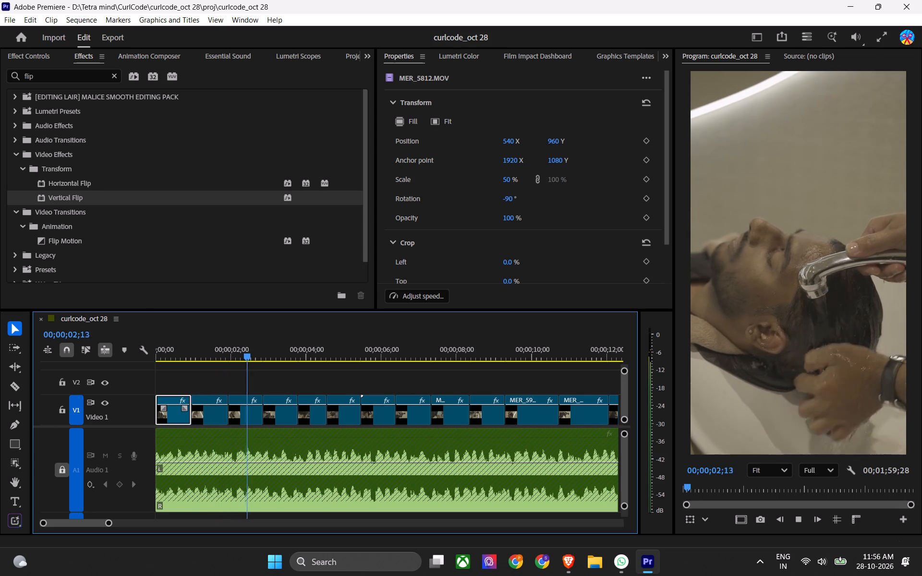
{"action": "key", "text": "space"}
{"action": "left_click_drag", "start_coordinate": [216, 341], "coordinate": [215, 342]}
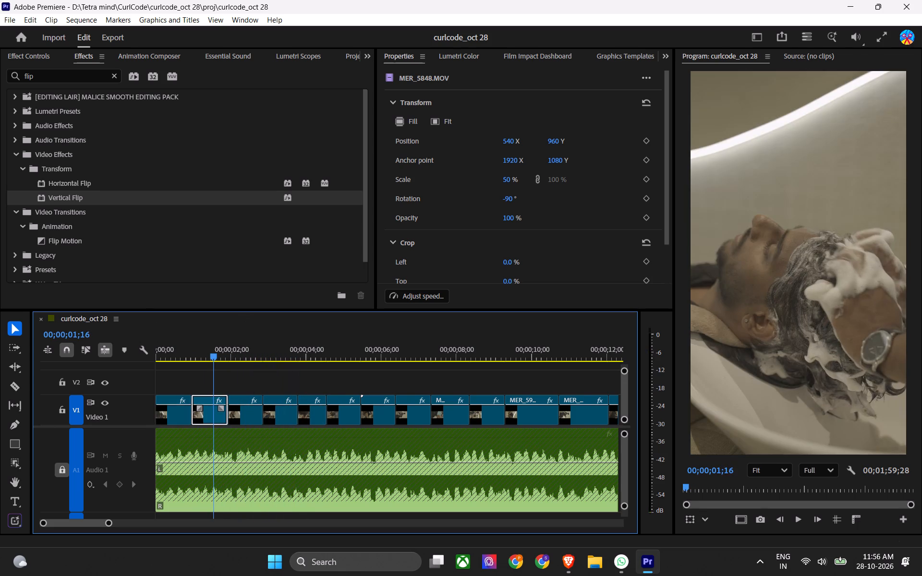
{"action": "left_click_drag", "start_coordinate": [215, 342], "coordinate": [236, 349]}
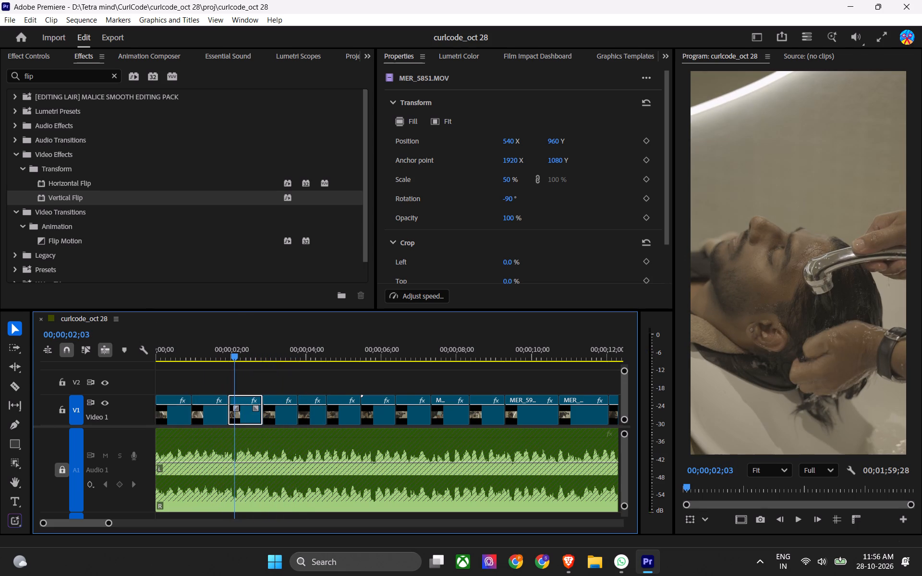
{"action": "left_click_drag", "start_coordinate": [505, 180], "coordinate": [516, 190]}
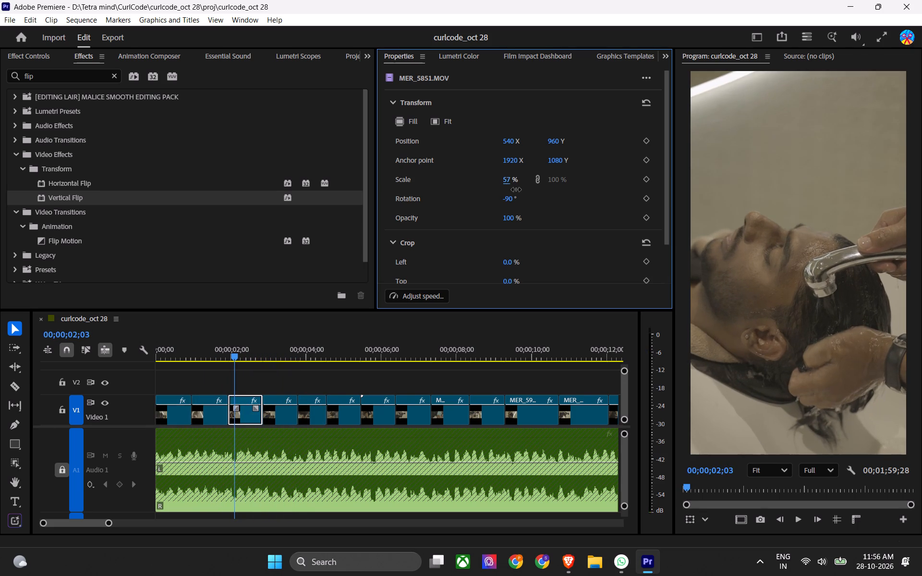
{"action": "left_click_drag", "start_coordinate": [516, 190], "coordinate": [521, 190]}
{"action": "left_click_drag", "start_coordinate": [512, 144], "coordinate": [478, 144]}
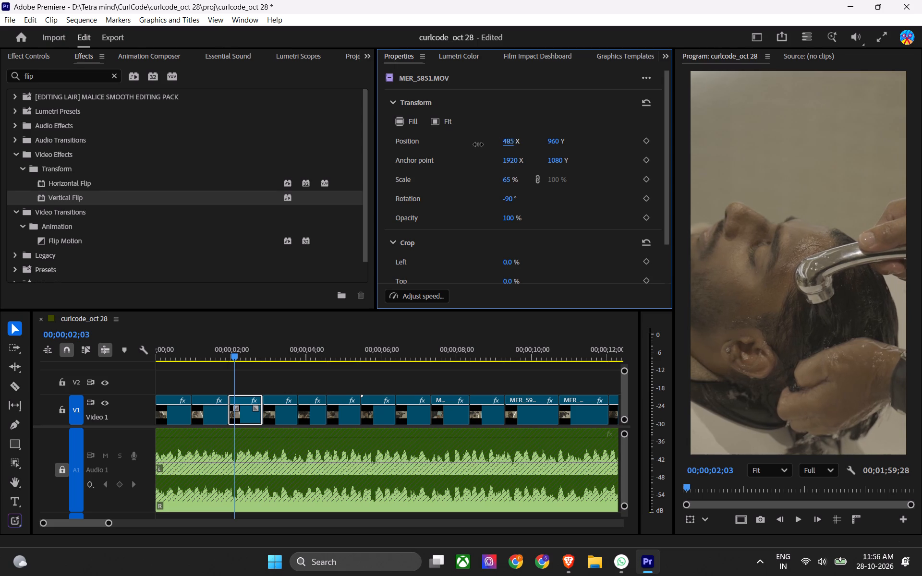
{"action": "left_click_drag", "start_coordinate": [478, 144], "coordinate": [473, 145]}
{"action": "key", "text": "ctrl+s"}
Save and replay from the start into MER_5924.MOV, reviewing the shot order between MER_5863.MOV and MER_5924.MOV.
{"action": "left_click_drag", "start_coordinate": [233, 337], "coordinate": [75, 348]}
{"action": "key", "text": "ctrl+s"}
{"action": "key", "text": "ctrl+s"}
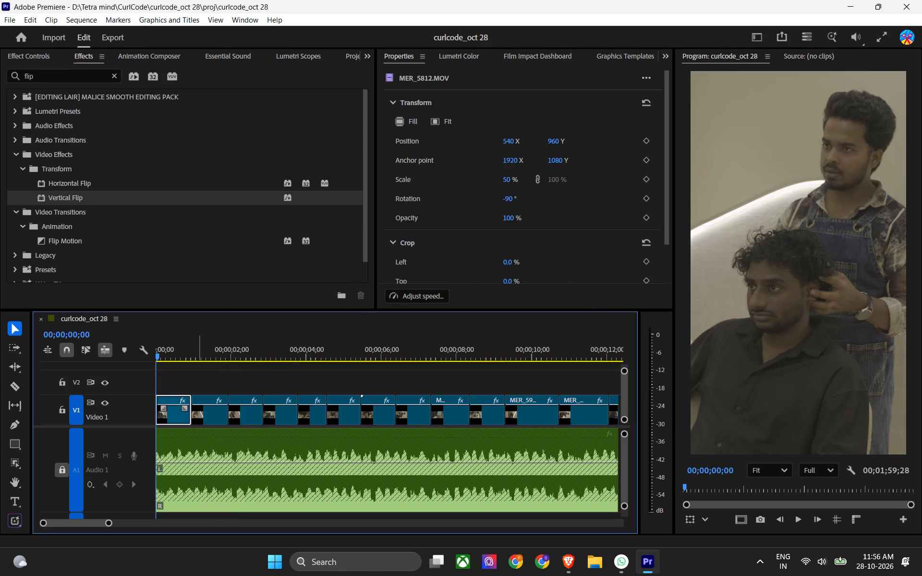
{"action": "key", "text": "space"}
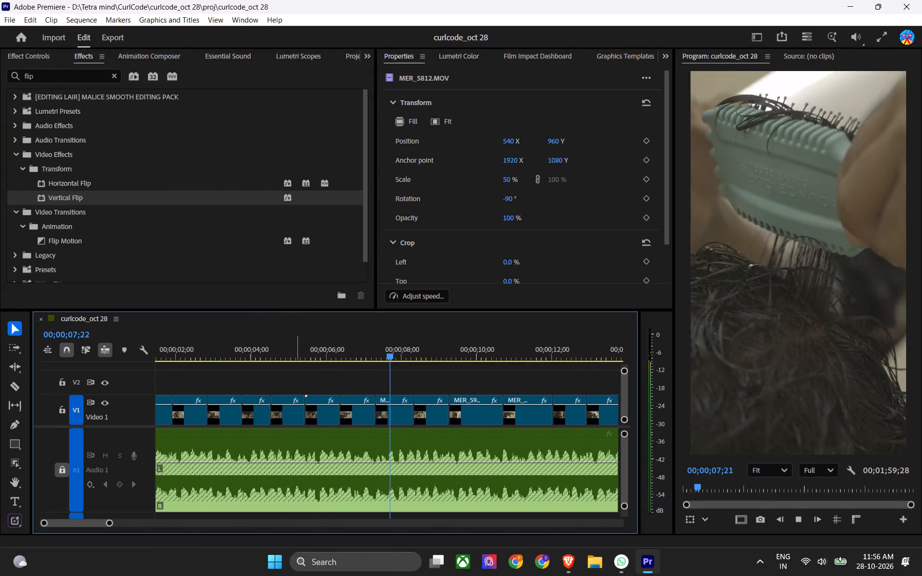
{"action": "key", "text": "space"}
{"action": "left_click_drag", "start_coordinate": [317, 352], "coordinate": [316, 352]}
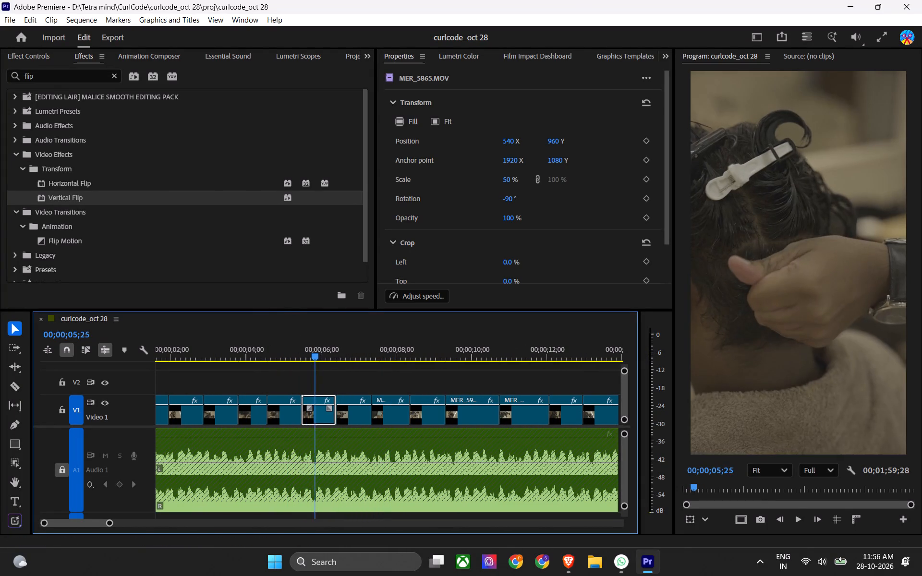
{"action": "left_click_drag", "start_coordinate": [316, 352], "coordinate": [359, 332]}
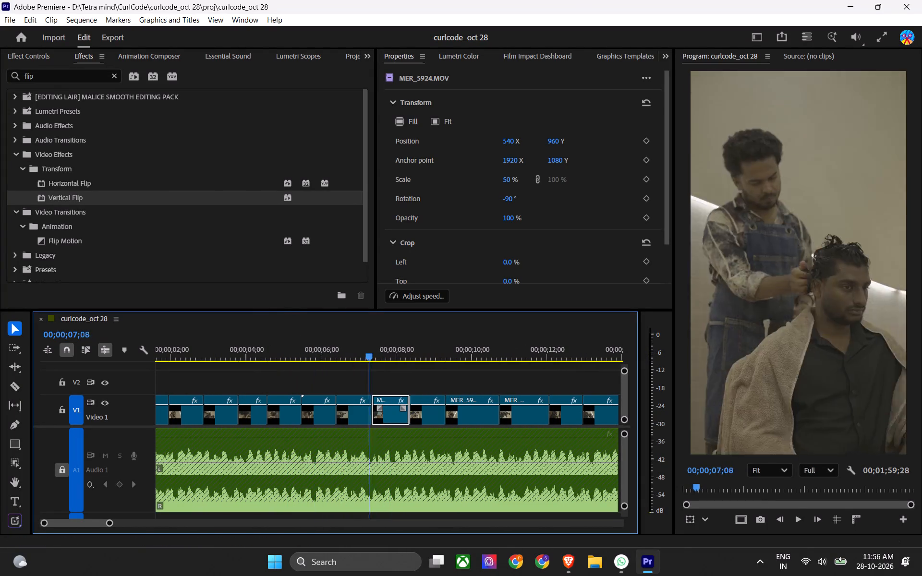
{"action": "left_click_drag", "start_coordinate": [359, 332], "coordinate": [285, 333]}
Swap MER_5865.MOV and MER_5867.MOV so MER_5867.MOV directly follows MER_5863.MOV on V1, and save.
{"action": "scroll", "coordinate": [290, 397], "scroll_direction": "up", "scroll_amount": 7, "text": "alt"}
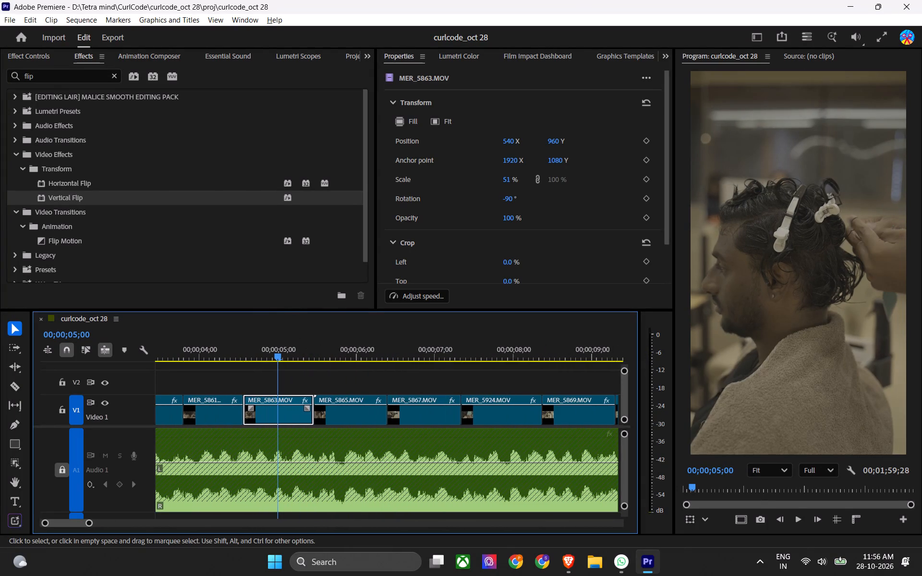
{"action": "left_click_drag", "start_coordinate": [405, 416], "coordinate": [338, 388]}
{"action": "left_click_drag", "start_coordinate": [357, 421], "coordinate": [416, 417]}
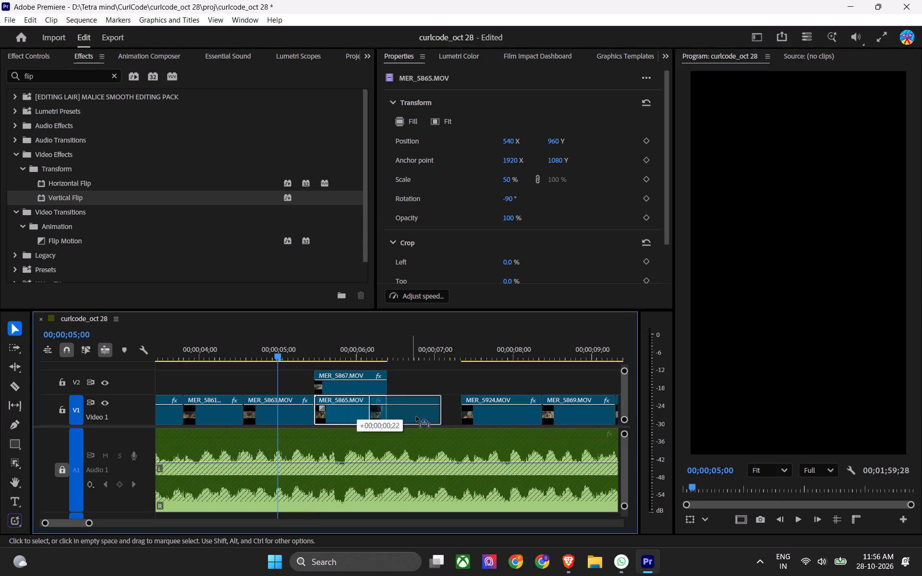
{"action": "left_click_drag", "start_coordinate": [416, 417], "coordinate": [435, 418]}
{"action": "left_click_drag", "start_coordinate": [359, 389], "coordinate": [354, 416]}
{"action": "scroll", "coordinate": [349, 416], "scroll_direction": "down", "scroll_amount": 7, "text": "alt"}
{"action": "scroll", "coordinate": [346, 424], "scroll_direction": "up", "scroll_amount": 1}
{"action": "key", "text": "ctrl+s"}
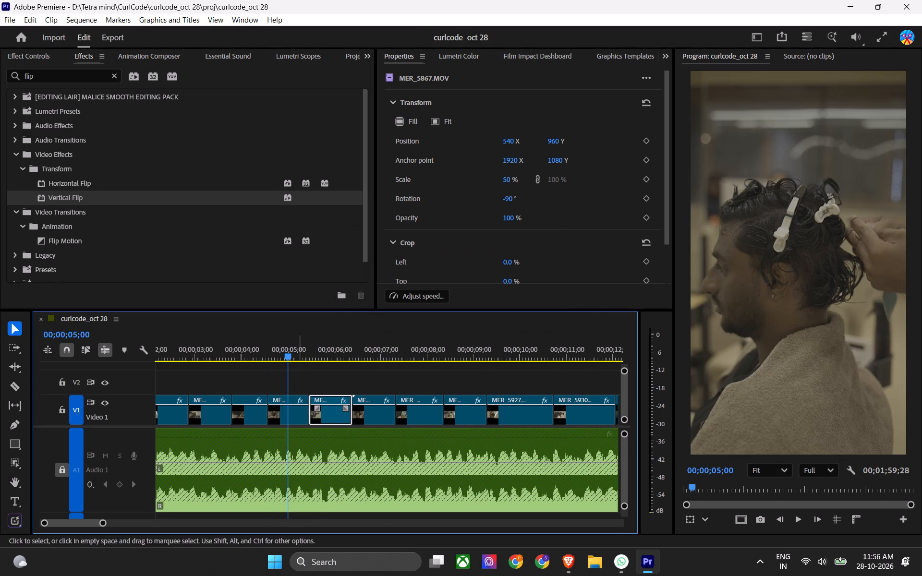
Replay the section from MER_5848.MOV through MER_5924.MOV several times to judge the swapped clip order against the beat.
{"action": "left_click_drag", "start_coordinate": [285, 360], "coordinate": [246, 364]}
{"action": "left_click_drag", "start_coordinate": [259, 344], "coordinate": [223, 354]}
{"action": "key", "text": "space"}
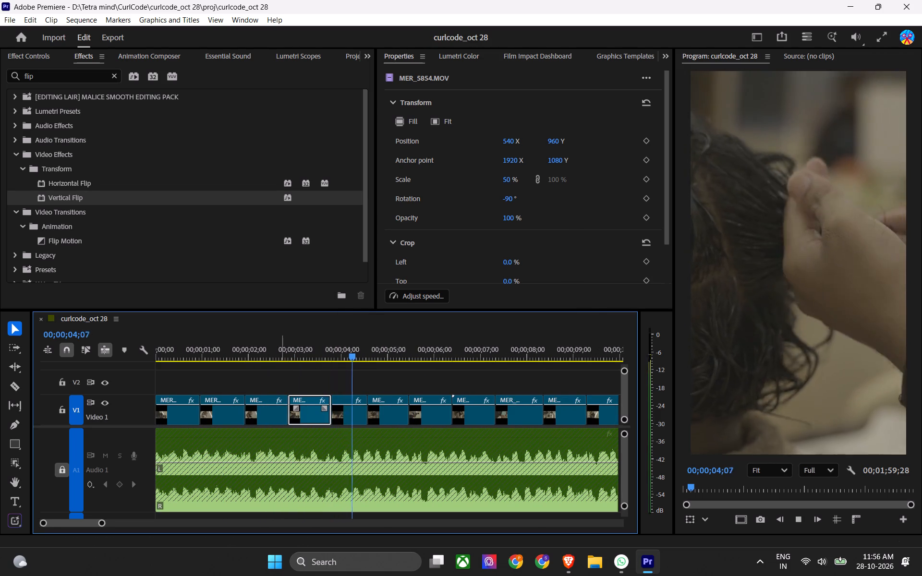
{"action": "key", "text": "space"}
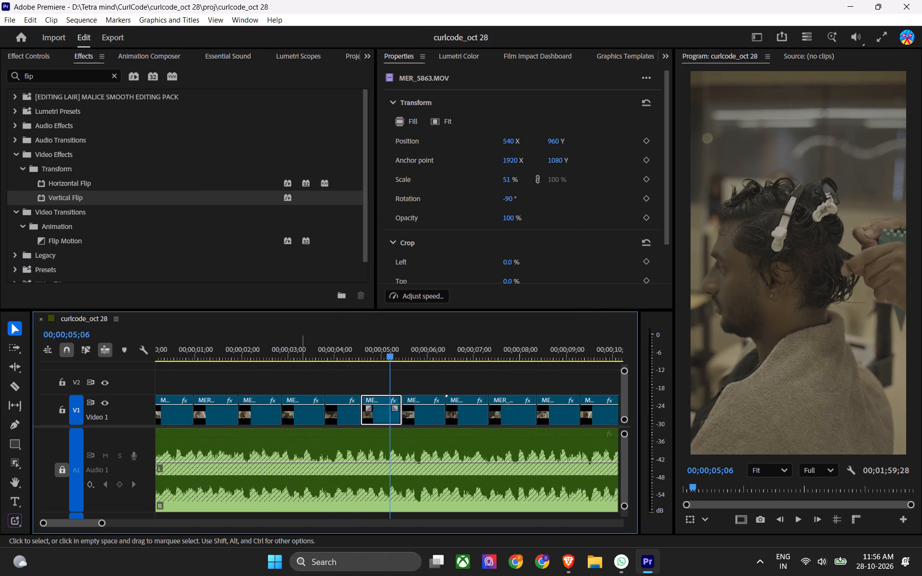
{"action": "left_click_drag", "start_coordinate": [233, 348], "coordinate": [195, 360]}
{"action": "key", "text": "ctrl+s"}
{"action": "key", "text": "space"}
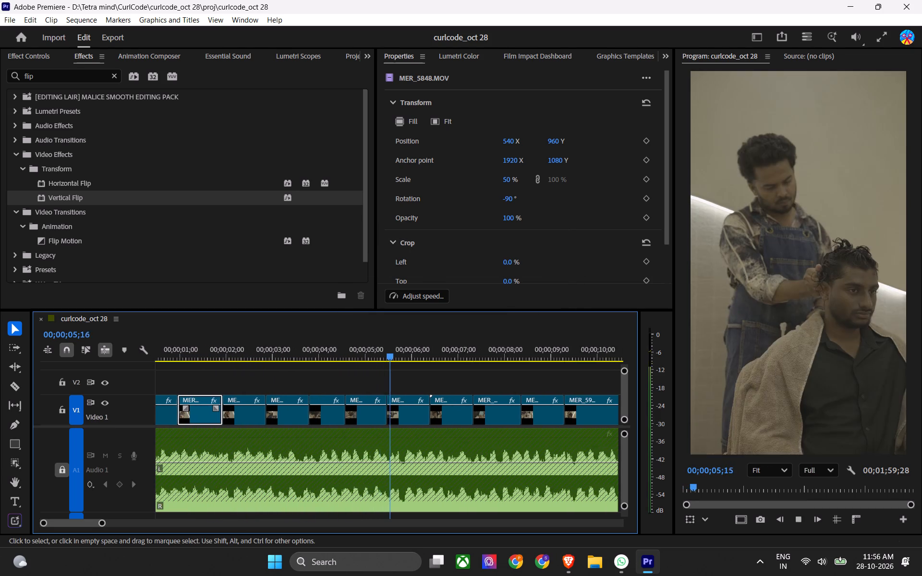
{"action": "key", "text": "space"}
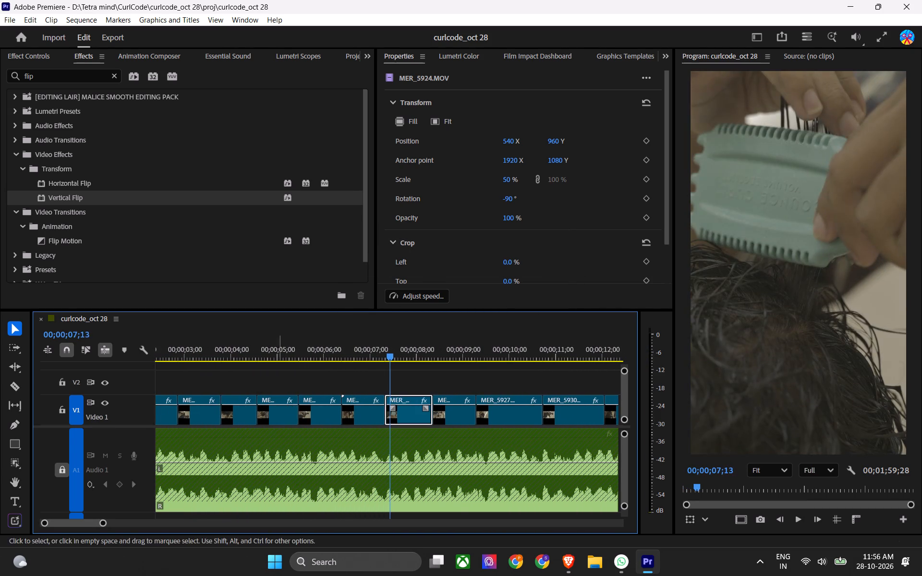
{"action": "left_click", "coordinate": [278, 357]}
{"action": "left_click_drag", "start_coordinate": [303, 349], "coordinate": [308, 350]}
{"action": "key", "text": "space"}
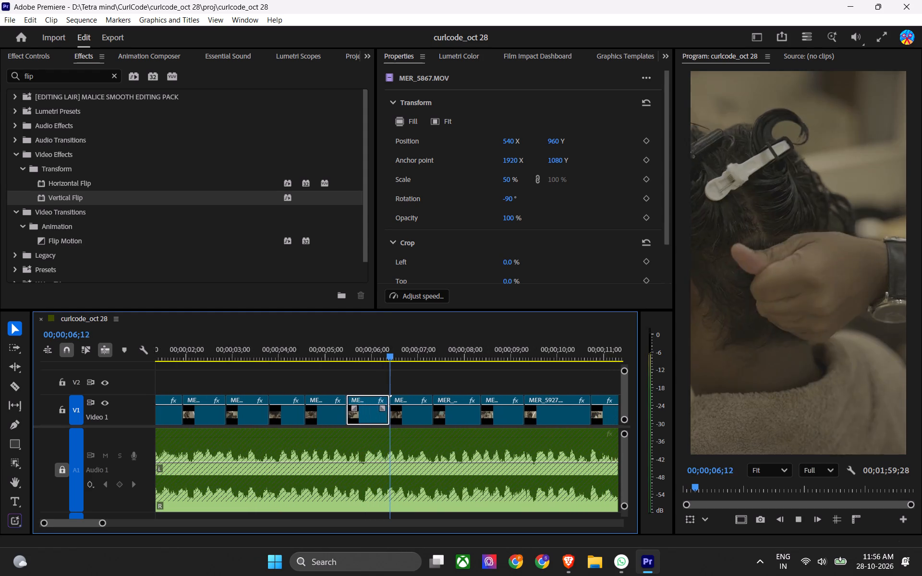
{"action": "key", "text": "space"}
{"action": "left_click_drag", "start_coordinate": [297, 339], "coordinate": [271, 348]}
{"action": "key", "text": "space"}
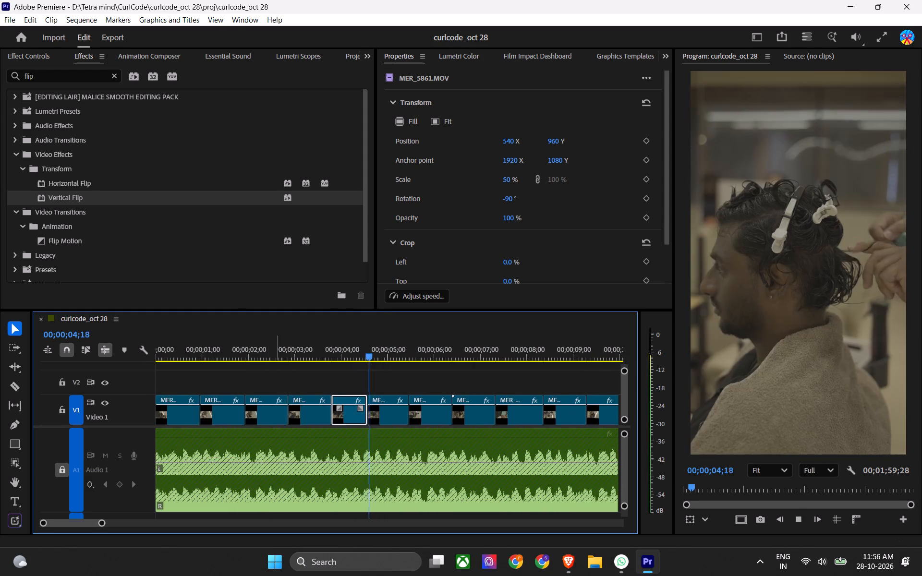
{"action": "scroll", "coordinate": [301, 355], "scroll_direction": "up", "scroll_amount": 4, "text": "alt"}
{"action": "key", "text": "space"}
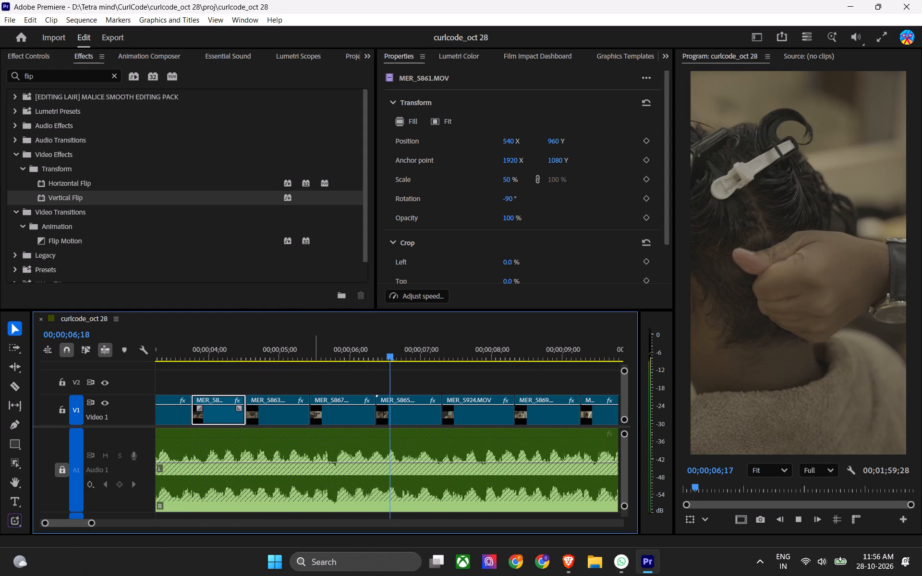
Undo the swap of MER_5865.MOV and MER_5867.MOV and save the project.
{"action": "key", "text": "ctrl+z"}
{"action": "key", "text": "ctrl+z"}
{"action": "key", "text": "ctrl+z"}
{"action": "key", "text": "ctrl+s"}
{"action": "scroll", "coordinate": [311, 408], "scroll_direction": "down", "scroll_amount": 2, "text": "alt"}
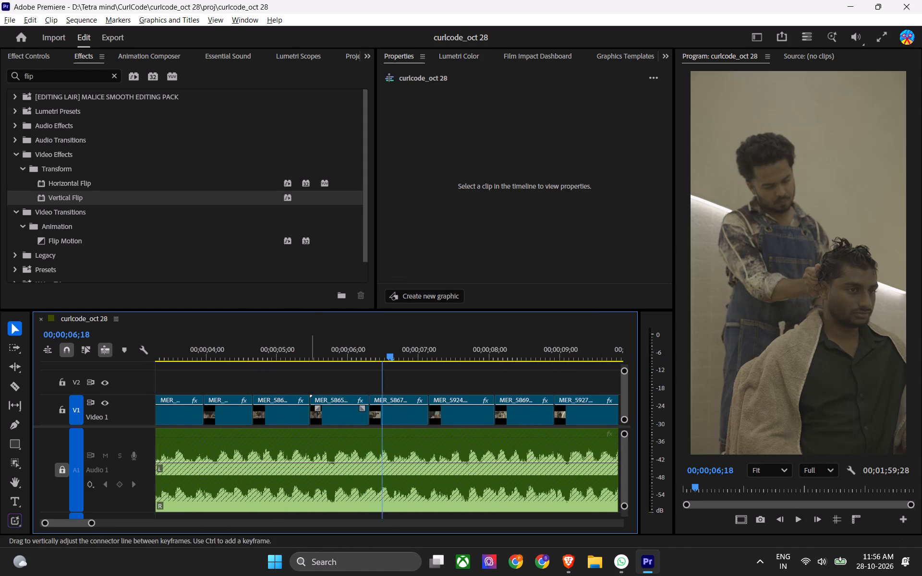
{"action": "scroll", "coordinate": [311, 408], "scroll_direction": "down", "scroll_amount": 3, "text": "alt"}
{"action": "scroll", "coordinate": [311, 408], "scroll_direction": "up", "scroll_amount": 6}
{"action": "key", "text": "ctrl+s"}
Play from MER_5851.MOV through MER_5933.MOV, ripple-trim the end of MER_5933.MOV to about 00;00;14;12, and save.
{"action": "left_click_drag", "start_coordinate": [294, 356], "coordinate": [265, 363]}
{"action": "key", "text": "space"}
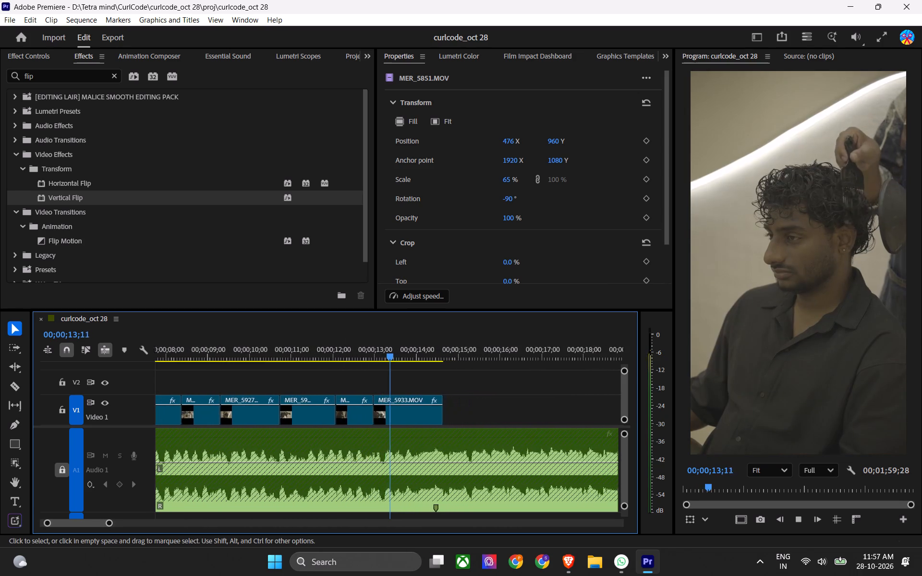
{"action": "scroll", "coordinate": [368, 397], "scroll_direction": "up", "scroll_amount": 3, "text": "alt"}
{"action": "key", "text": "space"}
{"action": "left_click_drag", "start_coordinate": [388, 356], "coordinate": [279, 358]}
{"action": "key", "text": "space"}
{"action": "scroll", "coordinate": [387, 408], "scroll_direction": "up", "scroll_amount": 1, "text": "alt"}
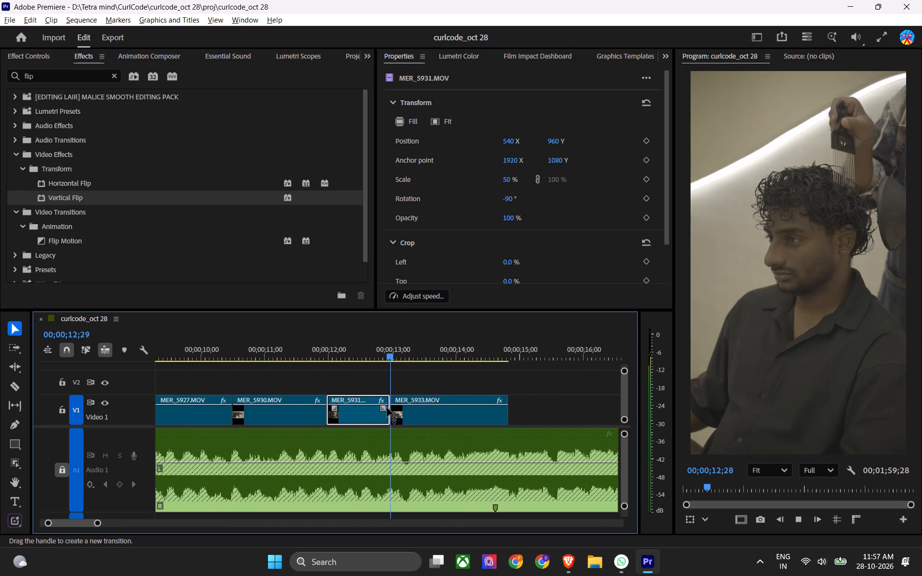
{"action": "scroll", "coordinate": [387, 408], "scroll_direction": "up", "scroll_amount": 1, "text": "alt"}
{"action": "key", "text": "space"}
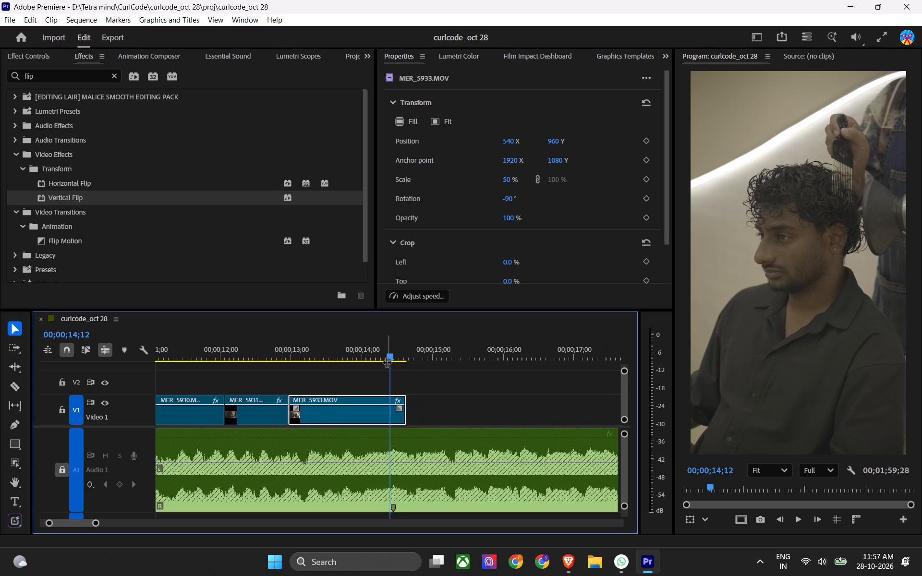
{"action": "key", "text": "w"}
{"action": "key", "text": "ctrl+s"}
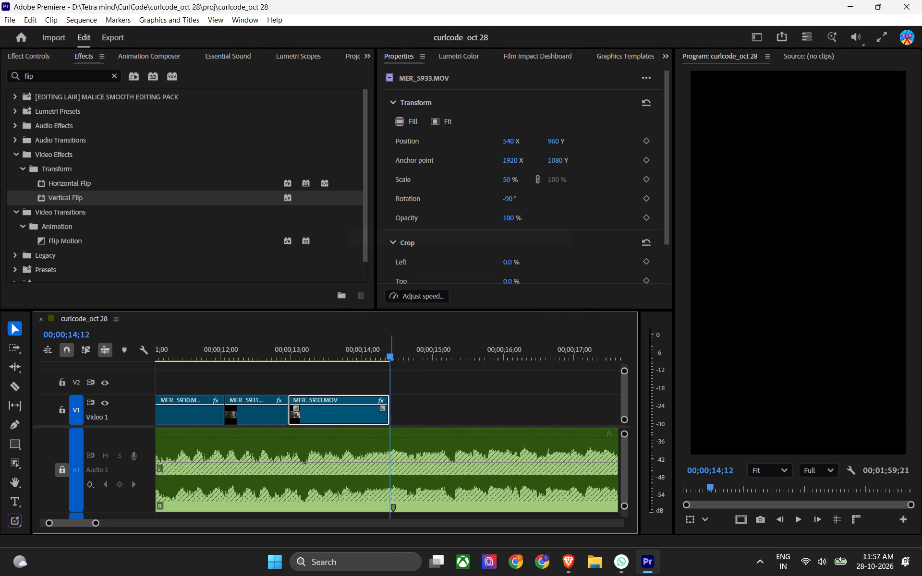
Close the gap after MER_5933.MOV so MER_5940.MOV directly follows it, save, and play across the new cut.
{"action": "key", "text": "w"}
{"action": "left_click_drag", "start_coordinate": [391, 353], "coordinate": [329, 364]}
{"action": "key", "text": "ctrl+s"}
{"action": "key", "text": "space"}
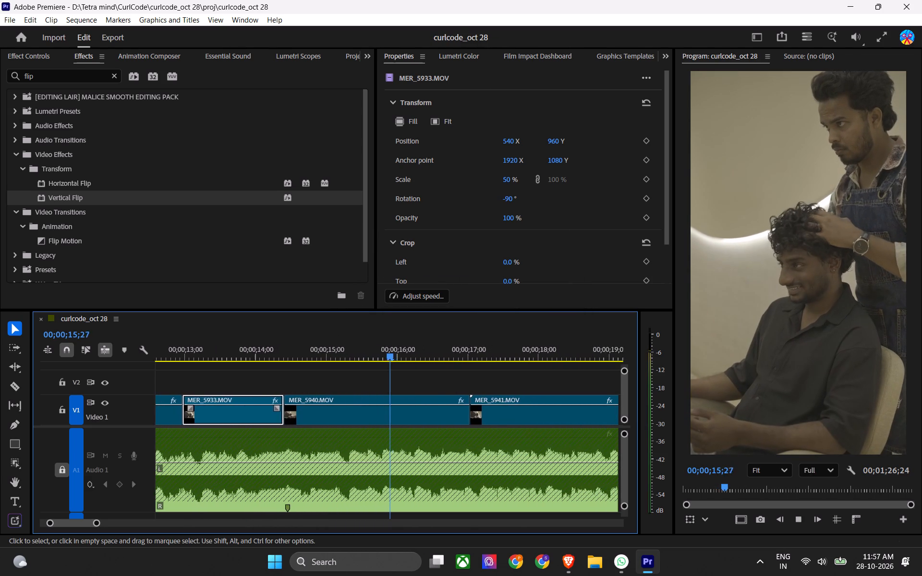
{"action": "key", "text": "space"}
Save the project and return to the sequence start with the whole timeline in view.
{"action": "key", "text": "ctrl+s"}
{"action": "key", "text": "ctrl+s"}
{"action": "key", "text": "ctrl+1"}
{"action": "key", "text": "1"}
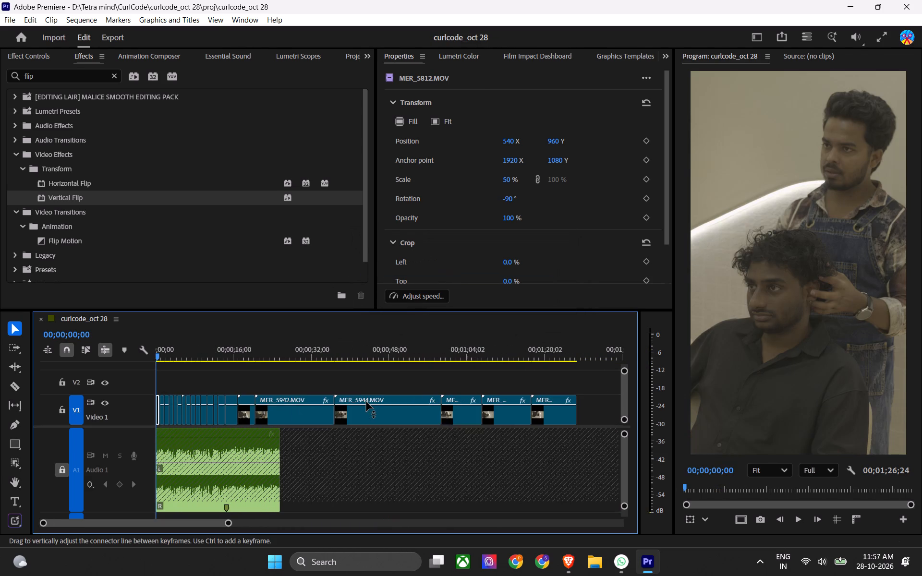
{"action": "key", "text": "ctrl+s"}
{"action": "key", "text": "ctrl+s"}
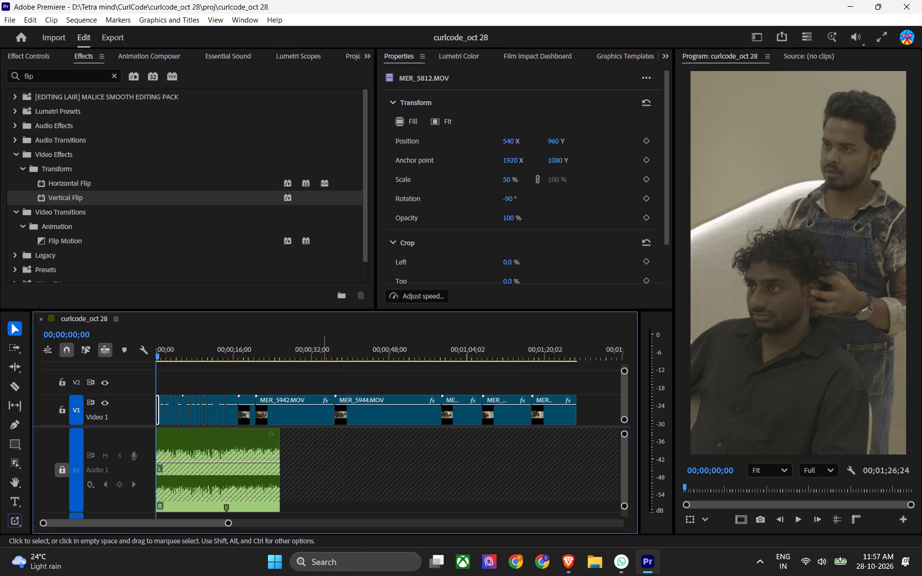
Deselect MER_5812.MOV and save the project.
{"action": "left_click", "coordinate": [325, 442]}
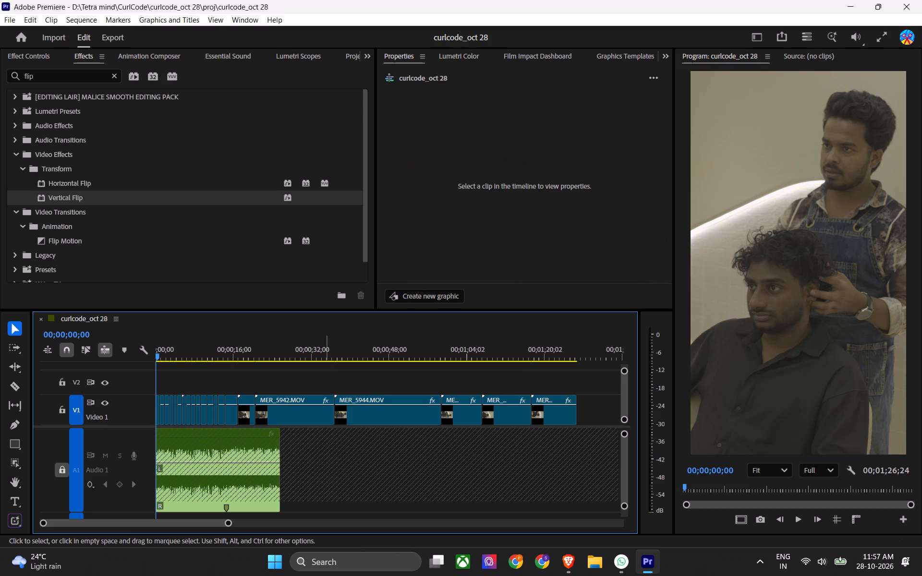
{"action": "key", "text": "ctrl+s"}
{"action": "key", "text": "ctrl+s"}
{"action": "key", "text": "ctrl+s"}
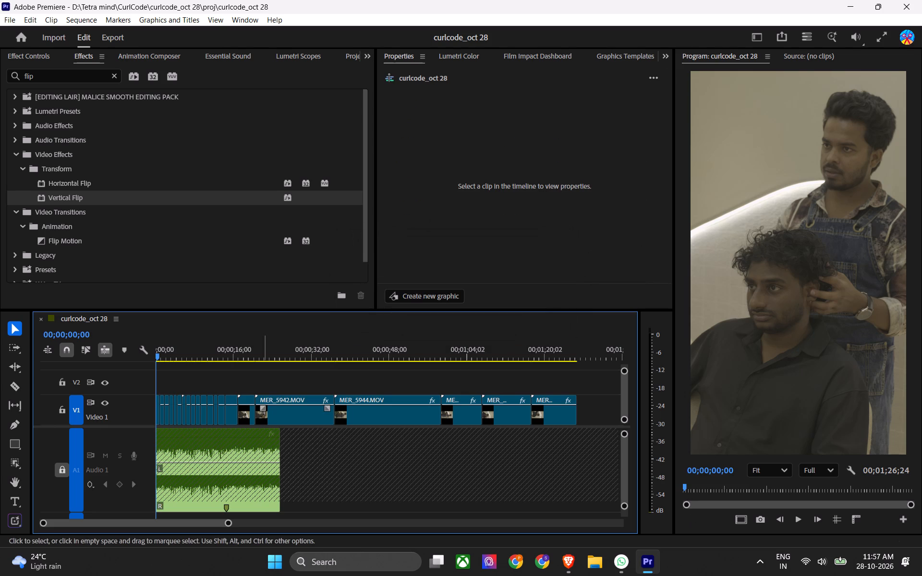
Slightly reduce the height of the Audio 1 track in the timeline.
{"action": "left_click_drag", "start_coordinate": [130, 511], "coordinate": [136, 501]}
{"action": "left_click", "coordinate": [356, 454]}
{"action": "left_click", "coordinate": [356, 454]}
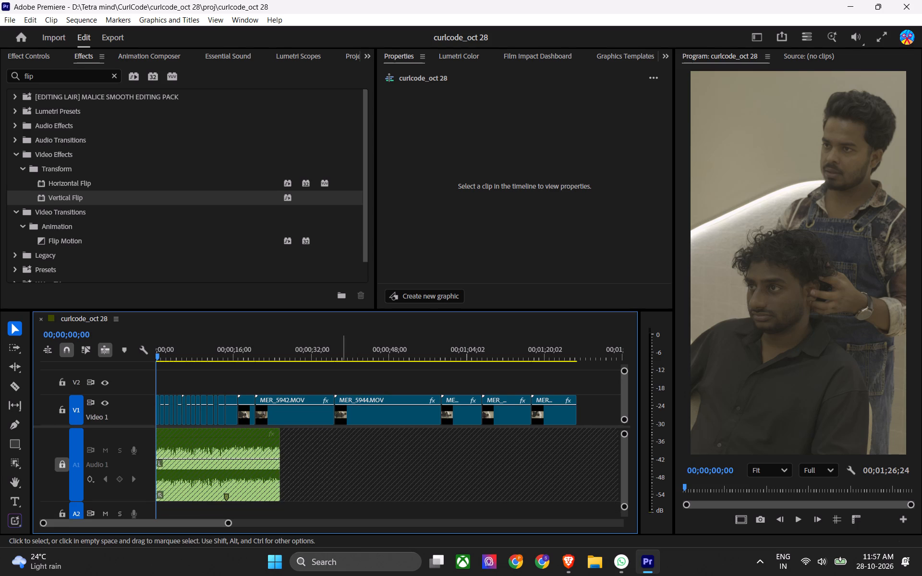
Save the project with the playhead at the sequence start, the whole timeline in view and no clip selected.
{"action": "type", "text": "==="}
{"action": "type", "text": "----"}
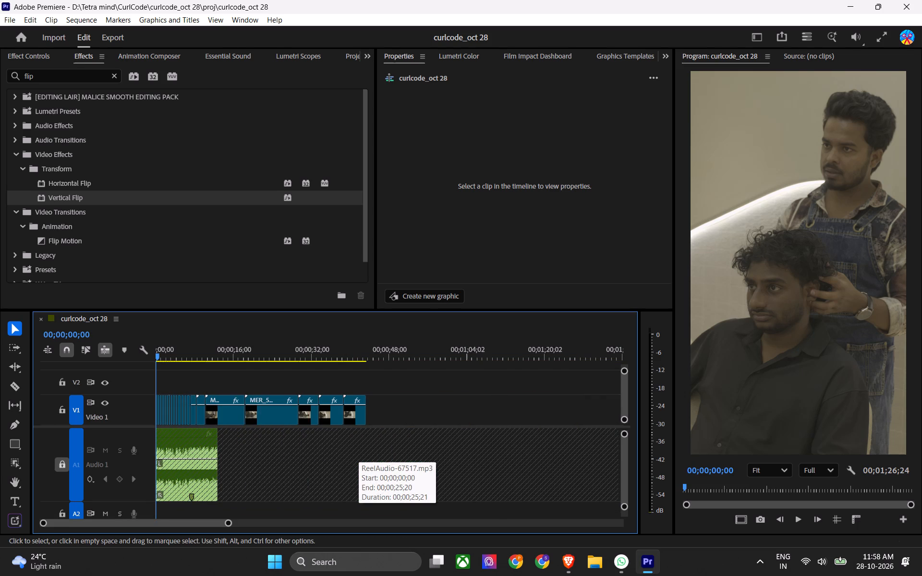
{"action": "left_click", "coordinate": [280, 356]}
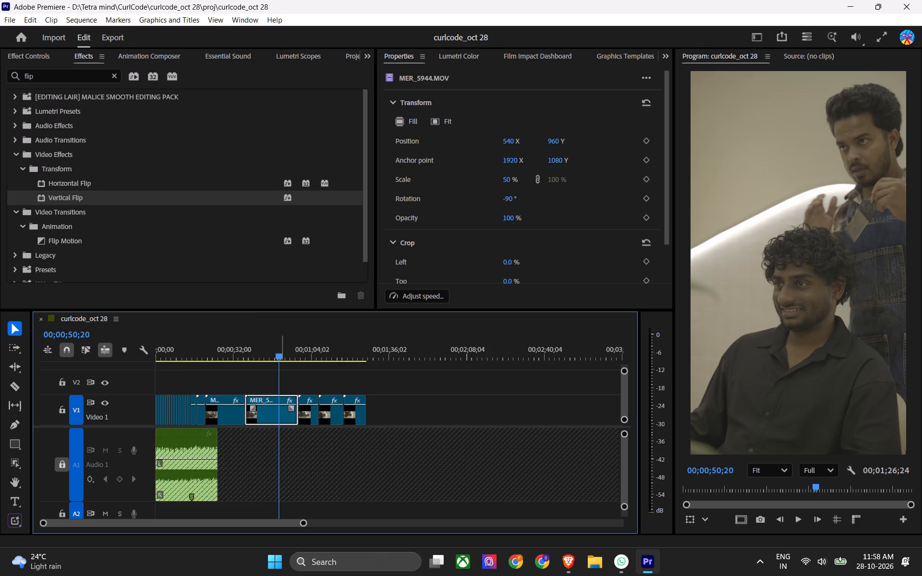
{"action": "type", "text": "===========\\"}
{"action": "key", "text": "ctrl+s"}
{"action": "key", "text": "ctrl+1"}
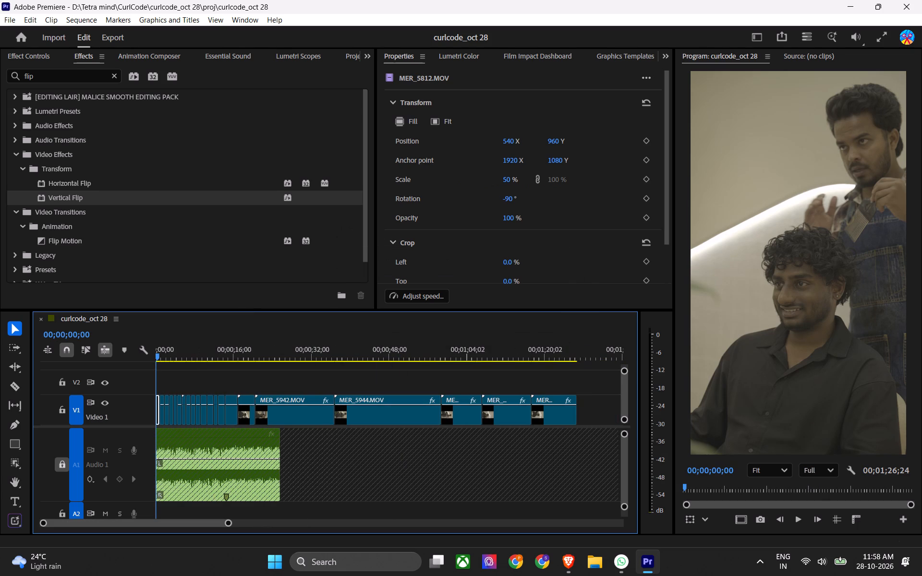
{"action": "key", "text": "ctrl+s"}
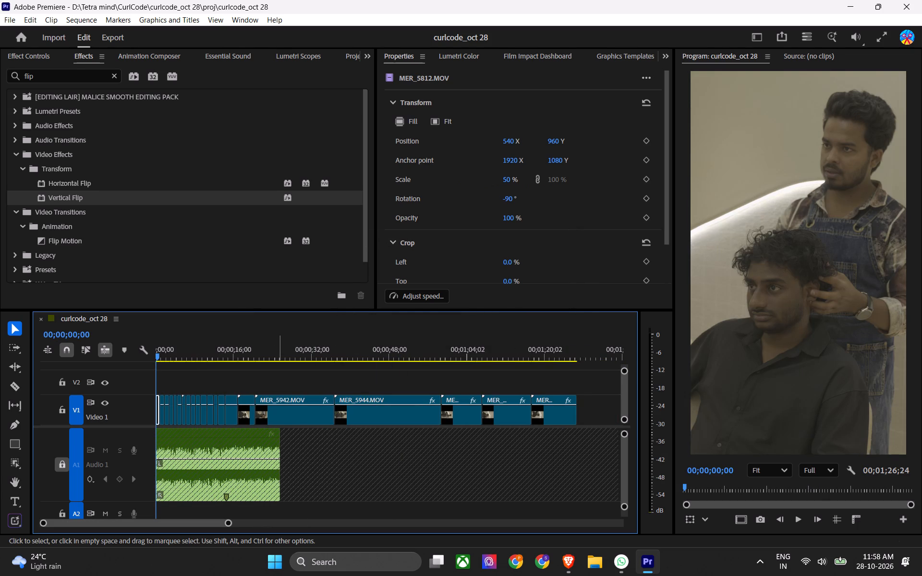
{"action": "left_click", "coordinate": [278, 373]}
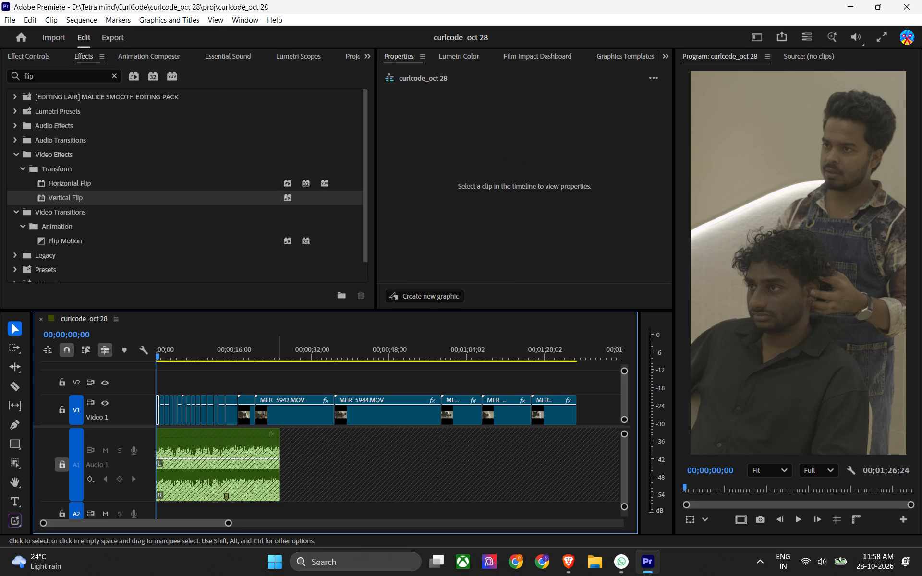
Clear all notifications in the Windows notification center and close it.
{"action": "left_click", "coordinate": [881, 572]}
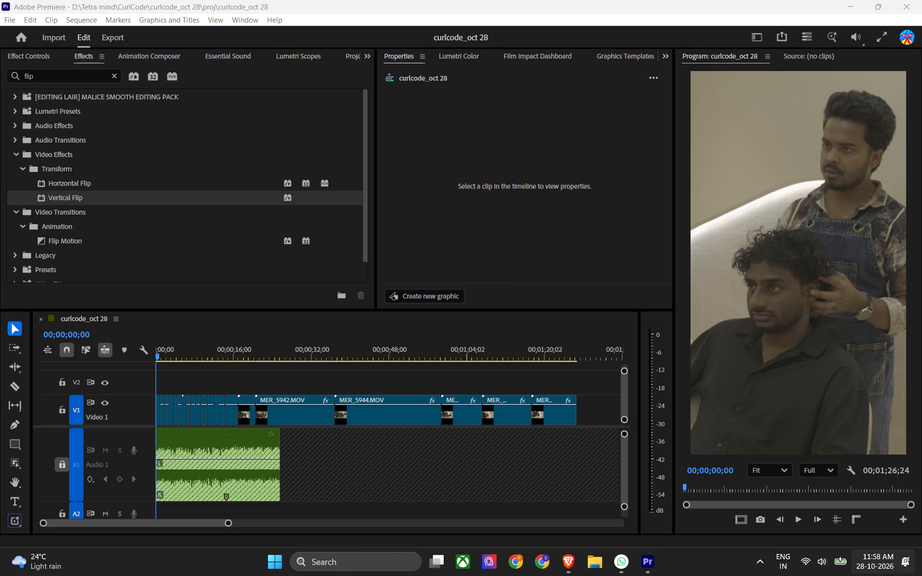
{"action": "left_click", "coordinate": [864, 562]}
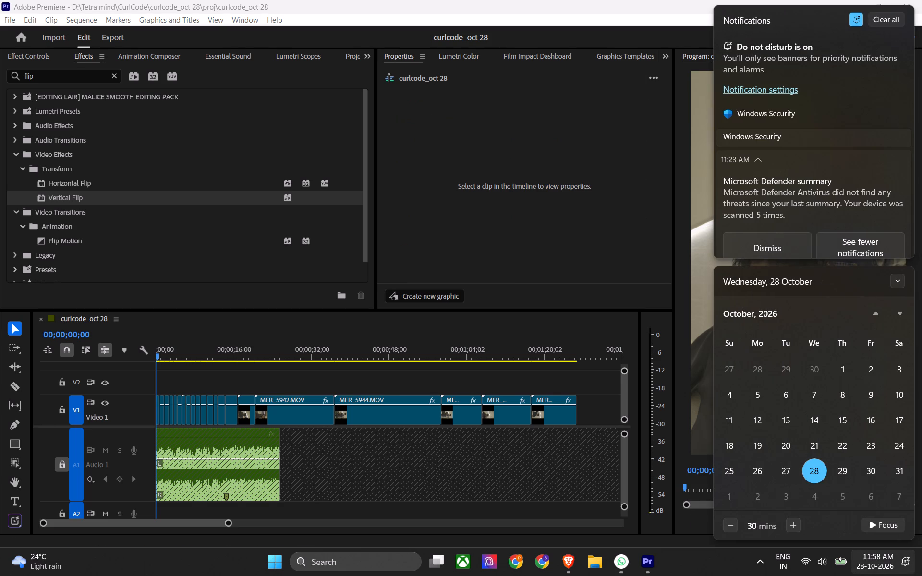
{"action": "left_click", "coordinate": [888, 19]}
{"action": "left_click", "coordinate": [870, 563]}
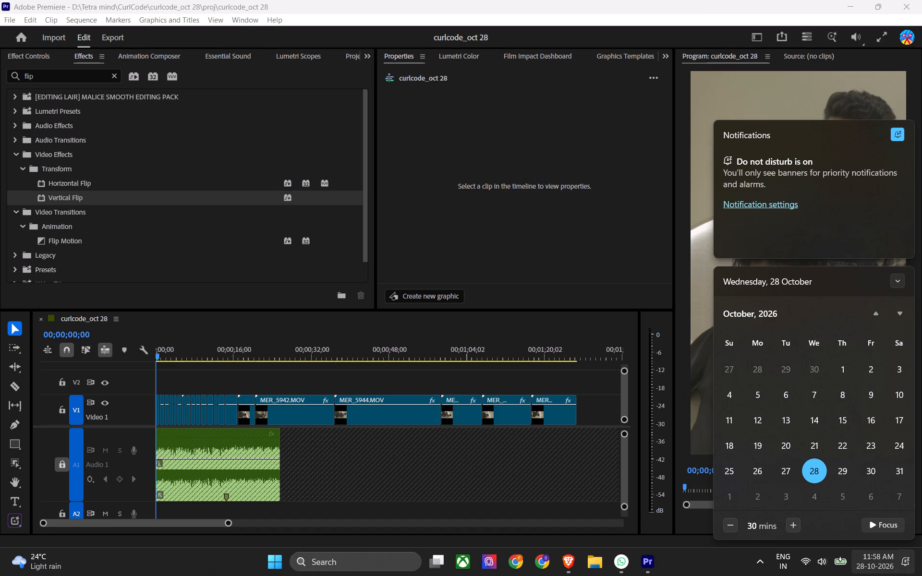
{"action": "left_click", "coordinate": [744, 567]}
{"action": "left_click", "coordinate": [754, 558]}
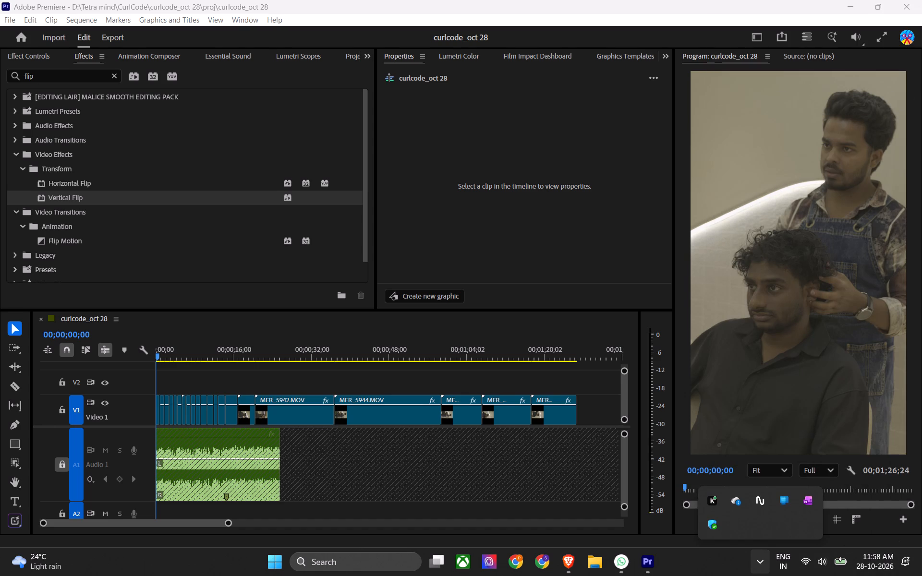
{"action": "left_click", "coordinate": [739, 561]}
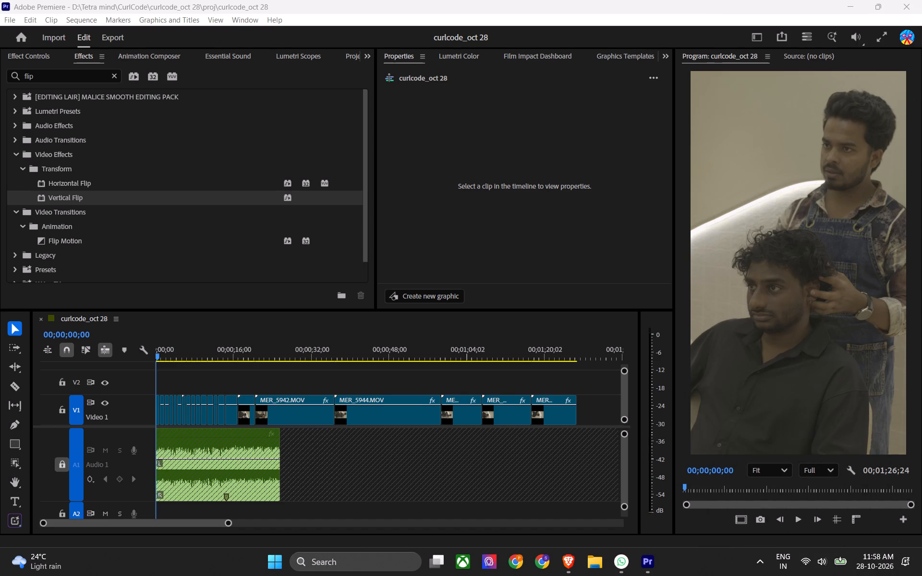
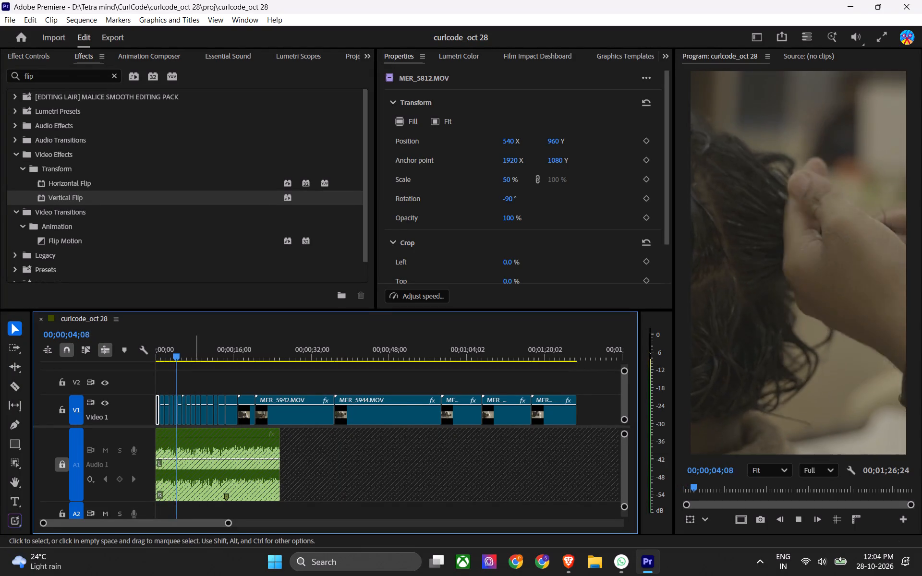
Play the sequence from its start to review the clip cuts against the music up to MER_5940.MOV.
{"action": "left_click_drag", "start_coordinate": [189, 357], "coordinate": [86, 365]}
{"action": "key", "text": "ctrl+s"}
{"action": "key", "text": "space"}
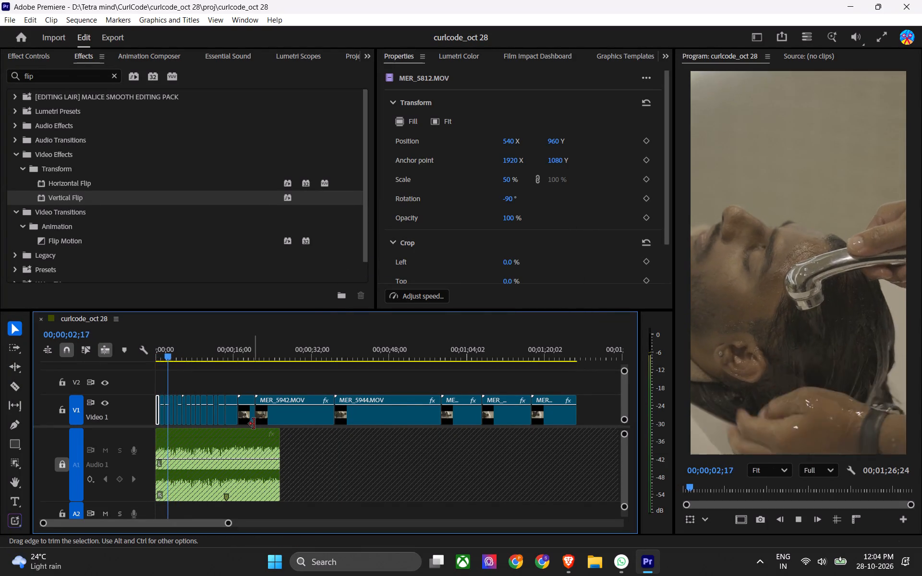
{"action": "scroll", "coordinate": [227, 424], "scroll_direction": "up", "scroll_amount": 10, "text": "alt"}
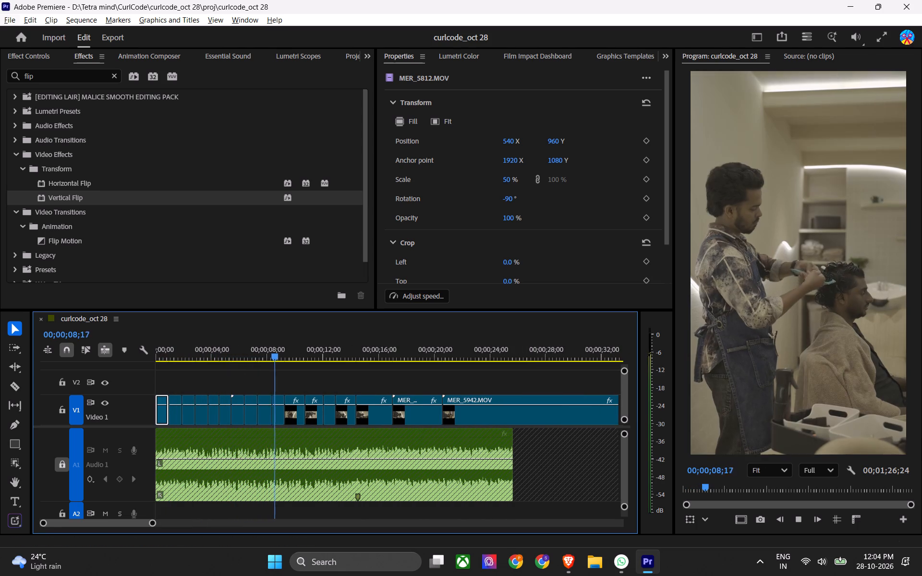
{"action": "scroll", "coordinate": [355, 351], "scroll_direction": "up", "scroll_amount": 4, "text": "alt"}
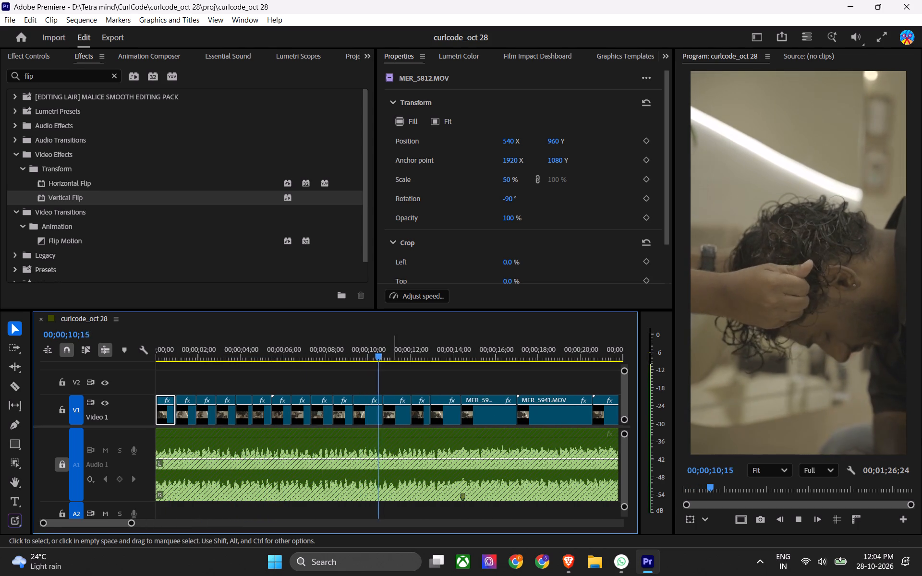
{"action": "scroll", "coordinate": [392, 379], "scroll_direction": "down", "scroll_amount": 3, "text": "alt"}
{"action": "key", "text": "space"}
{"action": "left_click_drag", "start_coordinate": [321, 348], "coordinate": [314, 351]}
{"action": "key", "text": "space"}
{"action": "scroll", "coordinate": [358, 389], "scroll_direction": "up", "scroll_amount": 4, "text": "alt"}
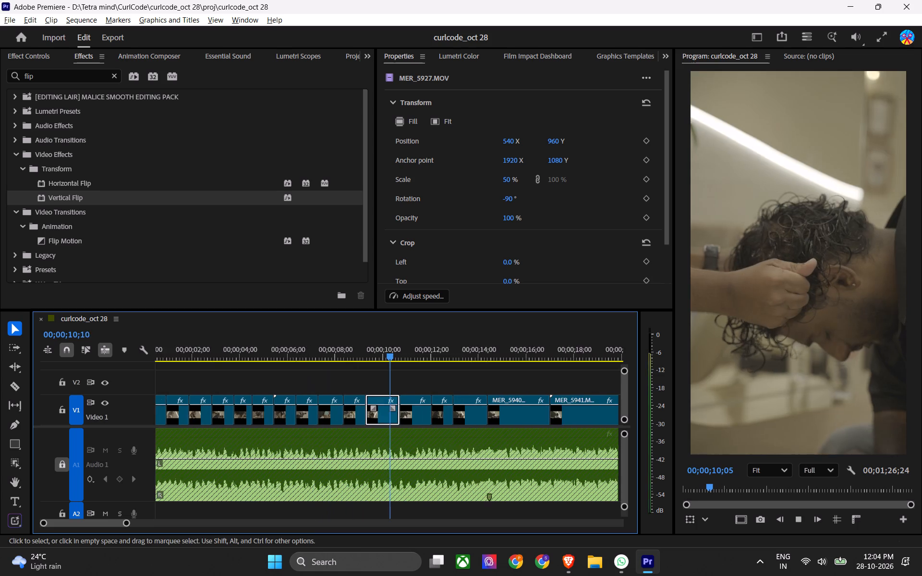
{"action": "scroll", "coordinate": [386, 360], "scroll_direction": "up", "scroll_amount": 3, "text": "alt"}
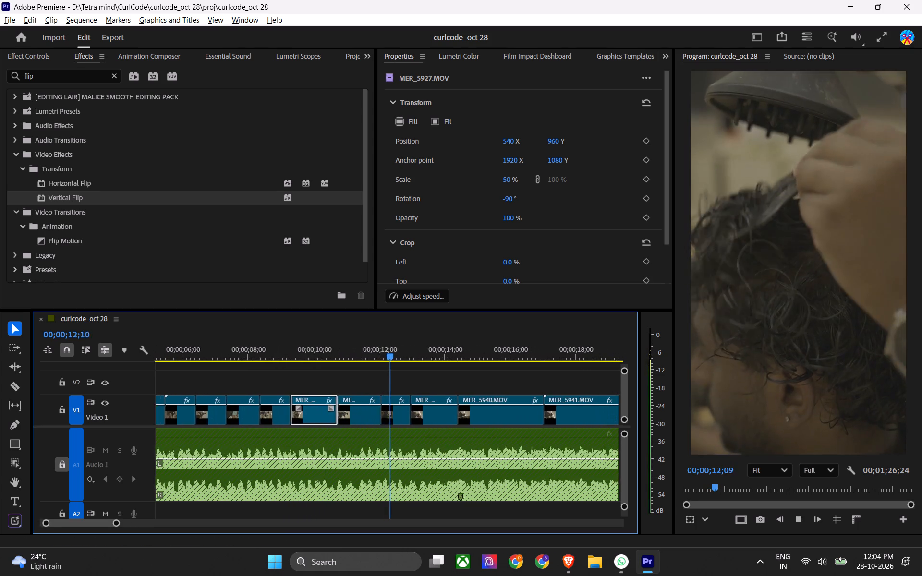
{"action": "scroll", "coordinate": [403, 360], "scroll_direction": "up", "scroll_amount": 1}
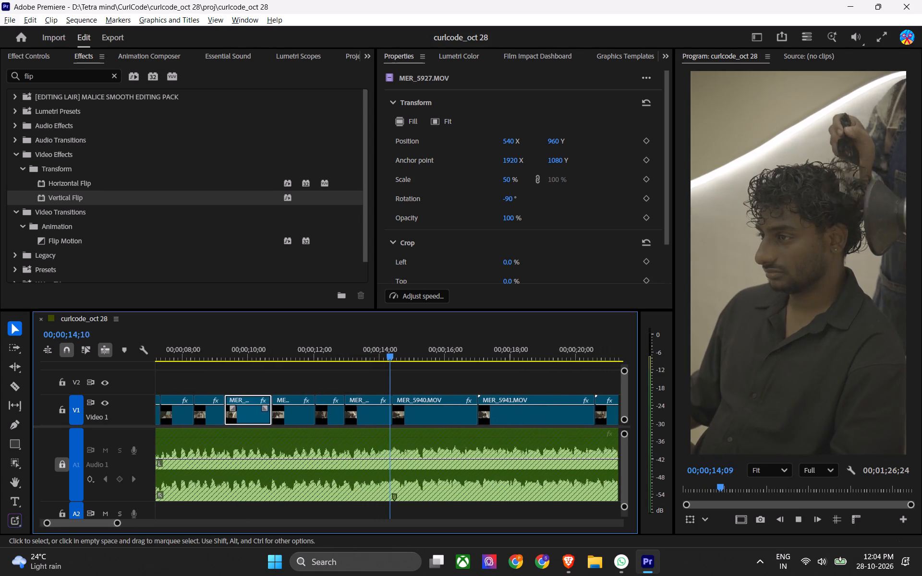
{"action": "key", "text": "space"}
Replay the cut into MER_5940.MOV, deselect the clip and save the project with the playhead at 00;00;14;24.
{"action": "left_click_drag", "start_coordinate": [388, 355], "coordinate": [379, 355]}
{"action": "key", "text": "ctrl+s"}
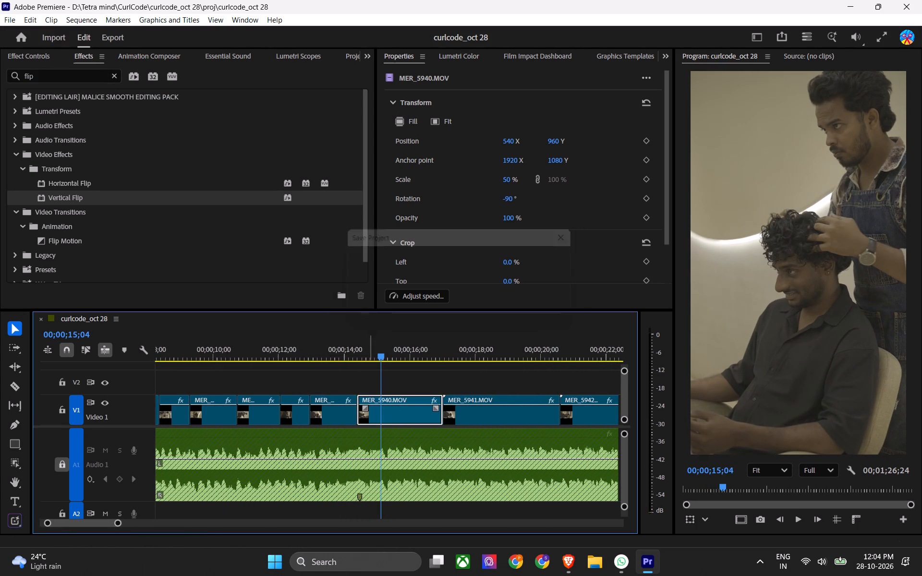
{"action": "left_click_drag", "start_coordinate": [354, 344], "coordinate": [342, 350]}
{"action": "key", "text": "space"}
{"action": "key", "text": "space"}
{"action": "left_click", "coordinate": [433, 371]}
{"action": "key", "text": "ctrl+s"}
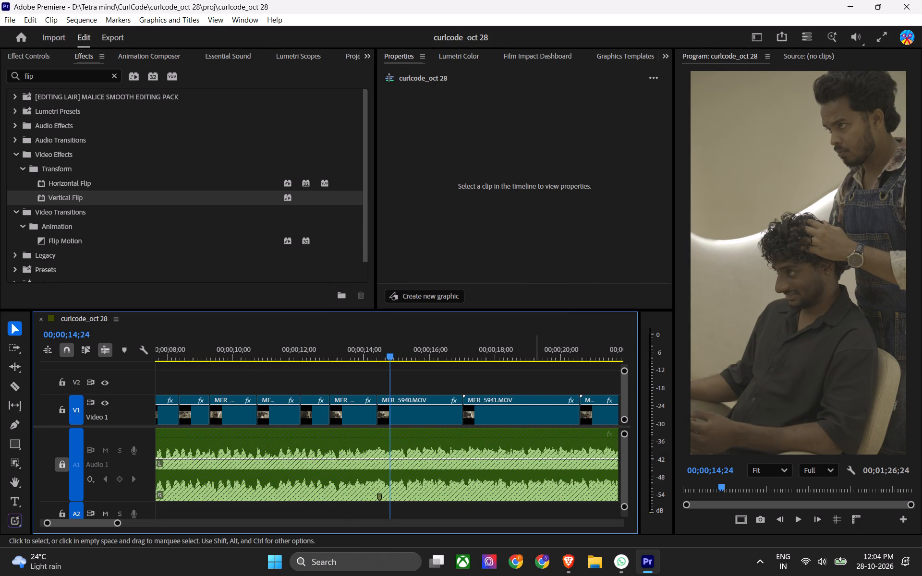
Switch to the Brave browser and open the YouTube home page in a new tab.
{"action": "left_click", "coordinate": [560, 557]}
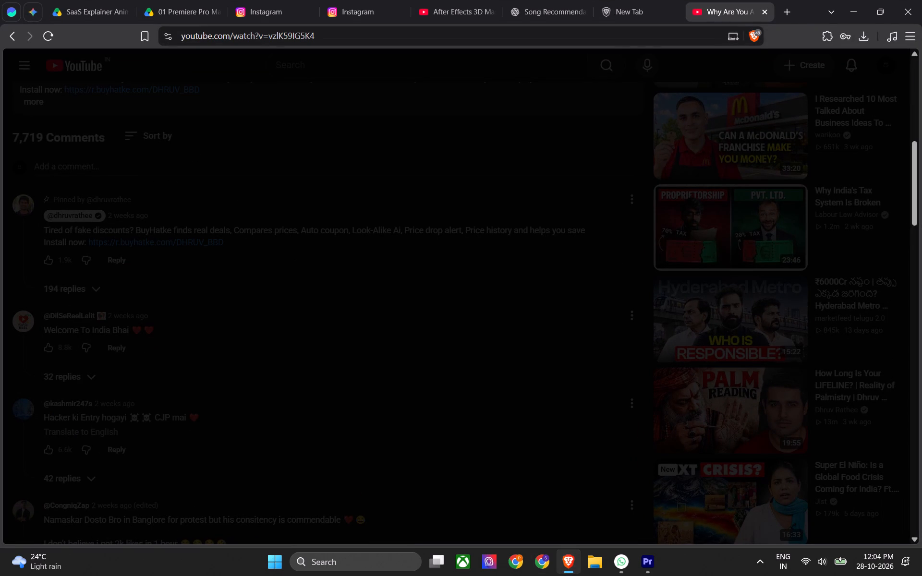
{"action": "middle_click", "coordinate": [705, 239]}
{"action": "middle_click", "coordinate": [705, 239]}
{"action": "scroll", "coordinate": [480, 295], "scroll_direction": "up", "scroll_amount": 15}
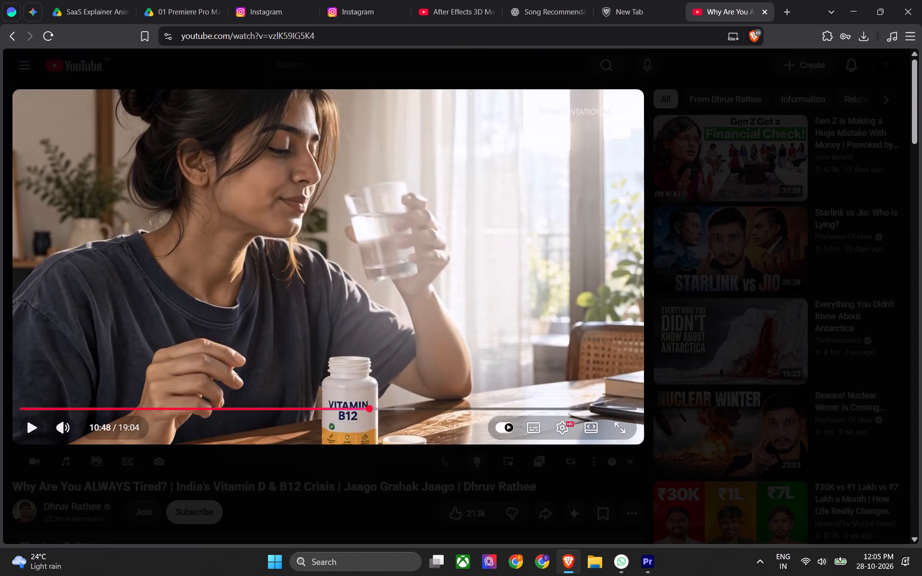
{"action": "scroll", "coordinate": [396, 247], "scroll_direction": "down", "scroll_amount": 1}
{"action": "scroll", "coordinate": [396, 247], "scroll_direction": "up", "scroll_amount": 3}
{"action": "left_click", "coordinate": [316, 489]}
{"action": "scroll", "coordinate": [73, 63], "scroll_direction": "up", "scroll_amount": 1}
{"action": "middle_click", "coordinate": [73, 63]}
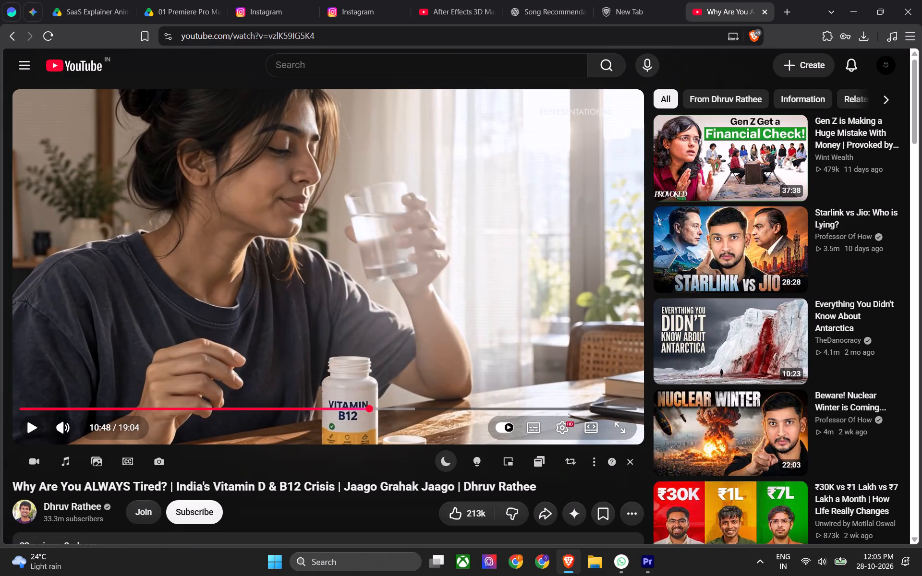
{"action": "scroll", "coordinate": [379, 317], "scroll_direction": "down", "scroll_amount": 10}
{"action": "scroll", "coordinate": [450, 287], "scroll_direction": "up", "scroll_amount": 5}
{"action": "left_click", "coordinate": [474, 164]}
{"action": "scroll", "coordinate": [434, 253], "scroll_direction": "down", "scroll_amount": 3}
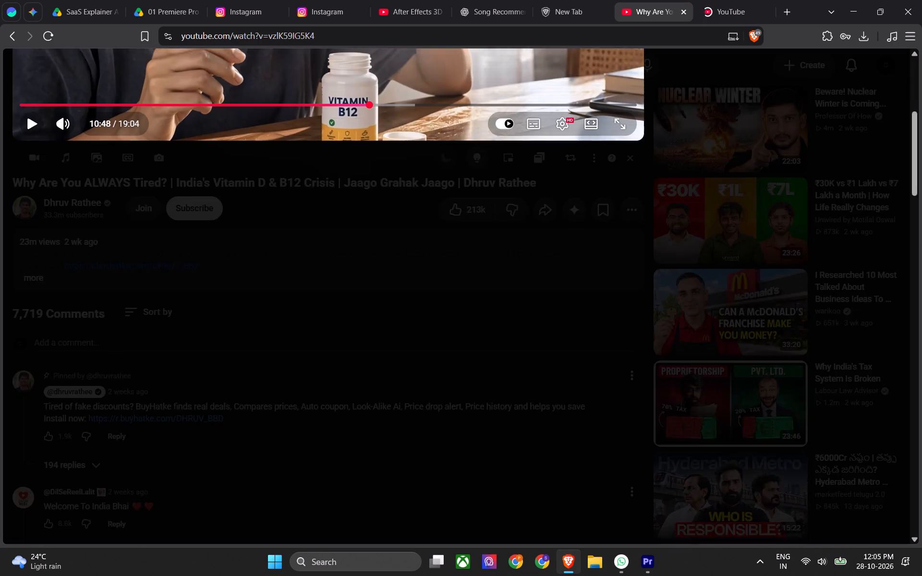
{"action": "scroll", "coordinate": [433, 254], "scroll_direction": "down", "scroll_amount": 2}
{"action": "left_click", "coordinate": [728, 2]}
Search YouTube for "shake bubble effect in pr".
{"action": "left_click", "coordinate": [428, 69]}
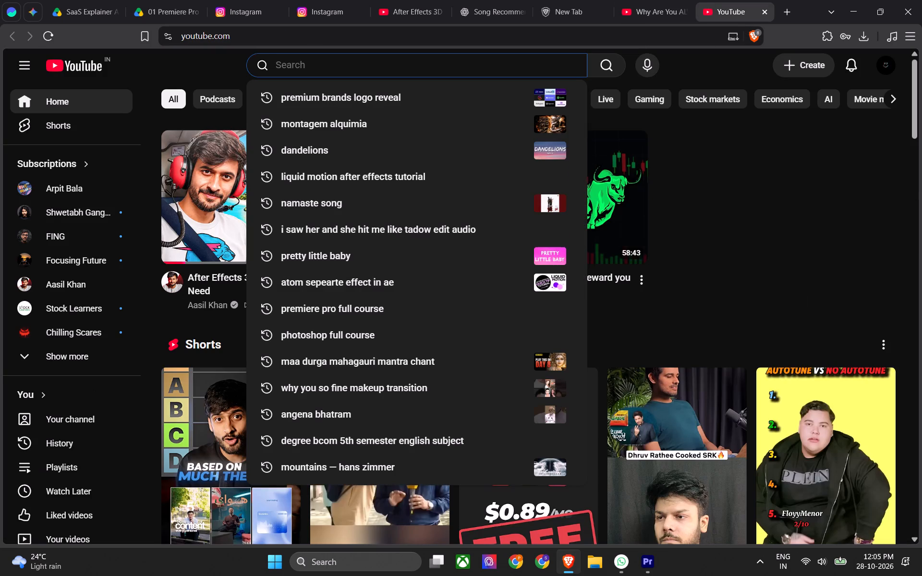
{"action": "type", "text": "shake"}
{"action": "key", "text": "space"}
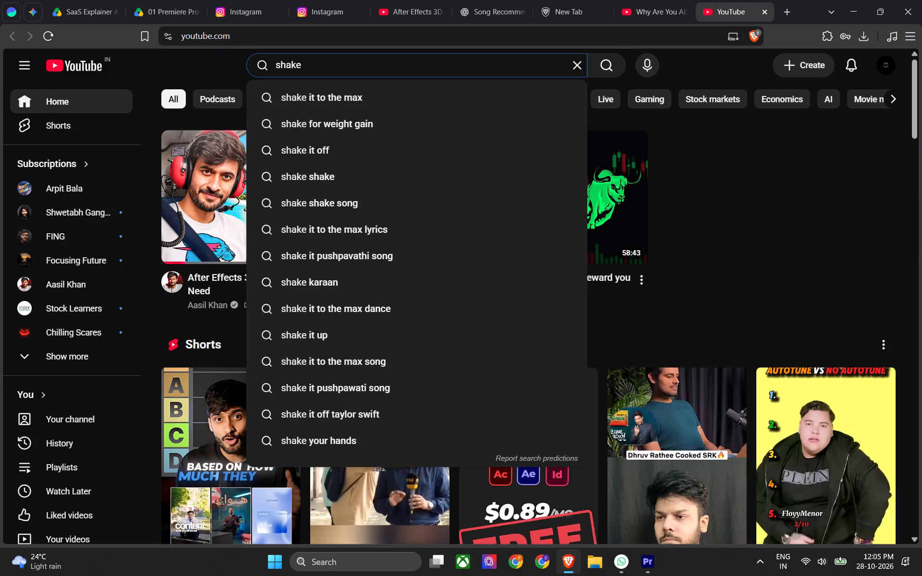
{"action": "key", "text": "b"}
{"action": "key", "text": "BackSpace"}
{"action": "type", "text": "bubble ed"}
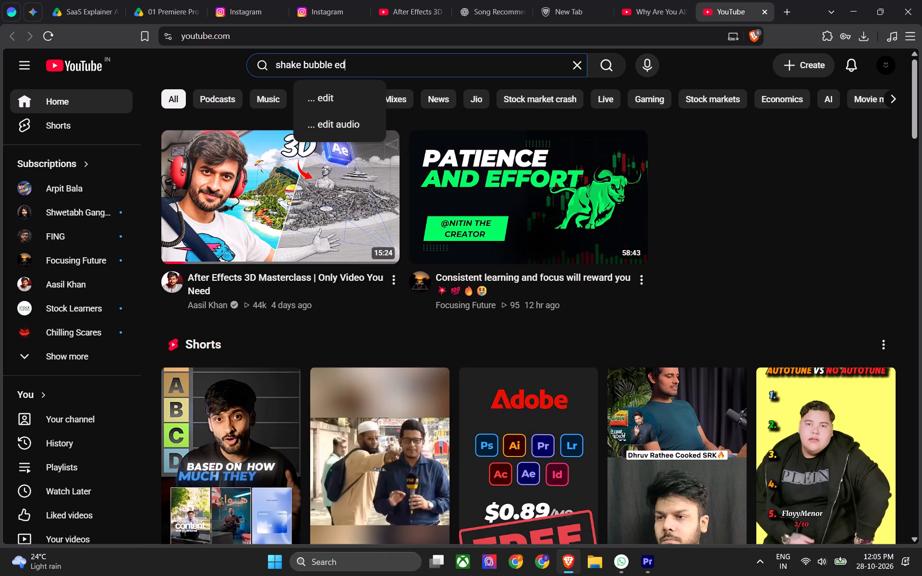
{"action": "key", "text": "BackSpace"}
{"action": "type", "text": "ffe"}
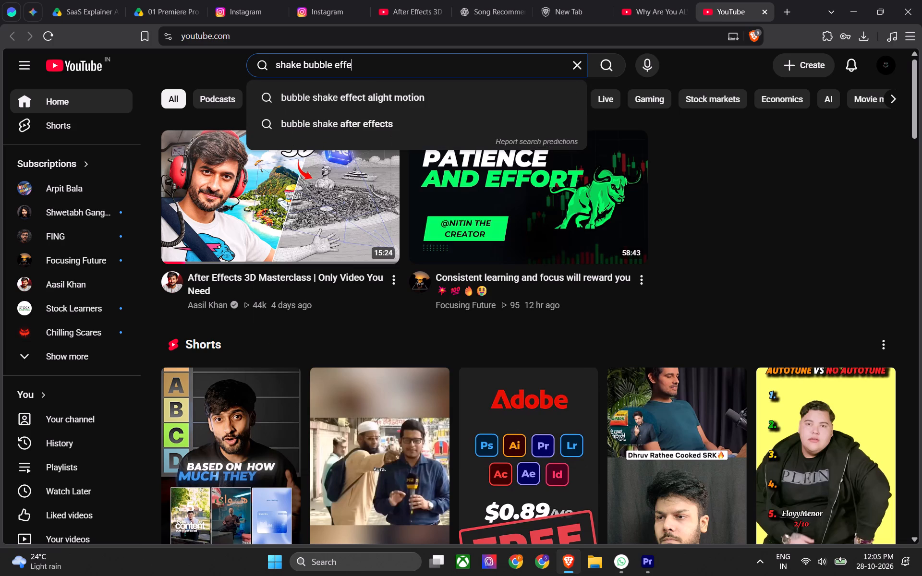
{"action": "type", "text": "ct in"}
{"action": "key", "text": "space"}
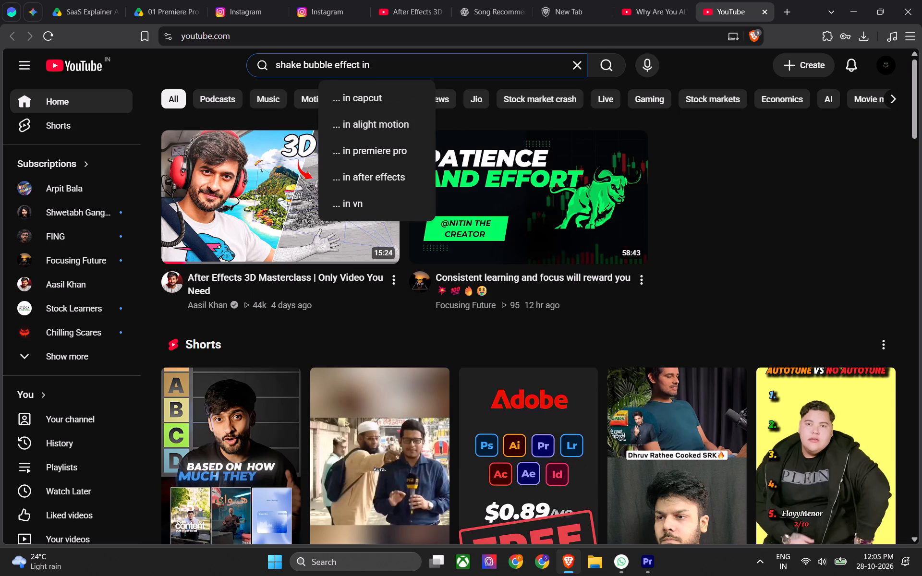
{"action": "type", "text": "pr"}
{"action": "key", "text": "Return"}
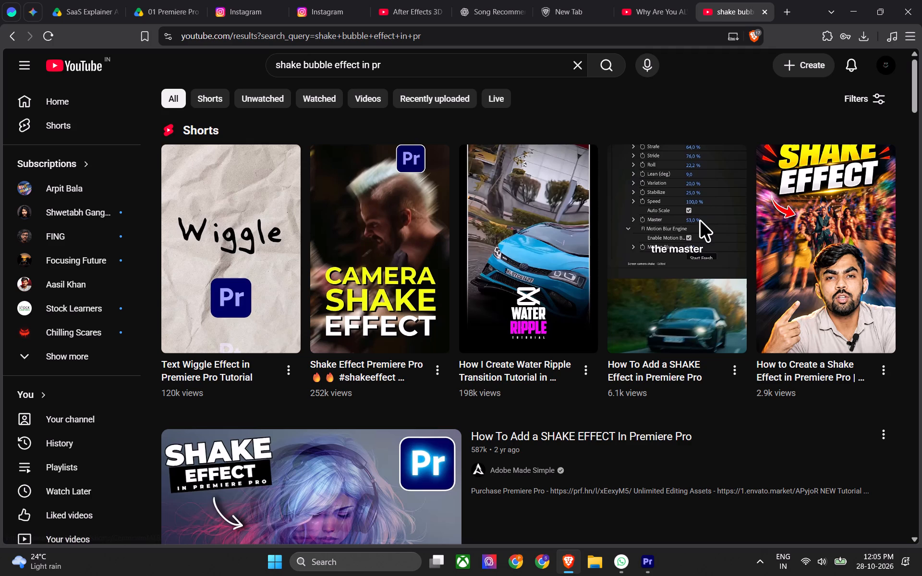
Change the YouTube search to the suggested "water effect in premiere pro".
{"action": "left_click_drag", "start_coordinate": [333, 62], "coordinate": [241, 67]}
{"action": "type", "text": "water r"}
{"action": "key", "text": "BackSpace"}
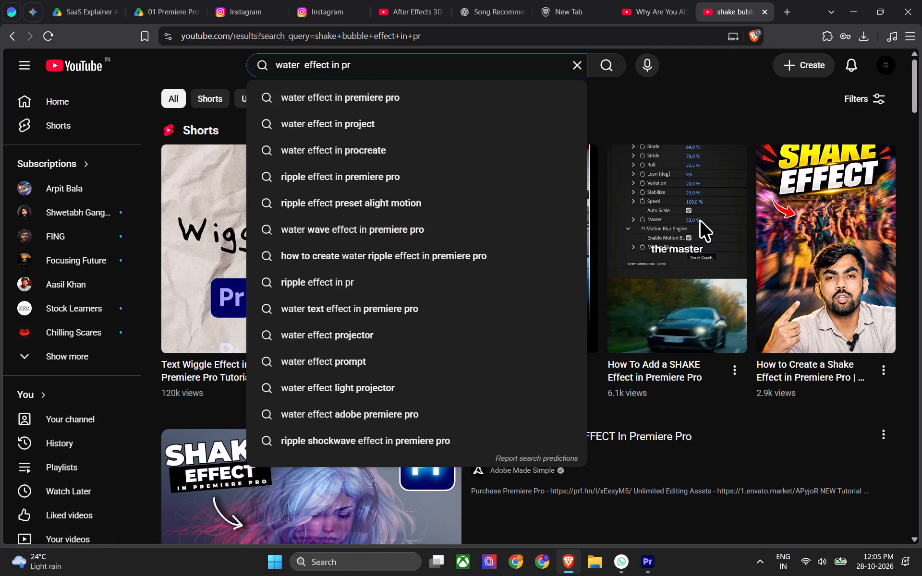
{"action": "key", "text": "Down"}
{"action": "key", "text": "Return"}
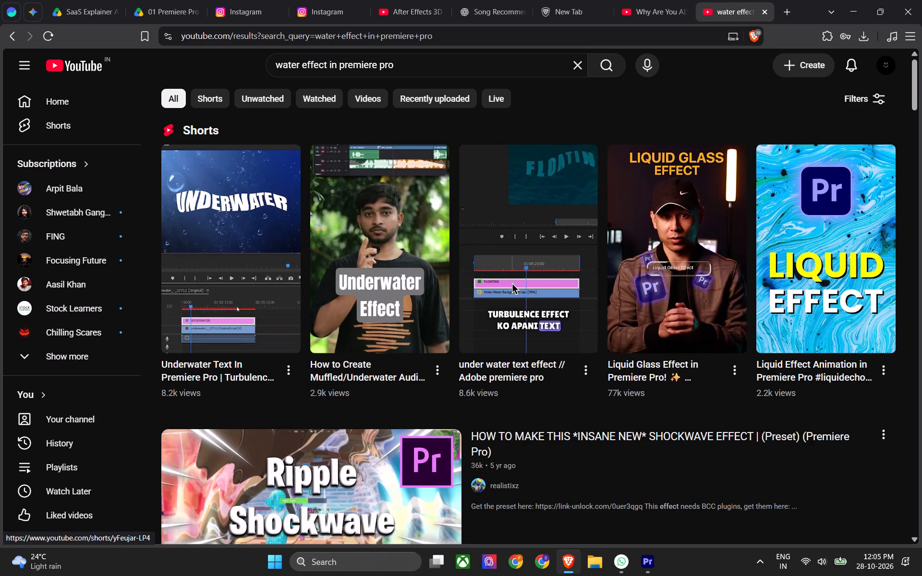
Open the "INSANE NEW" shockwave effect tutorial from the results and watch the BCC Ripple lookup, pausing at 0:17.
{"action": "left_click", "coordinate": [437, 157]}
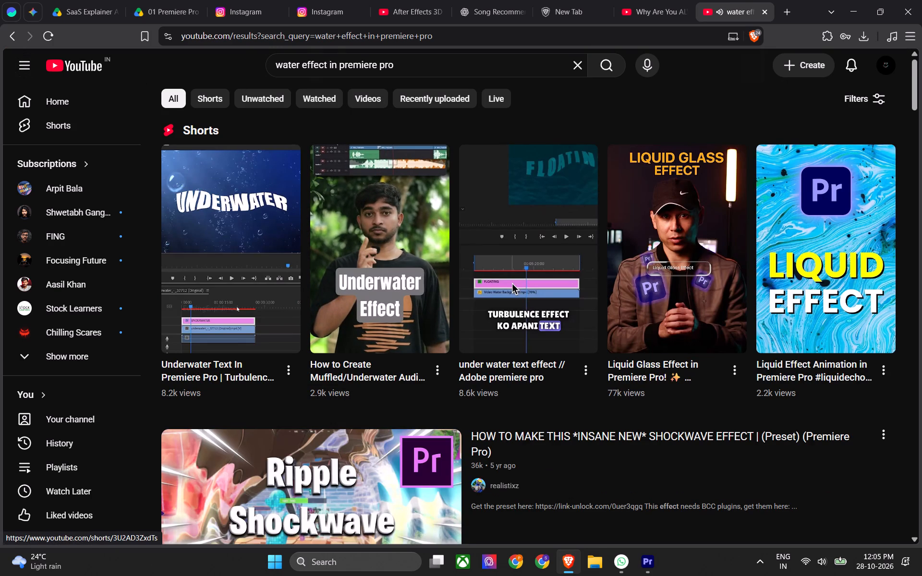
{"action": "scroll", "coordinate": [643, 252], "scroll_direction": "down", "scroll_amount": 4}
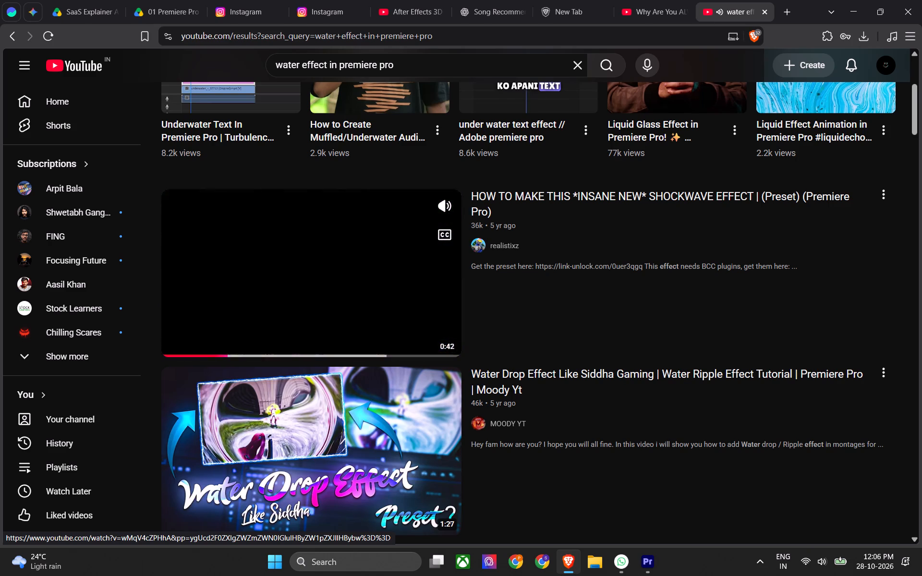
{"action": "left_click", "coordinate": [298, 258]}
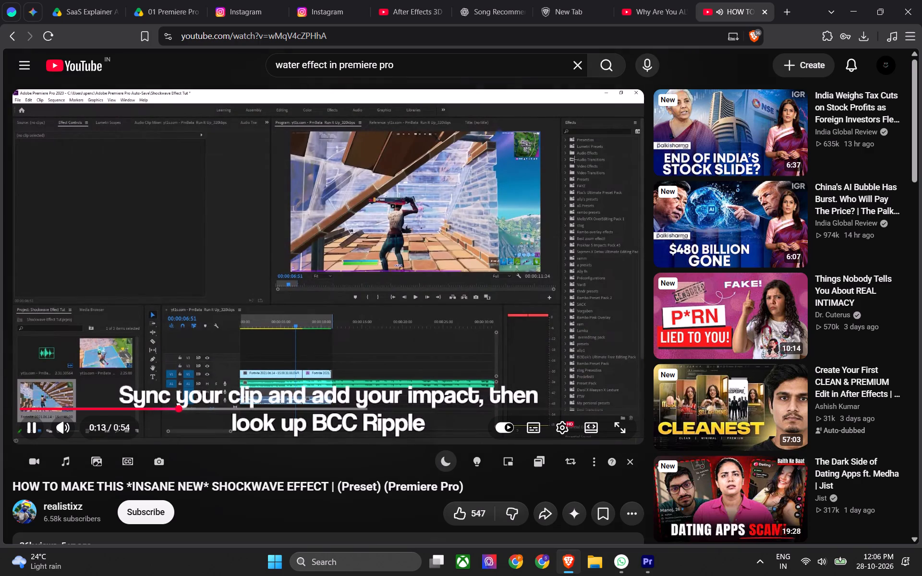
{"action": "left_click", "coordinate": [212, 322]}
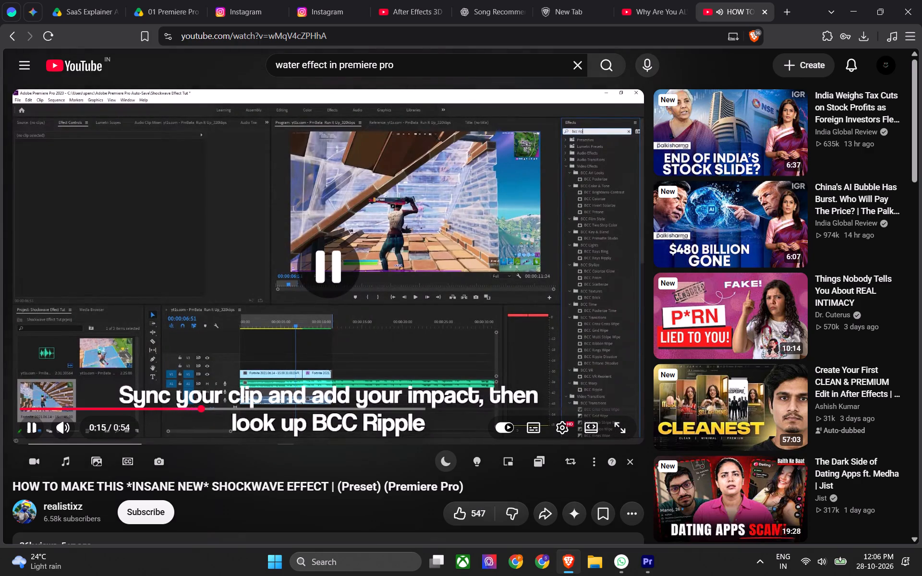
{"action": "left_click", "coordinate": [220, 317]}
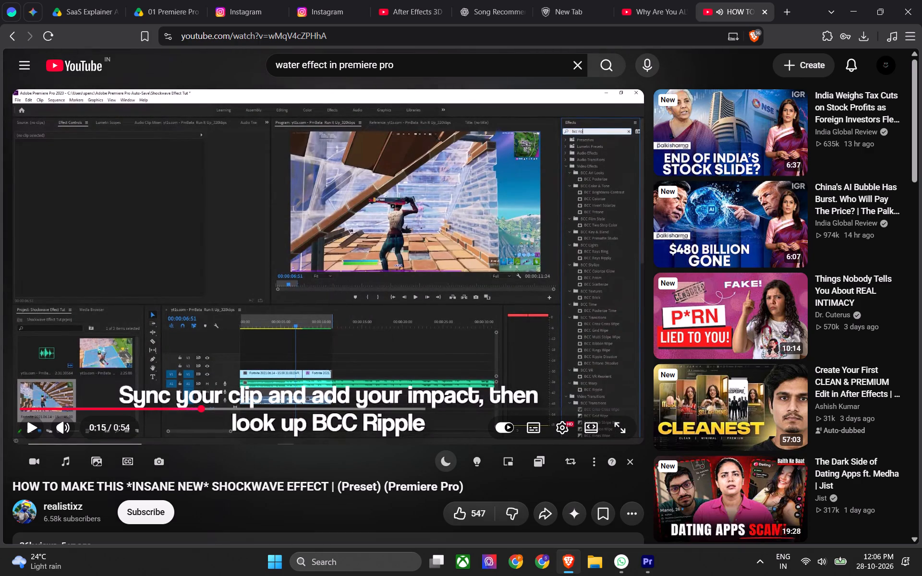
{"action": "left_click", "coordinate": [241, 311]}
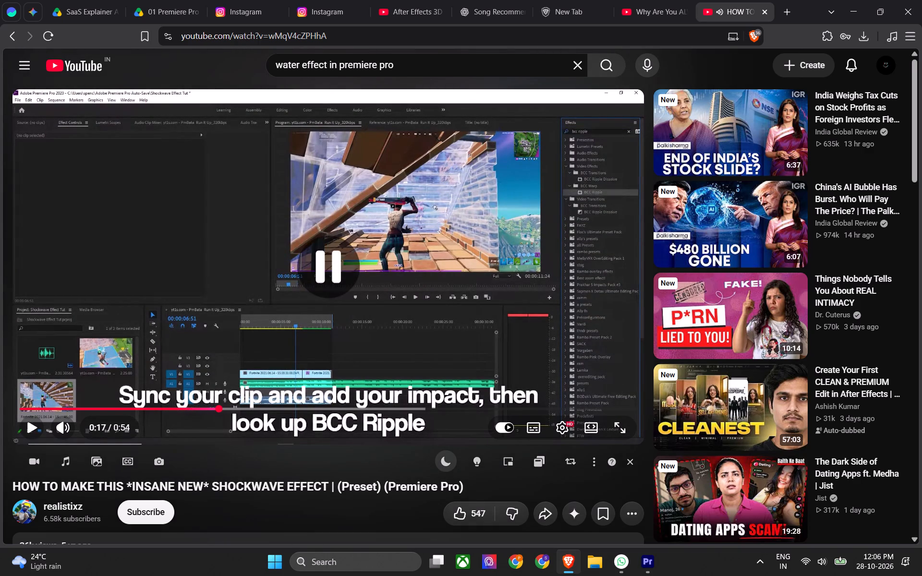
Switch to Adobe Premiere, search the effects for "rippl", and clear the effects search.
{"action": "left_click", "coordinate": [645, 573]}
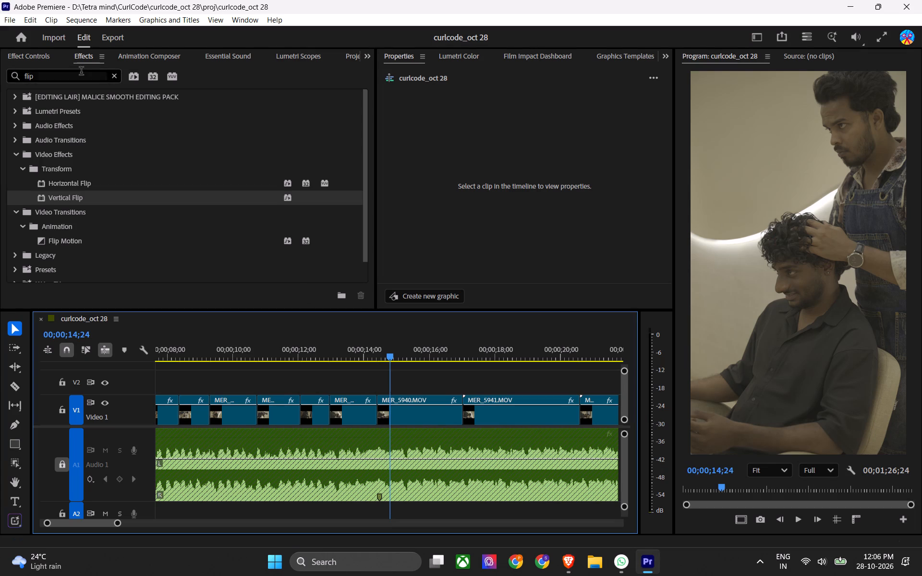
{"action": "double_click", "coordinate": [79, 71]}
{"action": "double_click", "coordinate": [78, 76]}
{"action": "type", "text": "rippl"}
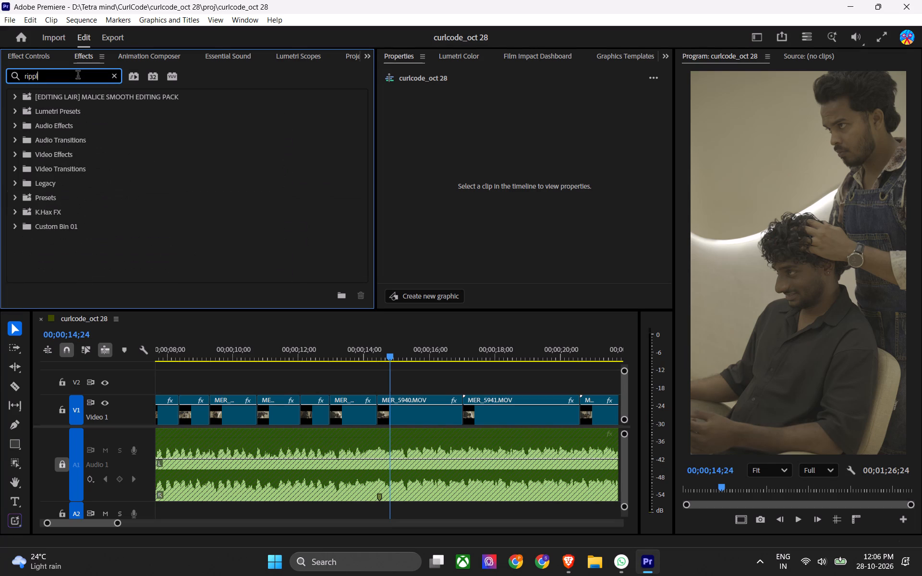
{"action": "key", "text": "ctrl+a"}
{"action": "key", "text": "BackSpace"}
Return to the shockwave tutorial in Brave and watch how the preset is loaded into BCC Ripple, up to about 0:25.
{"action": "key", "text": "alt+Tab"}
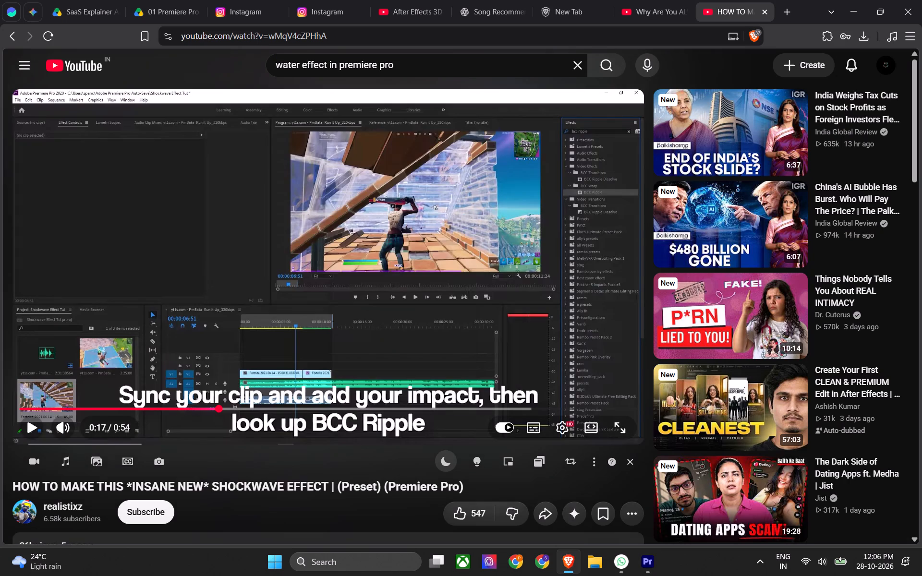
{"action": "left_click", "coordinate": [117, 255]}
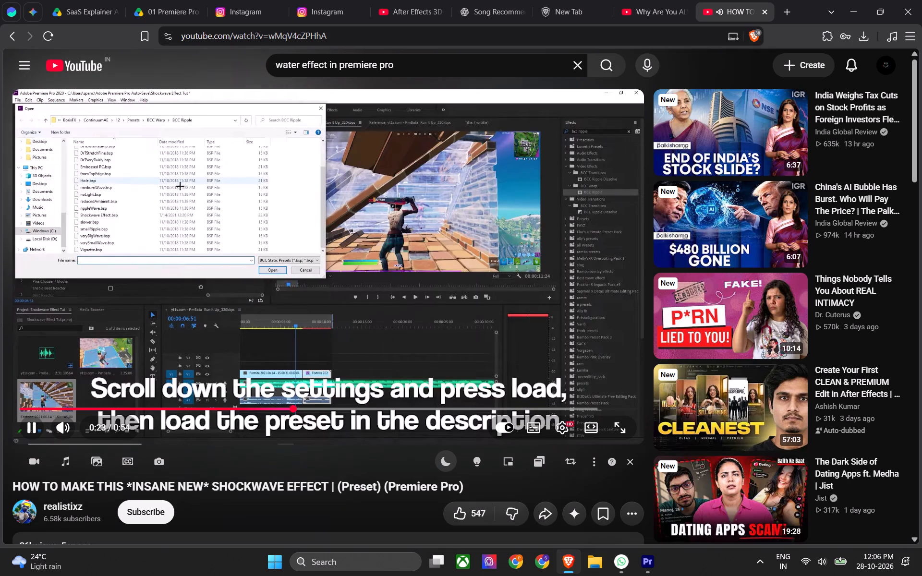
{"action": "left_click", "coordinate": [212, 278]}
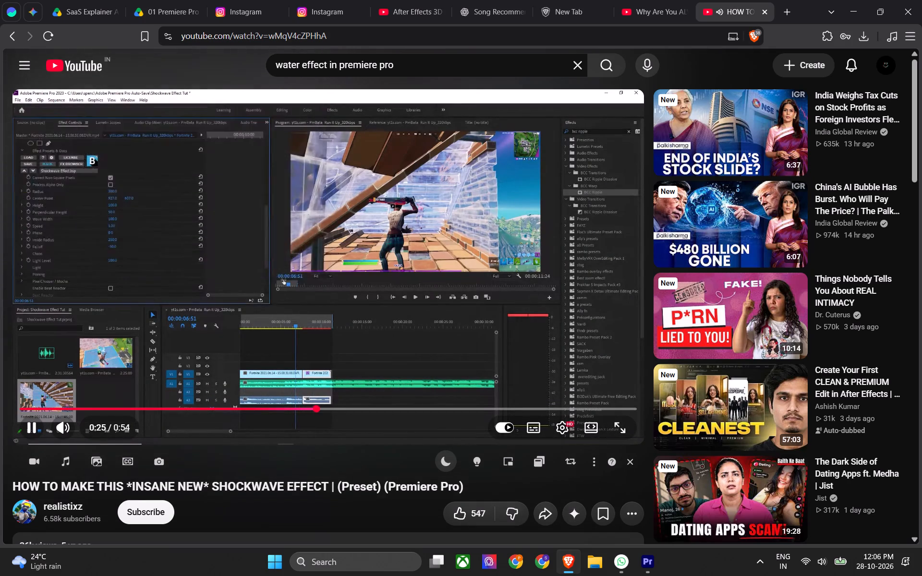
Open the Shockwave Preset link from the tutorial's pinned comment and look over its unlock page.
{"action": "scroll", "coordinate": [214, 300], "scroll_direction": "down", "scroll_amount": 7}
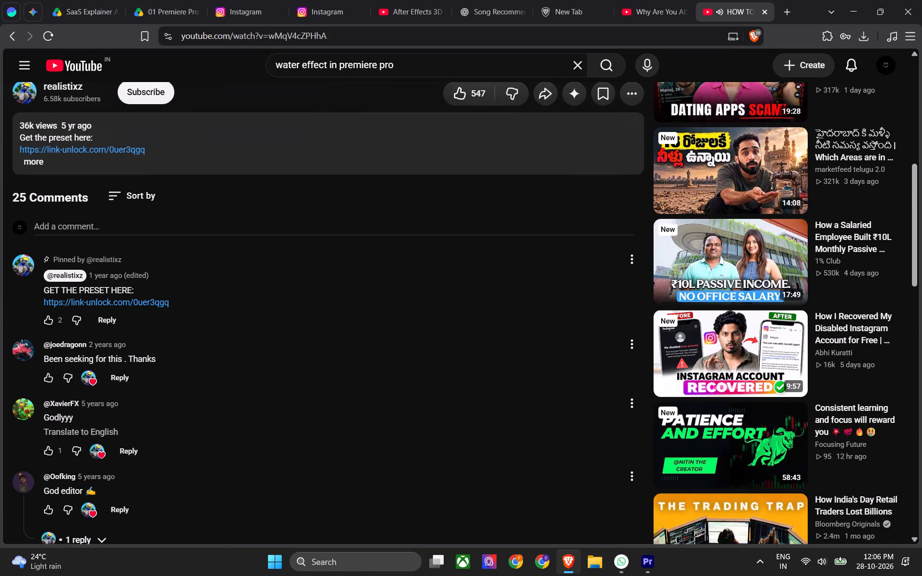
{"action": "left_click", "coordinate": [129, 306]}
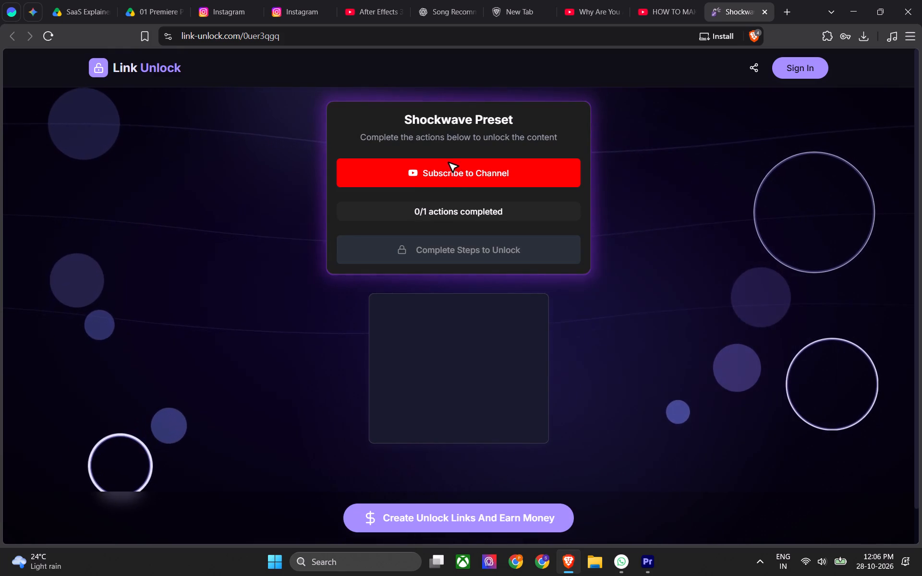
{"action": "scroll", "coordinate": [431, 376], "scroll_direction": "down", "scroll_amount": 4}
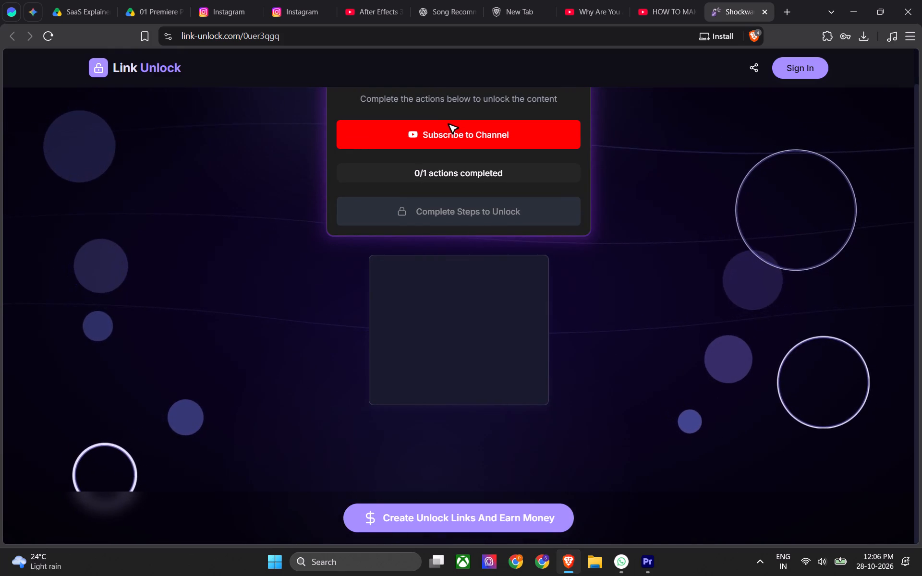
Subscribe to the realistixz channel from the shockwave tutorial and attempt the Shockwave Preset unlock page's channel action.
{"action": "scroll", "coordinate": [436, 355], "scroll_direction": "up", "scroll_amount": 5}
{"action": "left_click", "coordinate": [663, 2]}
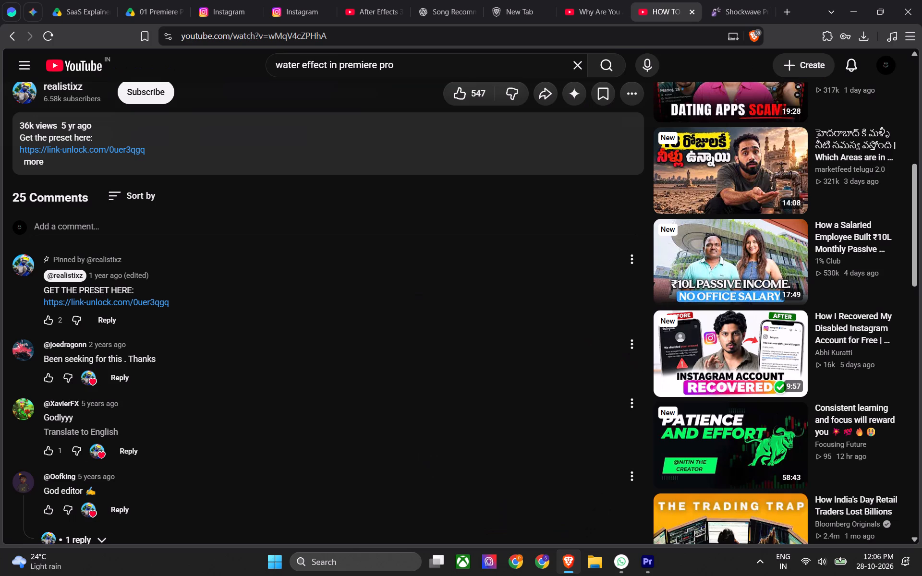
{"action": "left_click", "coordinate": [145, 96]}
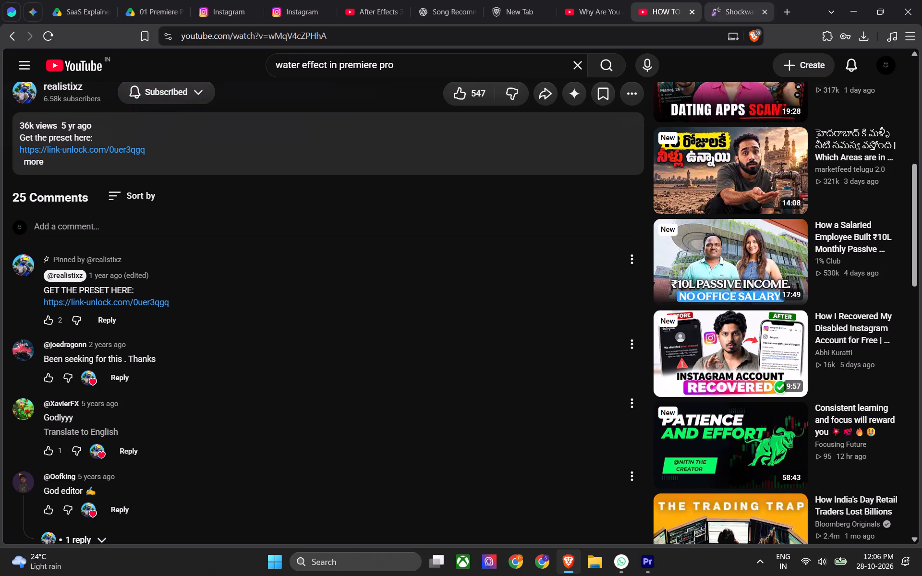
{"action": "left_click", "coordinate": [747, 2]}
{"action": "left_click", "coordinate": [440, 175]}
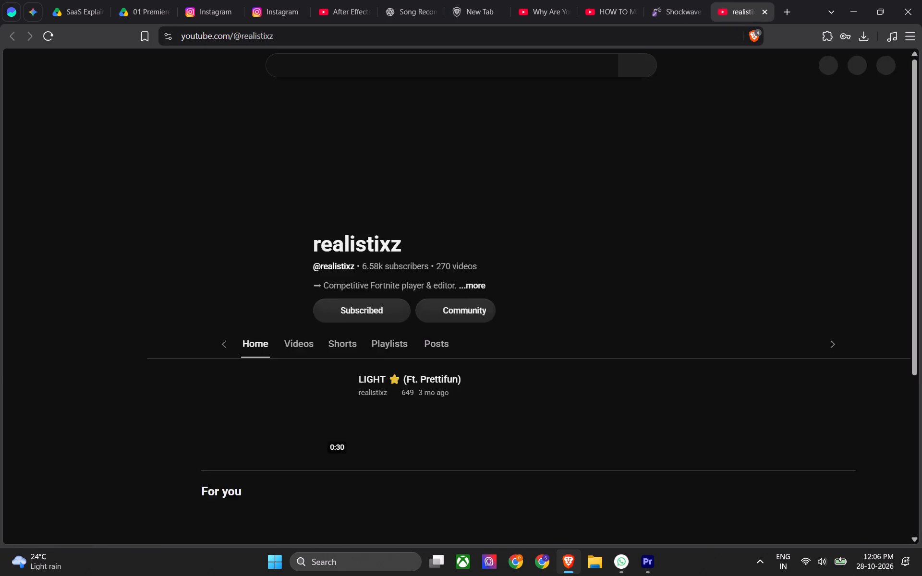
{"action": "left_click", "coordinate": [688, 7]}
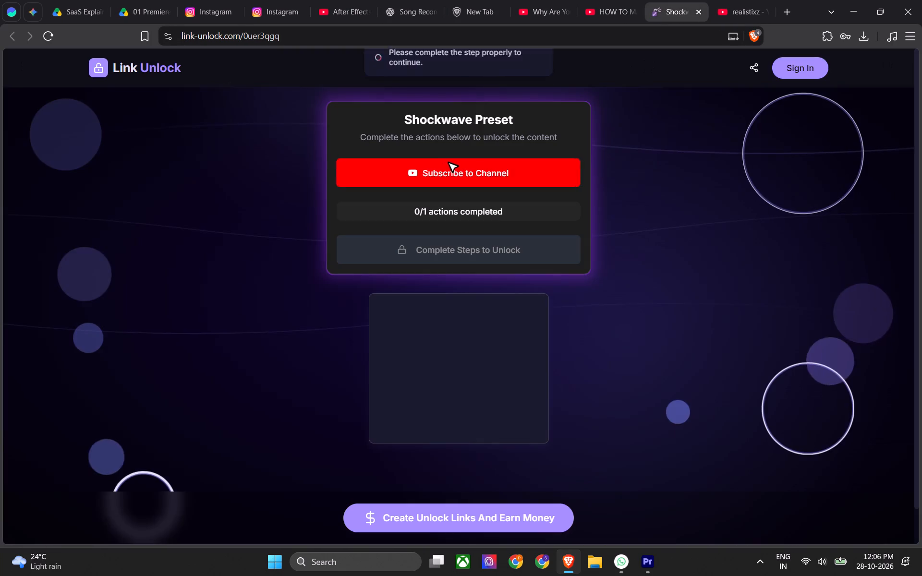
Repeat the unlock page's channel action, unsubscribing and resubscribing to realistixz on its channel page, and go back to the unlock page.
{"action": "left_click", "coordinate": [461, 175]}
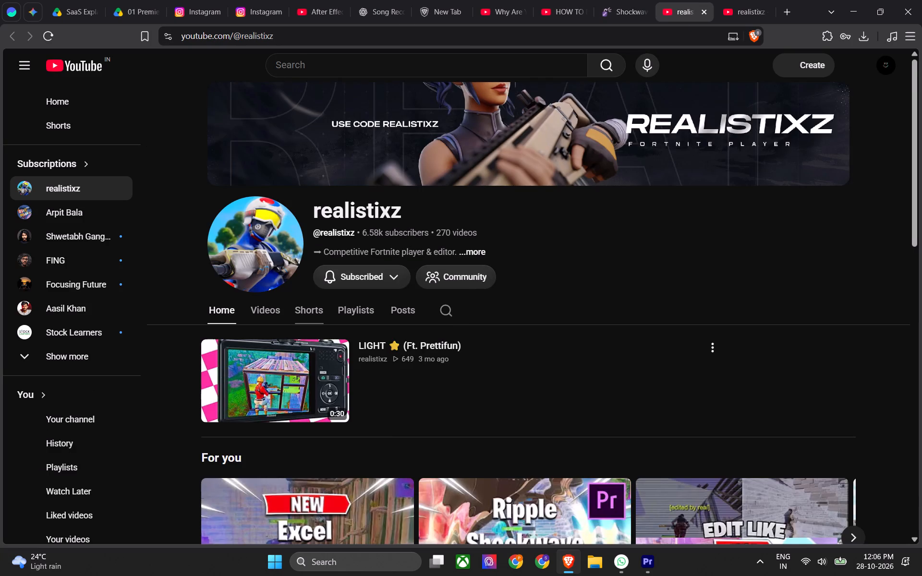
{"action": "left_click", "coordinate": [375, 273]}
{"action": "left_click", "coordinate": [359, 377]}
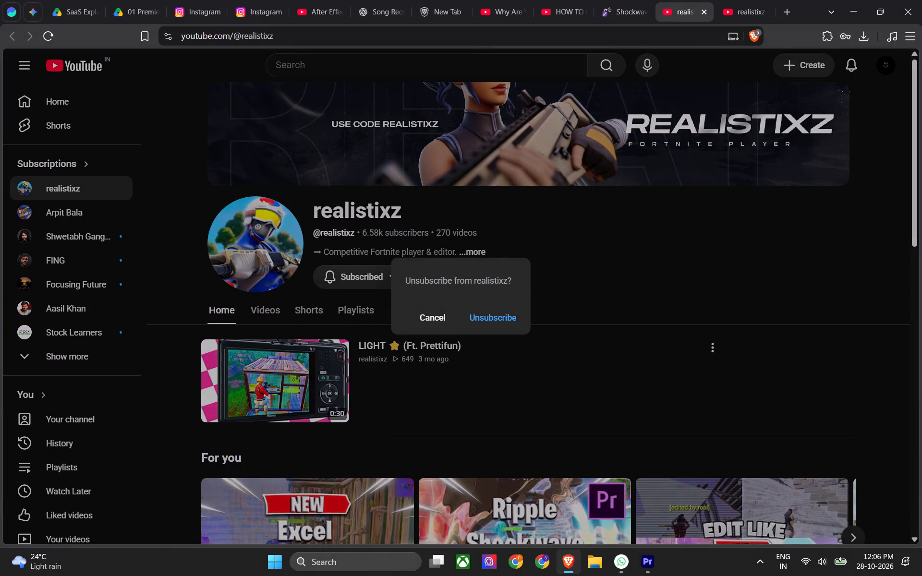
{"action": "left_click", "coordinate": [485, 320]}
{"action": "left_click", "coordinate": [346, 276]}
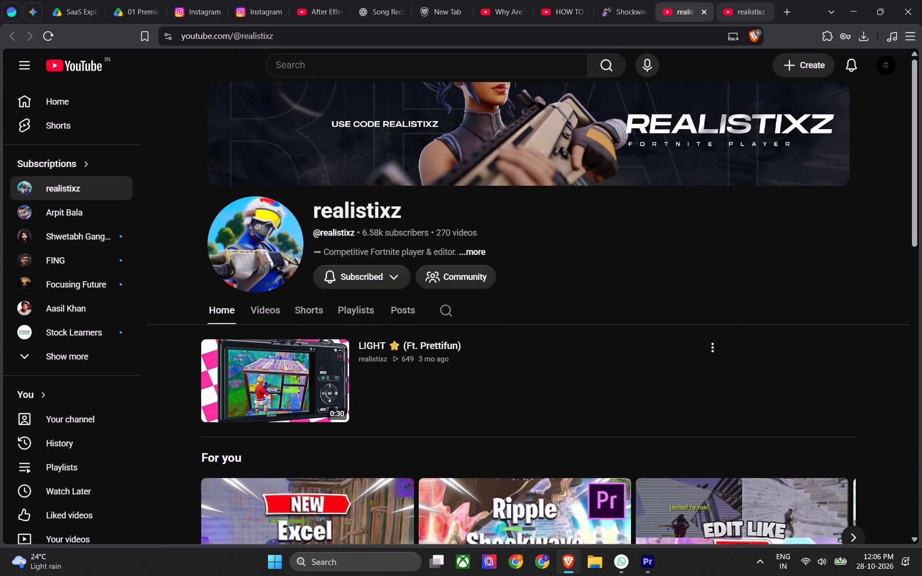
{"action": "left_click", "coordinate": [751, 3]}
{"action": "middle_click", "coordinate": [751, 3]}
{"action": "scroll", "coordinate": [751, 3], "scroll_direction": "up", "scroll_amount": 3}
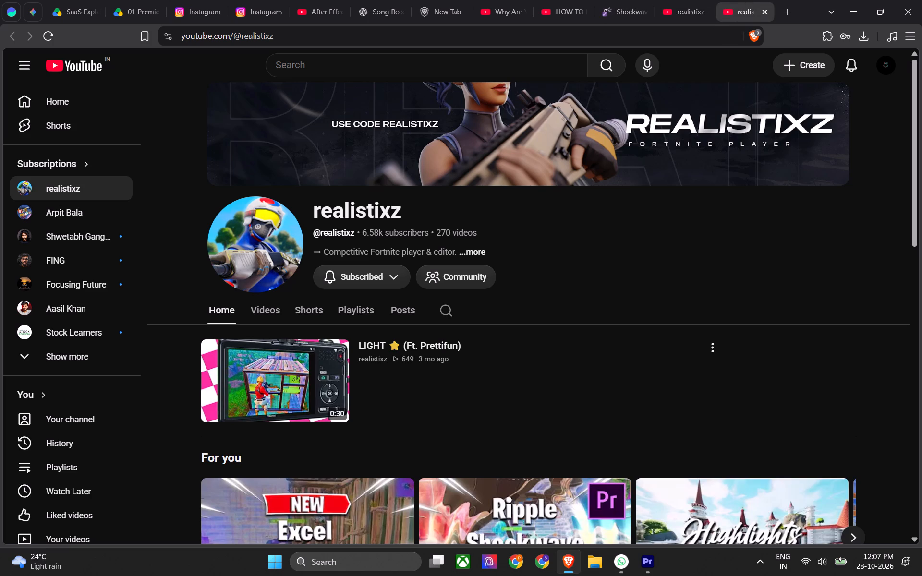
{"action": "left_click", "coordinate": [667, 0]}
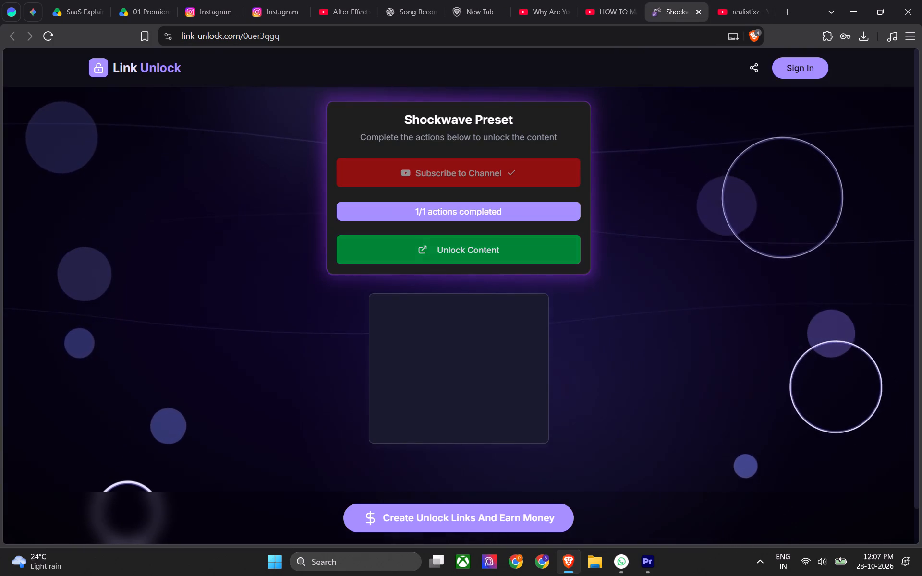
Unlock the content, download Shockwave Effect.bsp from its Google Drive folder, and check the download history.
{"action": "left_click", "coordinate": [440, 253]}
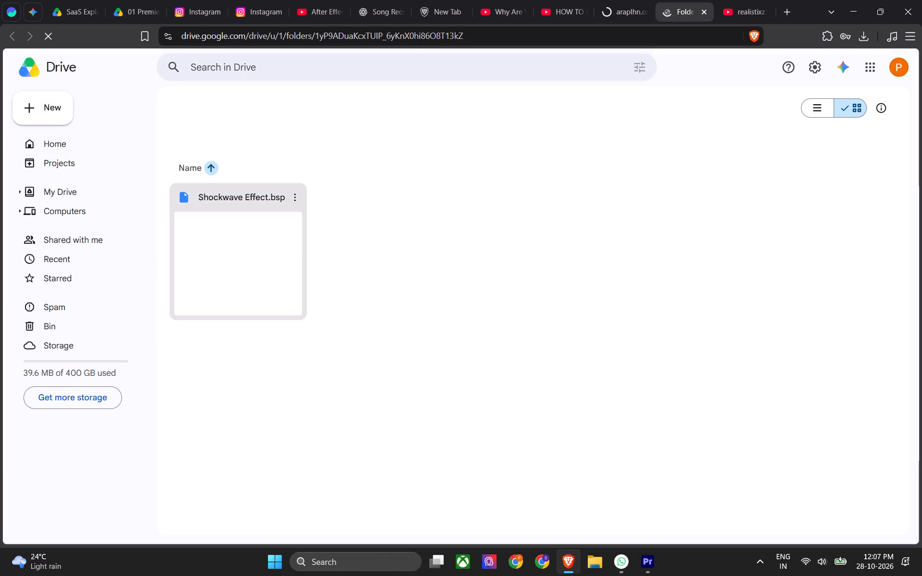
{"action": "left_click", "coordinate": [294, 240]}
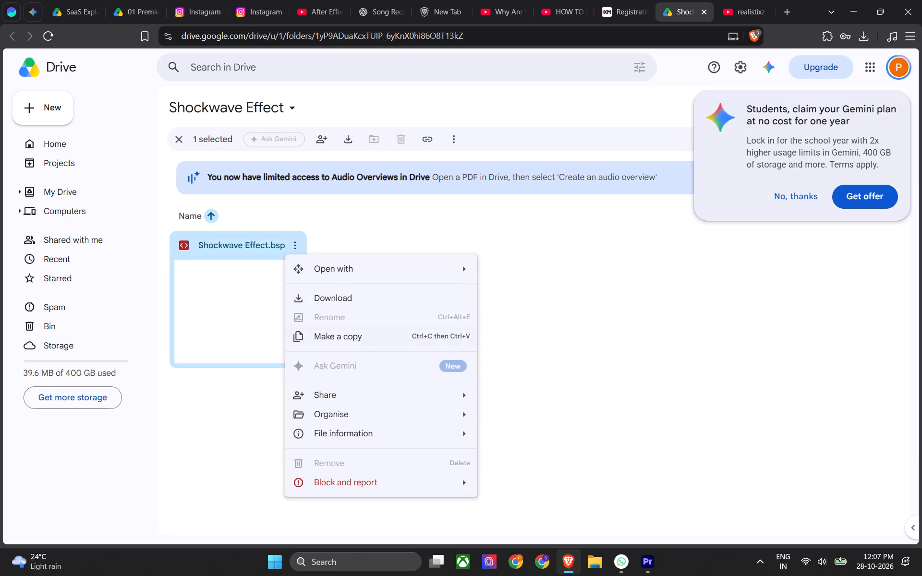
{"action": "left_click", "coordinate": [391, 307]}
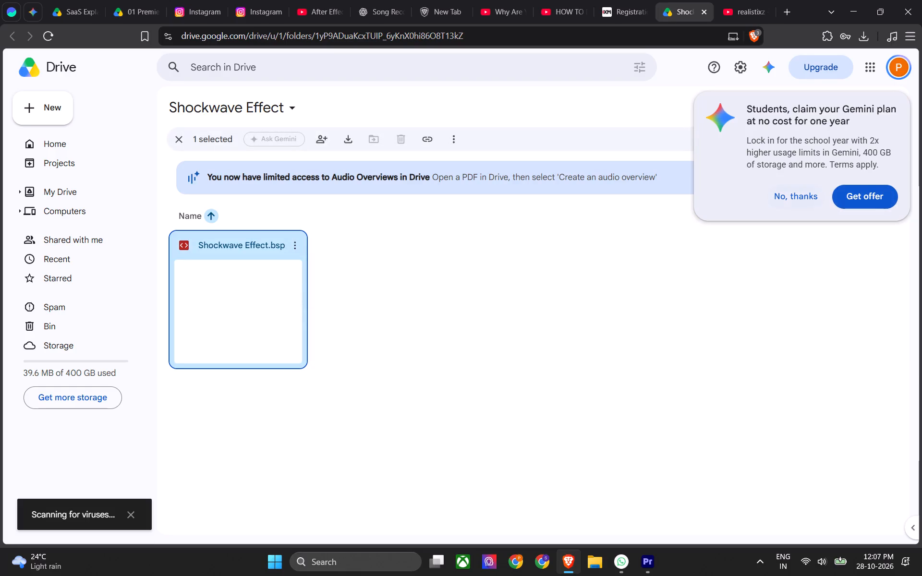
{"action": "left_click", "coordinate": [808, 194]}
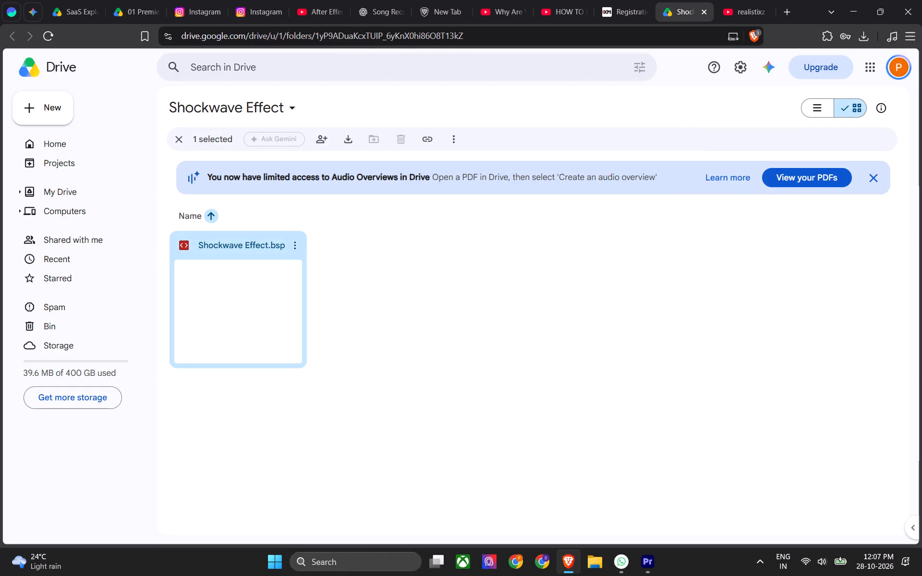
{"action": "left_click", "coordinate": [862, 35]}
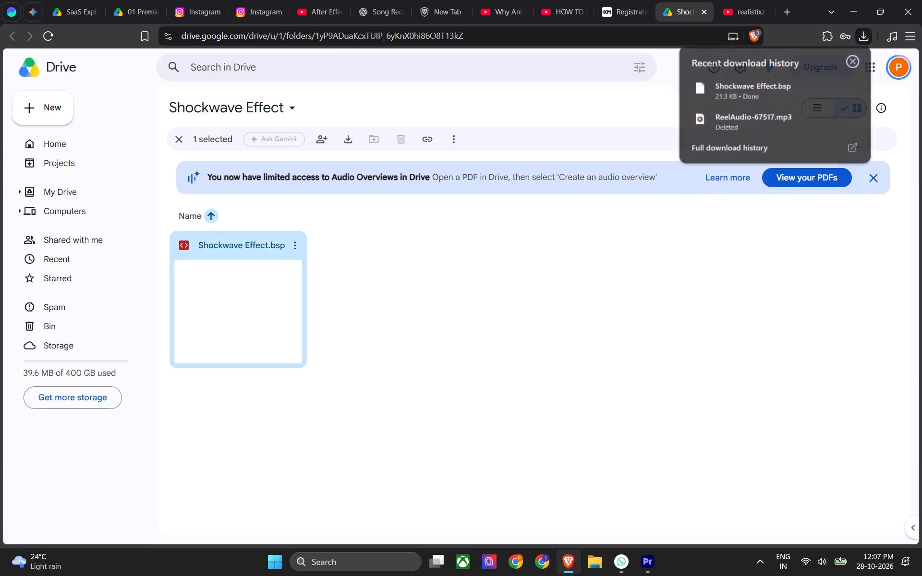
{"action": "left_click", "coordinate": [685, 297]}
Close the XM registration advert page opened by the unlock link.
{"action": "left_click", "coordinate": [625, 19]}
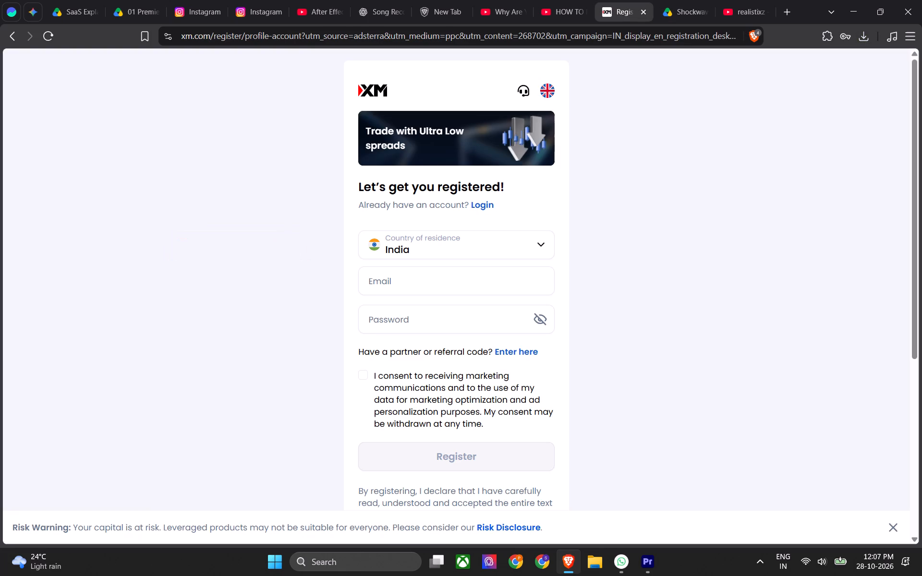
{"action": "middle_click", "coordinate": [621, 9]}
Return to the shockwave tutorial and unsubscribe from the realistixz channel.
{"action": "left_click", "coordinate": [562, 7]}
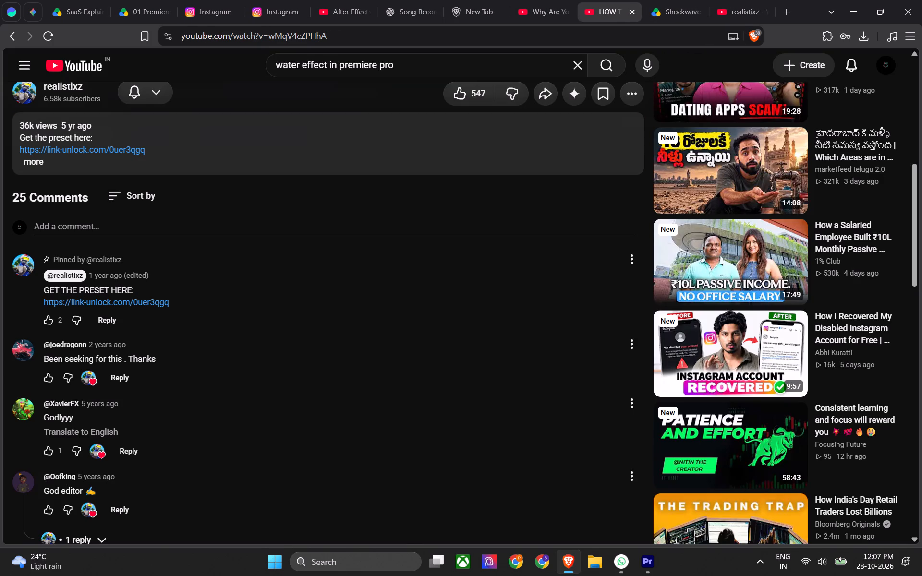
{"action": "left_click", "coordinate": [142, 95]}
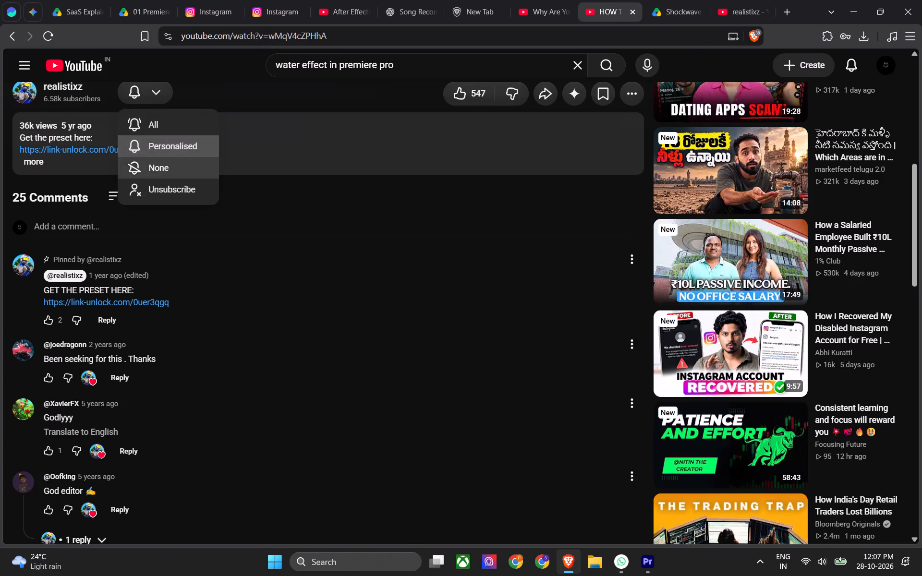
{"action": "left_click", "coordinate": [159, 185]}
{"action": "scroll", "coordinate": [236, 246], "scroll_direction": "up", "scroll_amount": 8}
{"action": "left_click", "coordinate": [485, 321]}
Watch the tutorial's radius and inside radius keyframing through about 0:48, and replay the effect demonstration from about 0:08.
{"action": "left_click", "coordinate": [367, 350]}
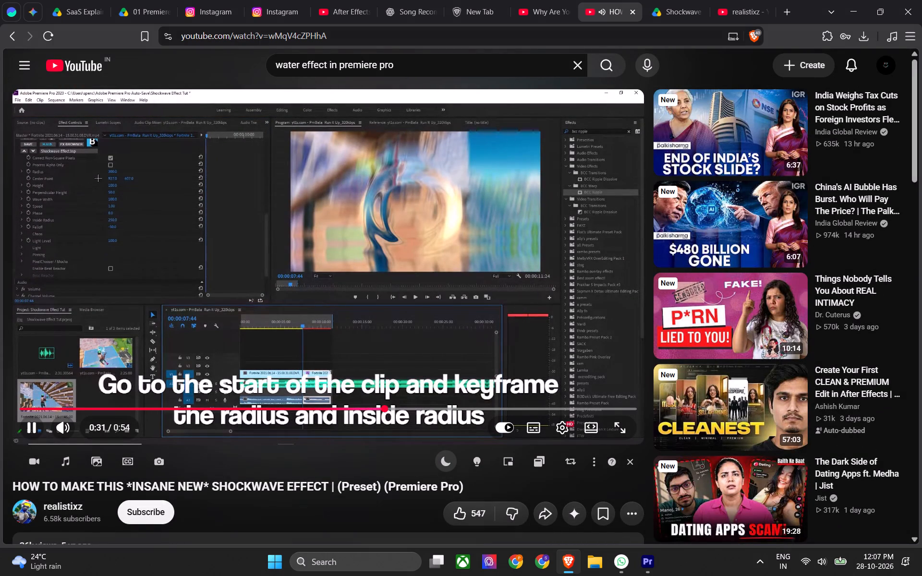
{"action": "left_click", "coordinate": [290, 226]}
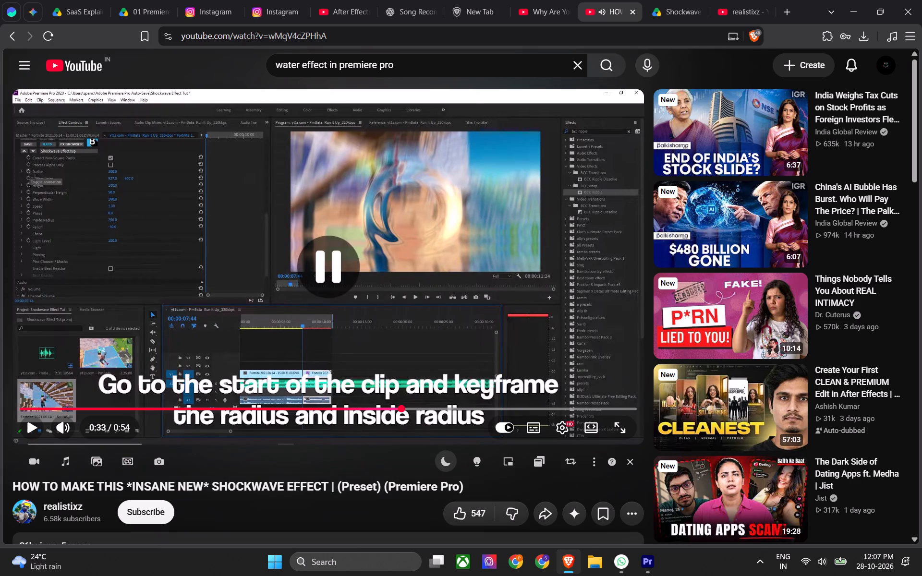
{"action": "left_click", "coordinate": [284, 228]}
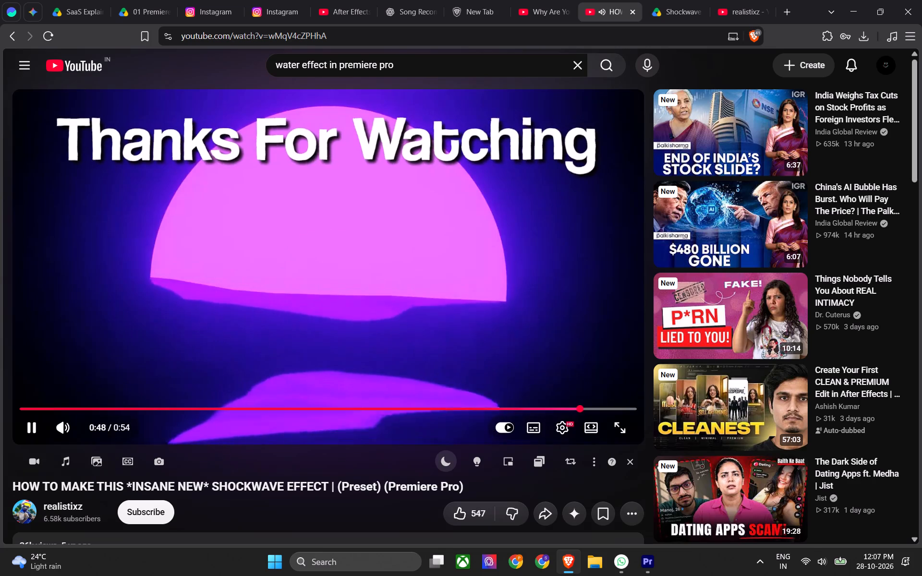
{"action": "left_click", "coordinate": [318, 181]}
{"action": "left_click", "coordinate": [141, 409]}
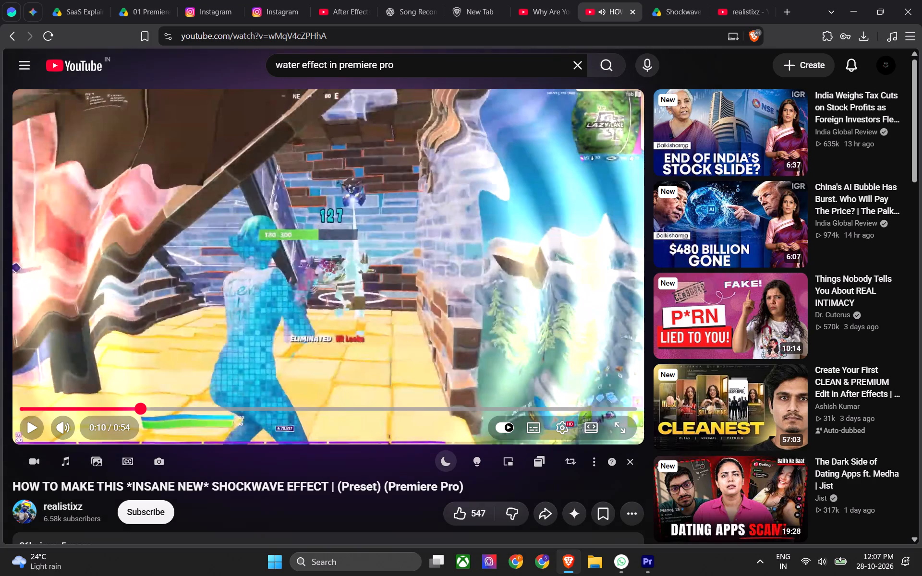
{"action": "left_click", "coordinate": [113, 411]}
{"action": "left_click", "coordinate": [113, 406]}
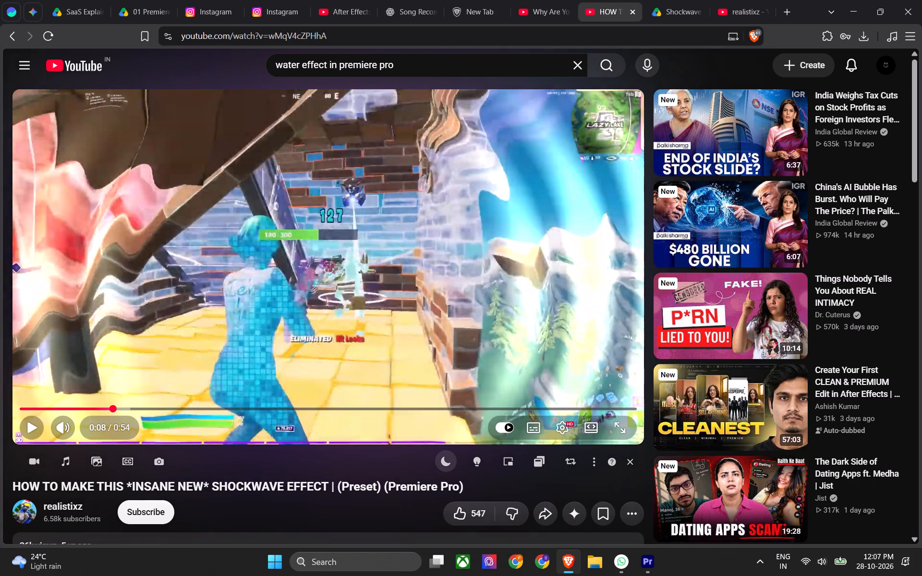
{"action": "left_click", "coordinate": [226, 307]}
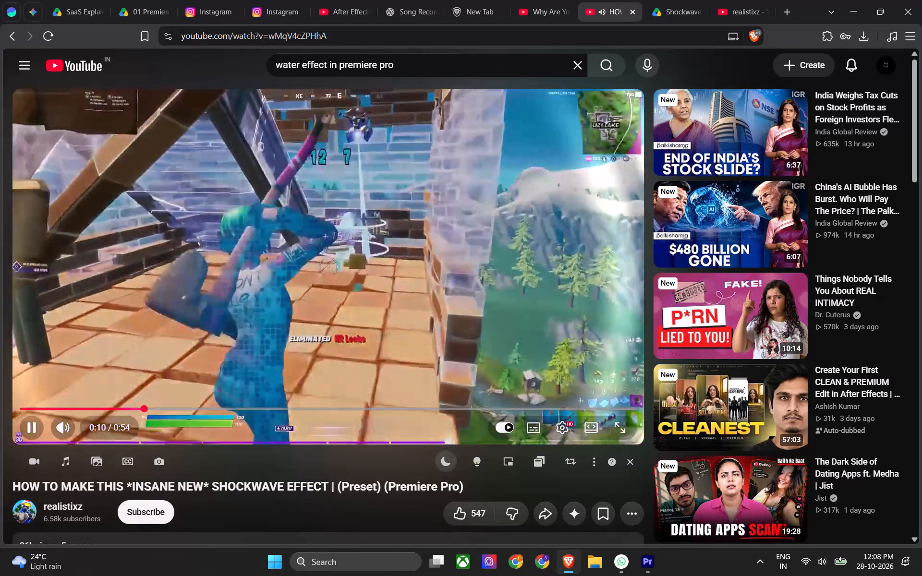
{"action": "left_click", "coordinate": [249, 300]}
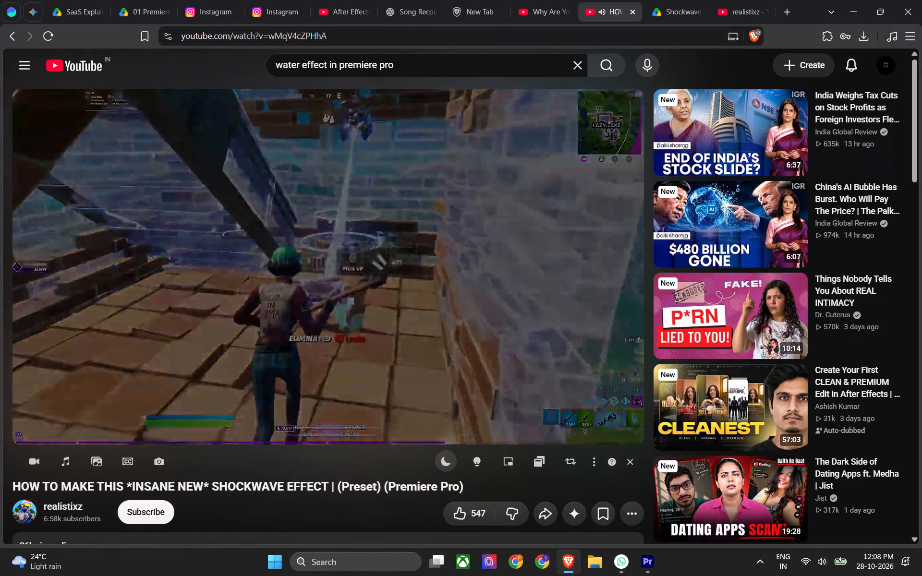
Switch to Adobe Premiere and save the curlcode_oct 28 project.
{"action": "left_click", "coordinate": [865, 0]}
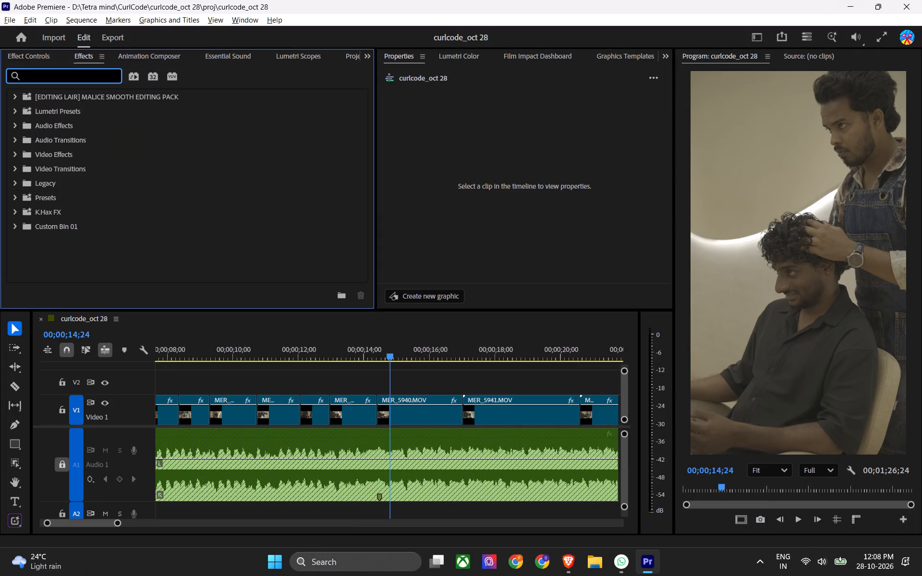
{"action": "left_click", "coordinate": [492, 384]}
{"action": "key", "text": "ctrl+s"}
Show the desktop, locate the downloaded Shockwave Effect.bsp file, and refresh the desktop.
{"action": "left_click", "coordinate": [921, 575]}
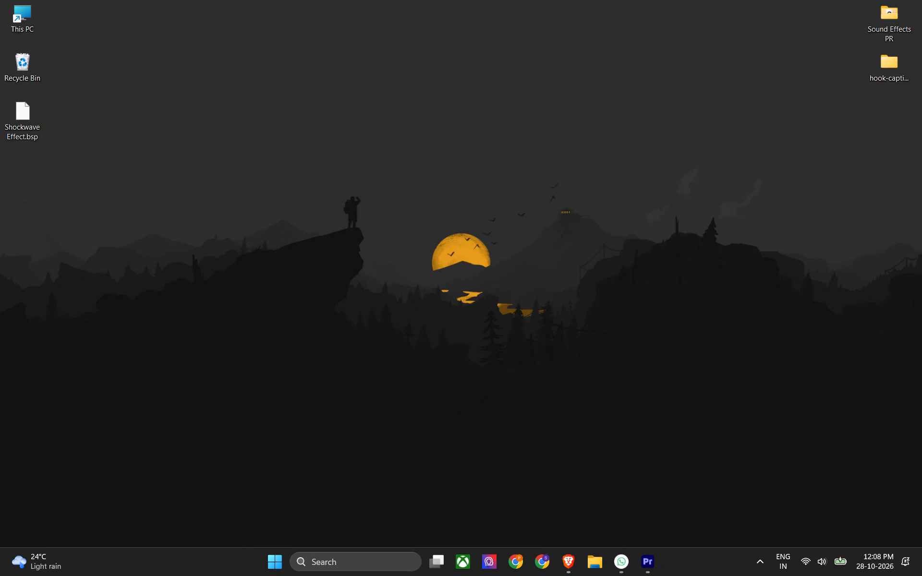
{"action": "left_click", "coordinate": [28, 121]}
{"action": "right_click", "coordinate": [148, 100]}
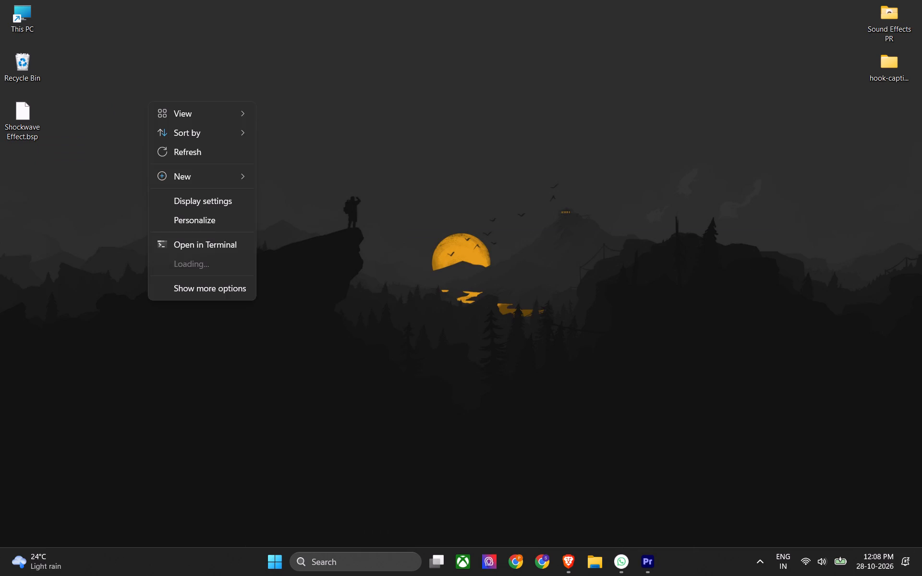
{"action": "left_click", "coordinate": [187, 152]}
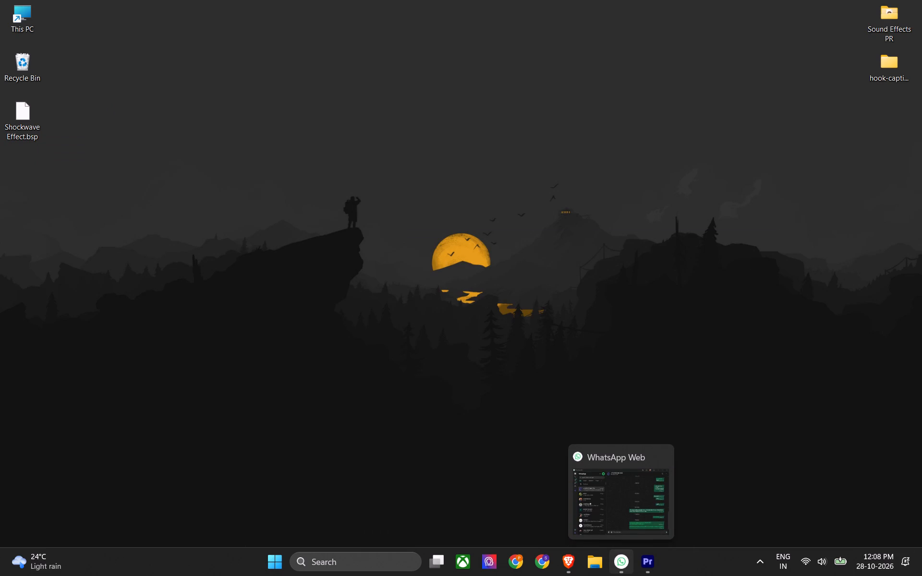
Switch to Adobe Premiere and look through the Effects library's bins and filters for a way to import presets.
{"action": "left_click", "coordinate": [652, 564]}
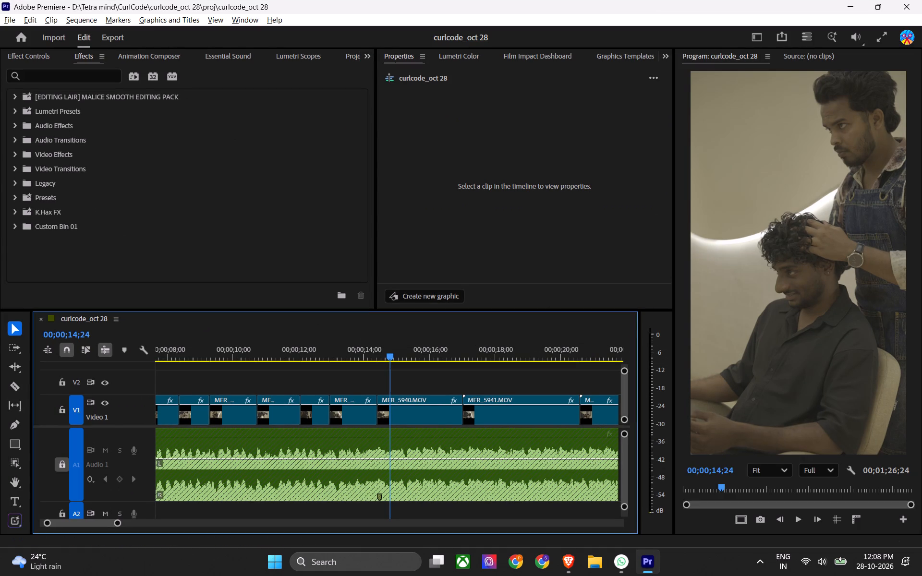
{"action": "right_click", "coordinate": [123, 267]}
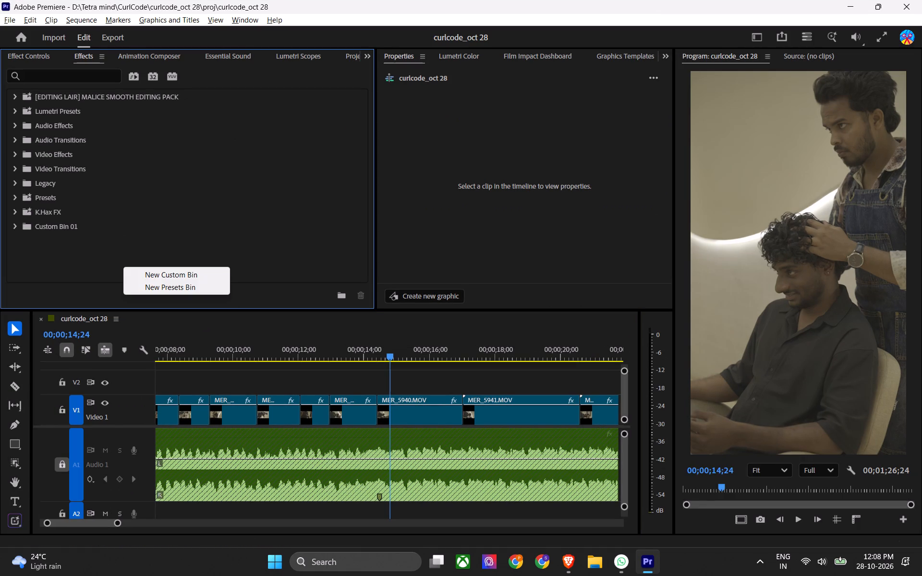
{"action": "left_click", "coordinate": [97, 257]}
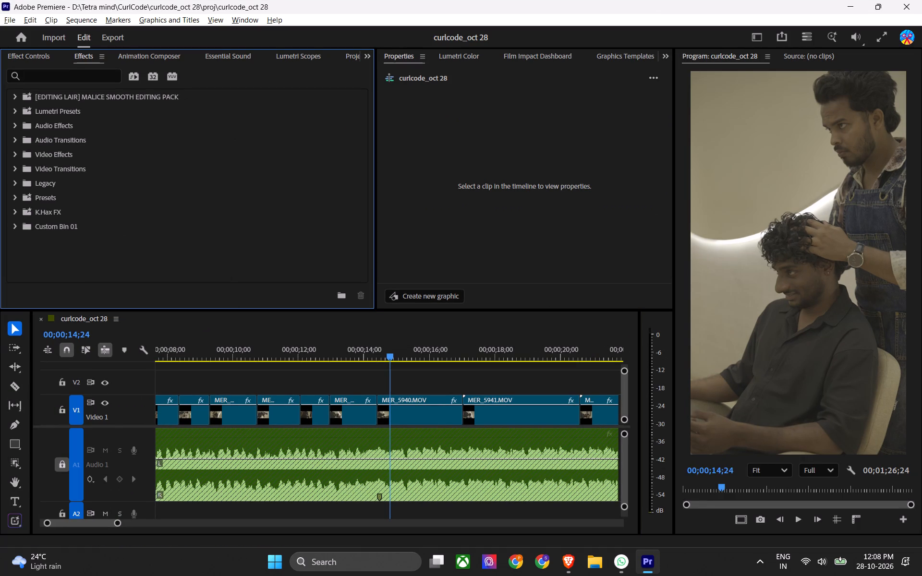
{"action": "left_click", "coordinate": [138, 75]}
{"action": "left_click", "coordinate": [138, 75]}
{"action": "left_click", "coordinate": [156, 76]}
{"action": "left_click", "coordinate": [156, 76]}
{"action": "left_click", "coordinate": [177, 76]}
{"action": "left_click", "coordinate": [177, 76]}
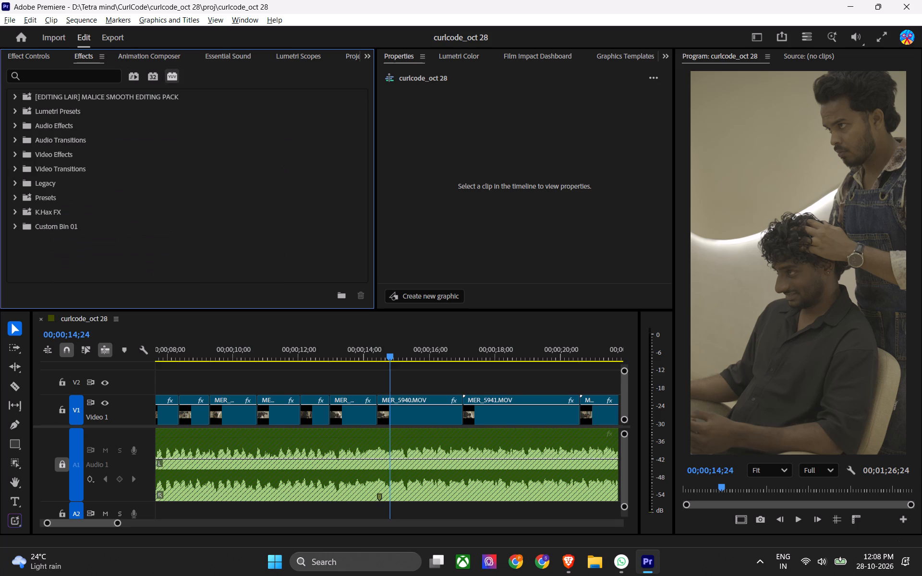
{"action": "right_click", "coordinate": [148, 156]}
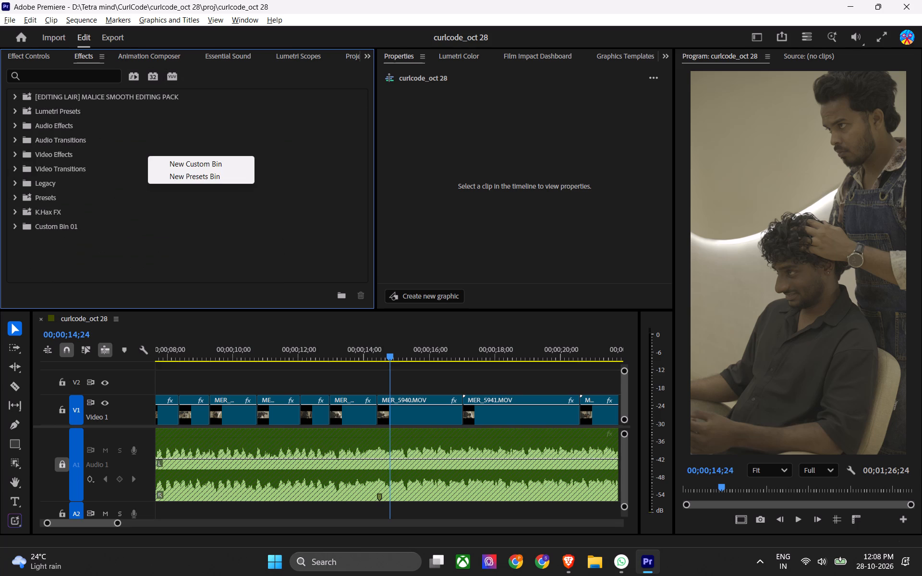
{"action": "left_click", "coordinate": [23, 209]}
{"action": "right_click", "coordinate": [56, 208]}
{"action": "right_click", "coordinate": [58, 191]}
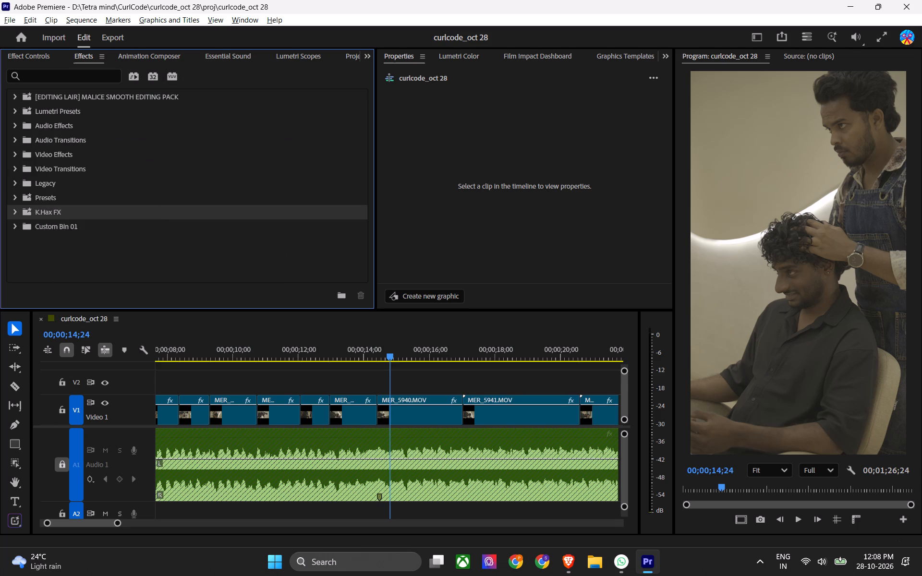
{"action": "left_click", "coordinate": [42, 196]}
{"action": "right_click", "coordinate": [42, 196]}
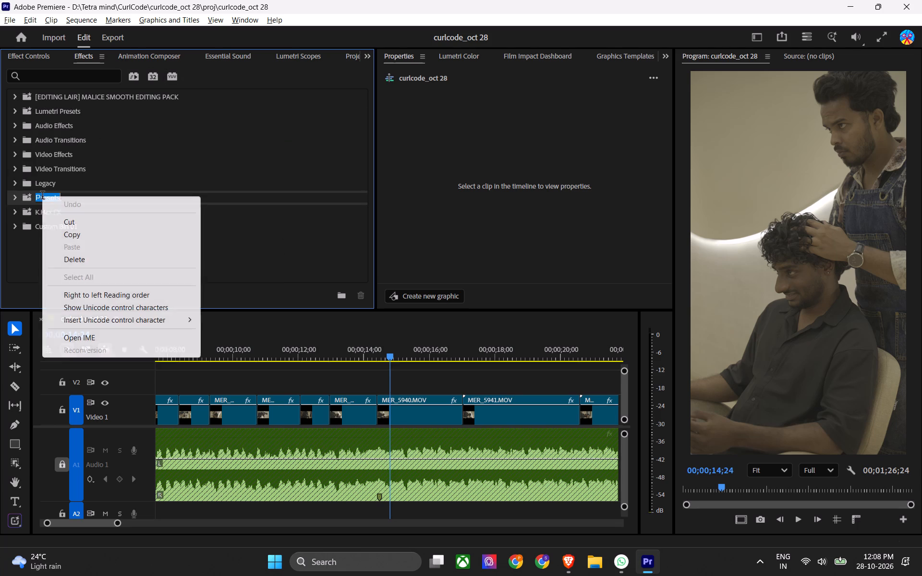
{"action": "left_click", "coordinate": [26, 269]}
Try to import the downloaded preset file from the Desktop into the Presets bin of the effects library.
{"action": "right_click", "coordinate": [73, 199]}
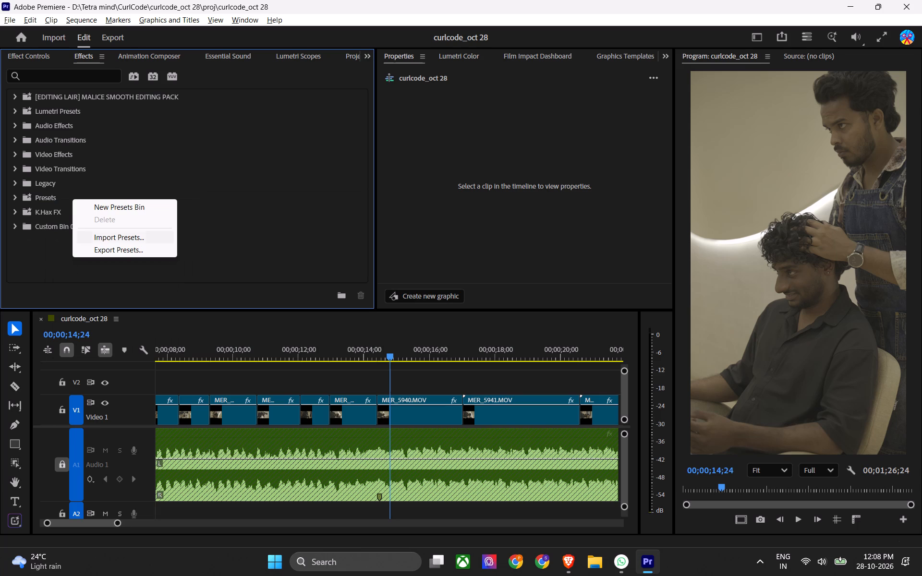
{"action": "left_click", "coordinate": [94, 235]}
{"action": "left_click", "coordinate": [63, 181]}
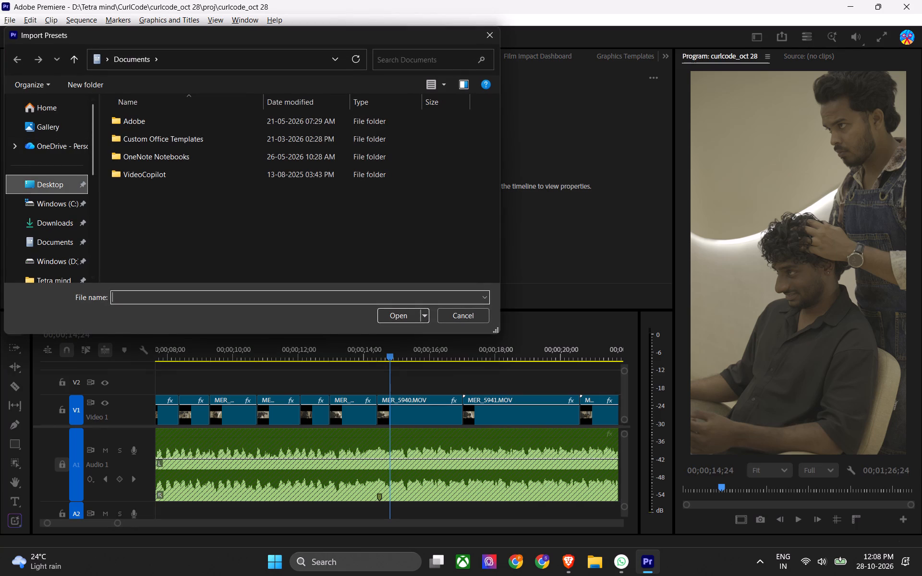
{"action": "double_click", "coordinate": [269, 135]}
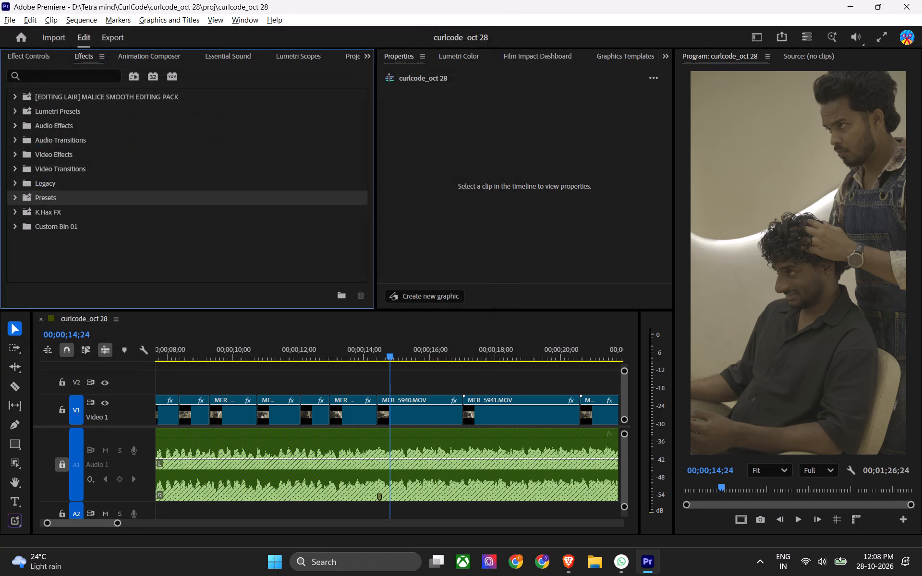
Expand the Presets bin and check its presets and sub-bins for the shockwave preset.
{"action": "left_click", "coordinate": [13, 197]}
{"action": "scroll", "coordinate": [35, 228], "scroll_direction": "down", "scroll_amount": 5}
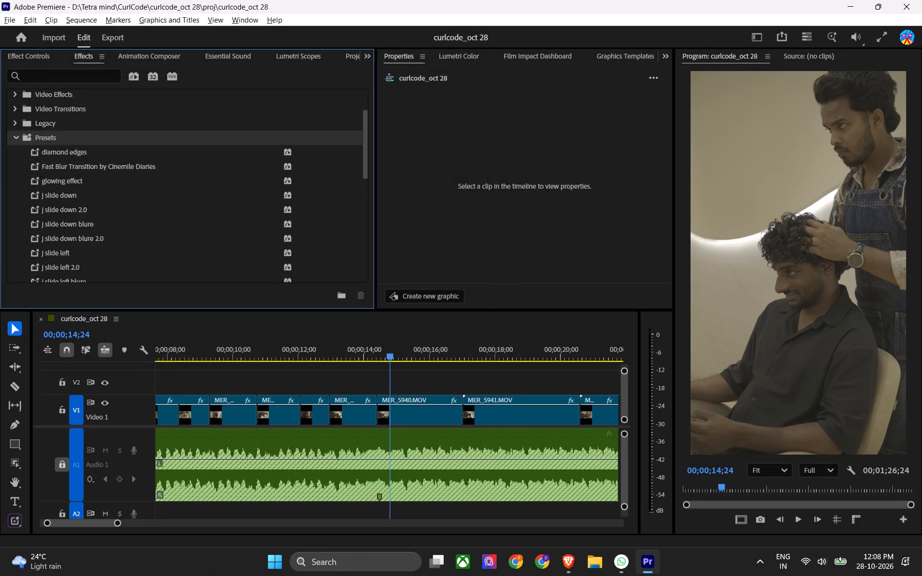
{"action": "scroll", "coordinate": [34, 232], "scroll_direction": "down", "scroll_amount": 2}
{"action": "scroll", "coordinate": [27, 171], "scroll_direction": "down", "scroll_amount": 15}
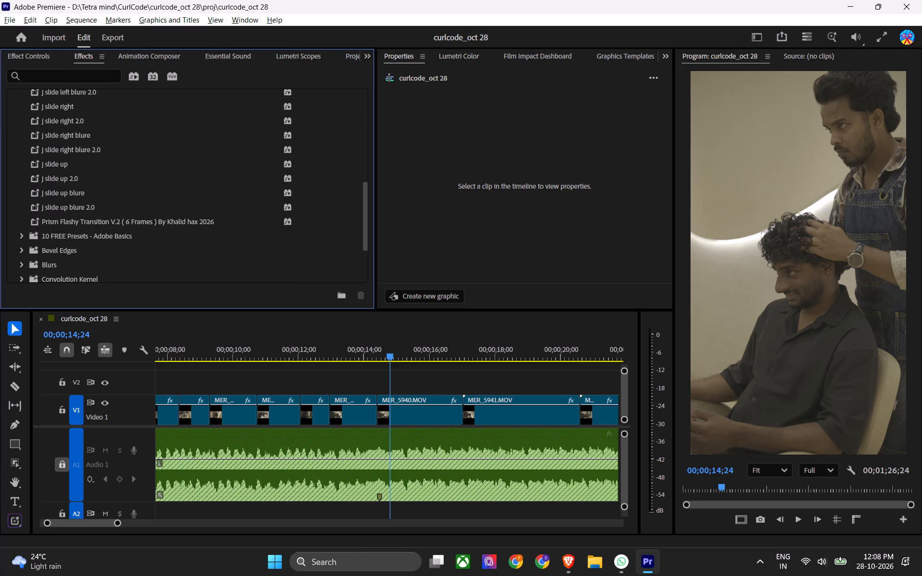
{"action": "scroll", "coordinate": [57, 232], "scroll_direction": "down", "scroll_amount": 4}
{"action": "scroll", "coordinate": [103, 228], "scroll_direction": "down", "scroll_amount": 2}
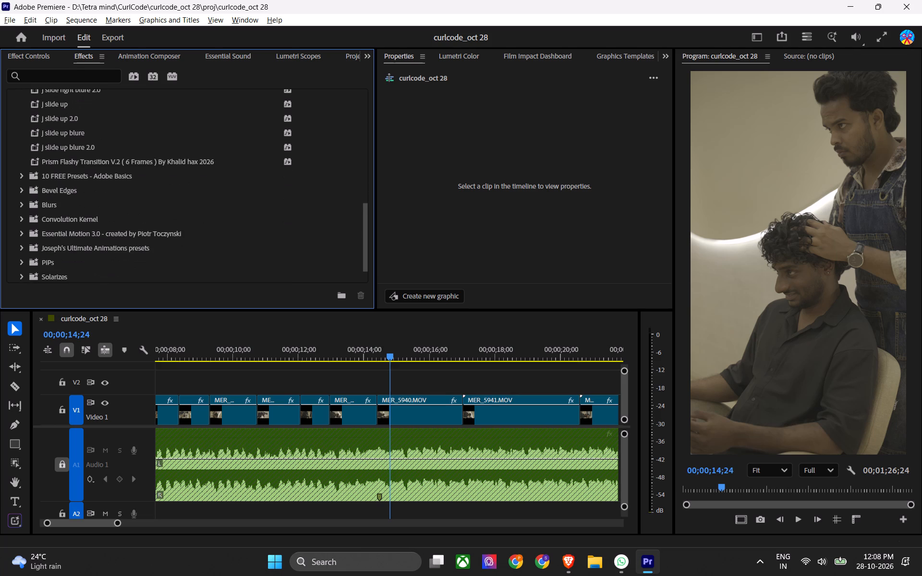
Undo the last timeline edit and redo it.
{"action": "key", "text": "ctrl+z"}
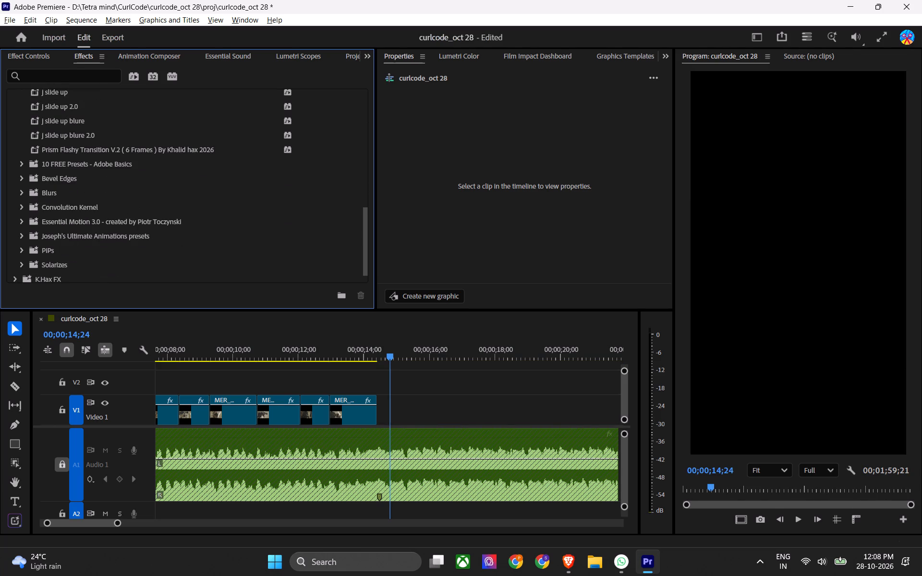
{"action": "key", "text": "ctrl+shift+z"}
Recheck the Presets bin and the options of Custom Bin 01 in the effects library.
{"action": "scroll", "coordinate": [92, 144], "scroll_direction": "up", "scroll_amount": 5}
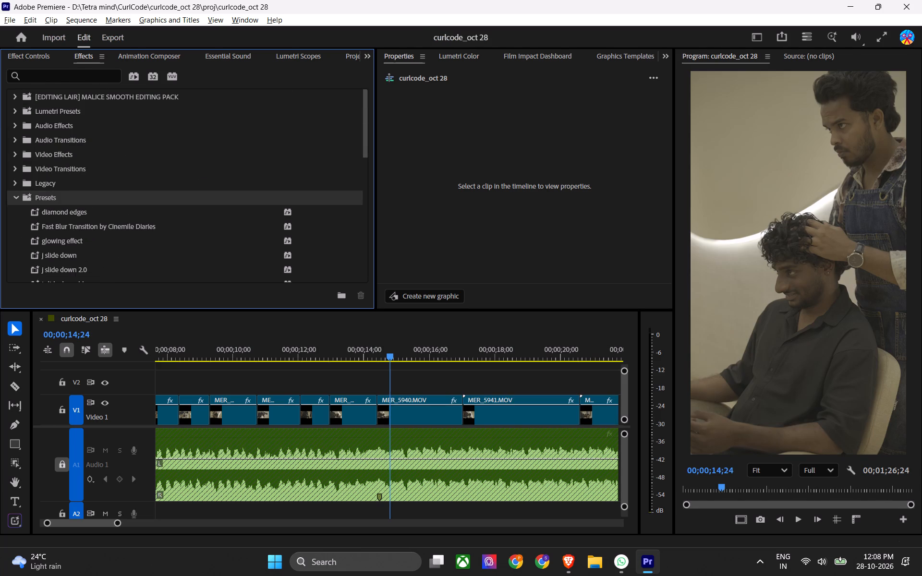
{"action": "left_click", "coordinate": [19, 199]}
{"action": "left_click", "coordinate": [36, 244]}
{"action": "right_click", "coordinate": [57, 227]}
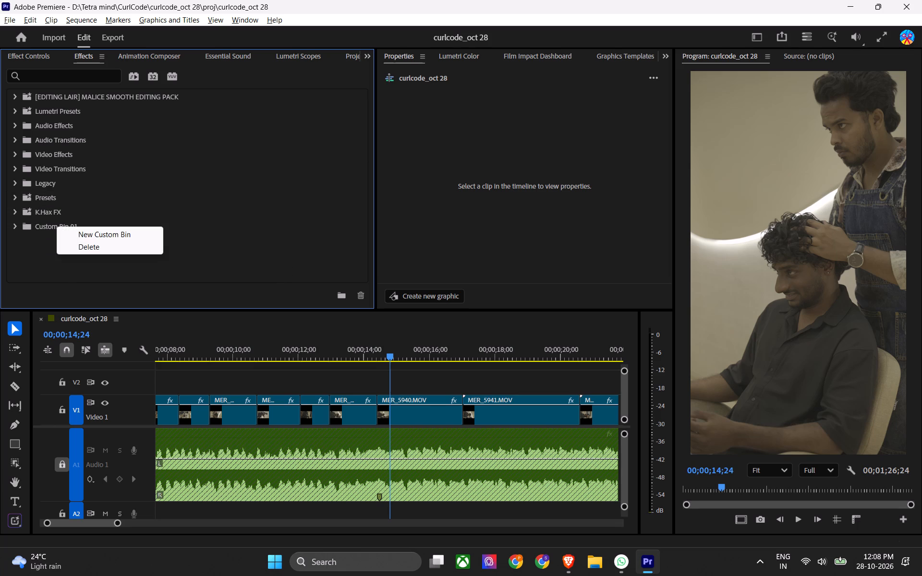
{"action": "left_click", "coordinate": [30, 250]}
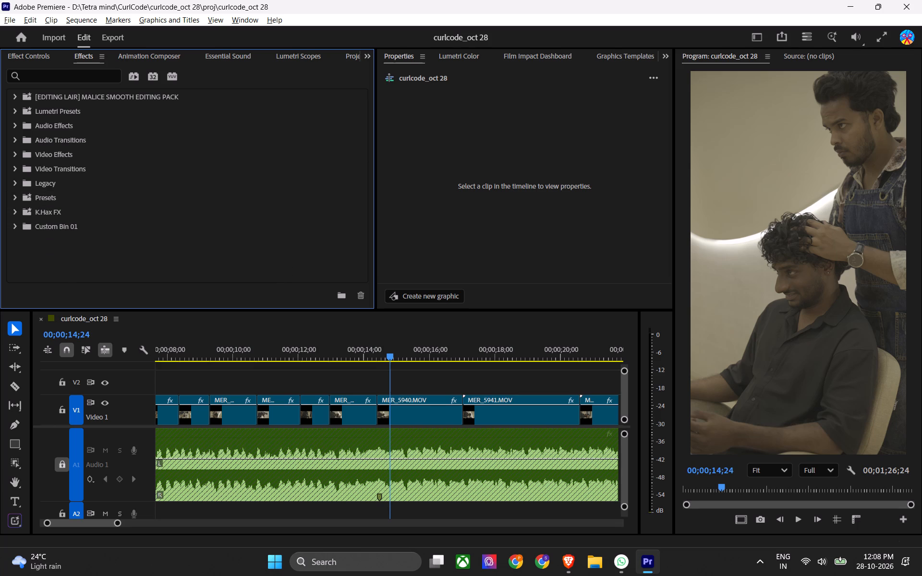
{"action": "left_click", "coordinate": [15, 197]}
{"action": "scroll", "coordinate": [87, 218], "scroll_direction": "down", "scroll_amount": 5}
{"action": "scroll", "coordinate": [36, 175], "scroll_direction": "up", "scroll_amount": 6}
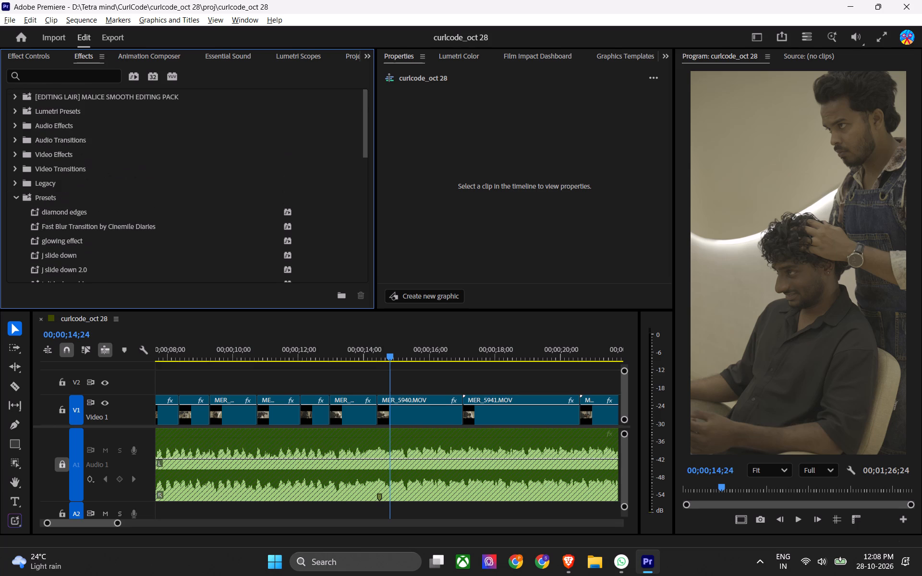
Search the effects for "wigg" and "ripp", and clear the search.
{"action": "left_click", "coordinate": [58, 80]}
{"action": "type", "text": "wigg"}
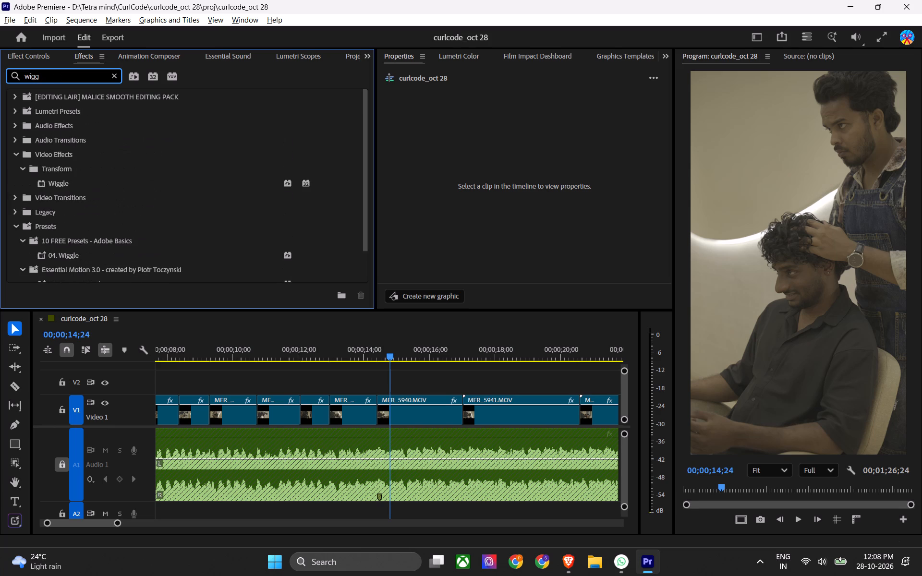
{"action": "scroll", "coordinate": [100, 201], "scroll_direction": "down", "scroll_amount": 2}
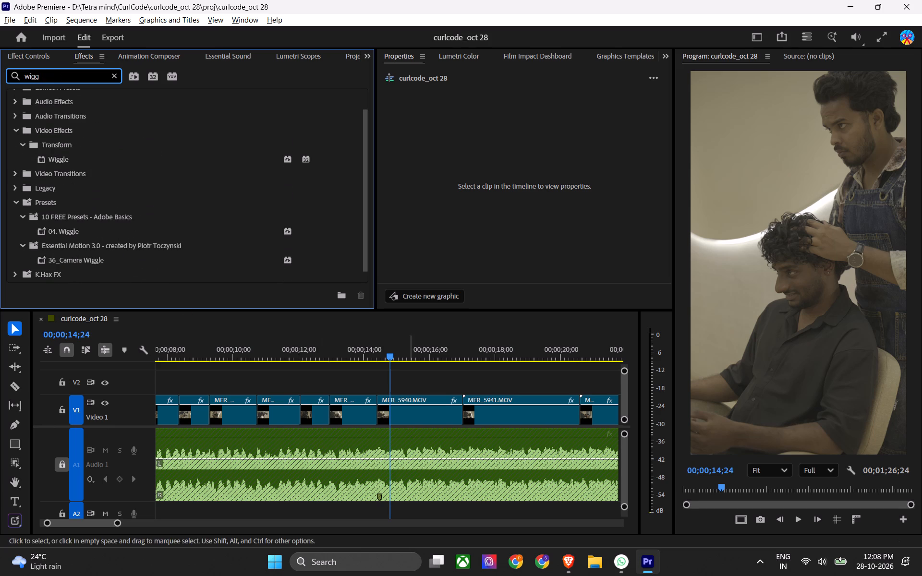
{"action": "left_click_drag", "start_coordinate": [81, 77], "coordinate": [0, 87]}
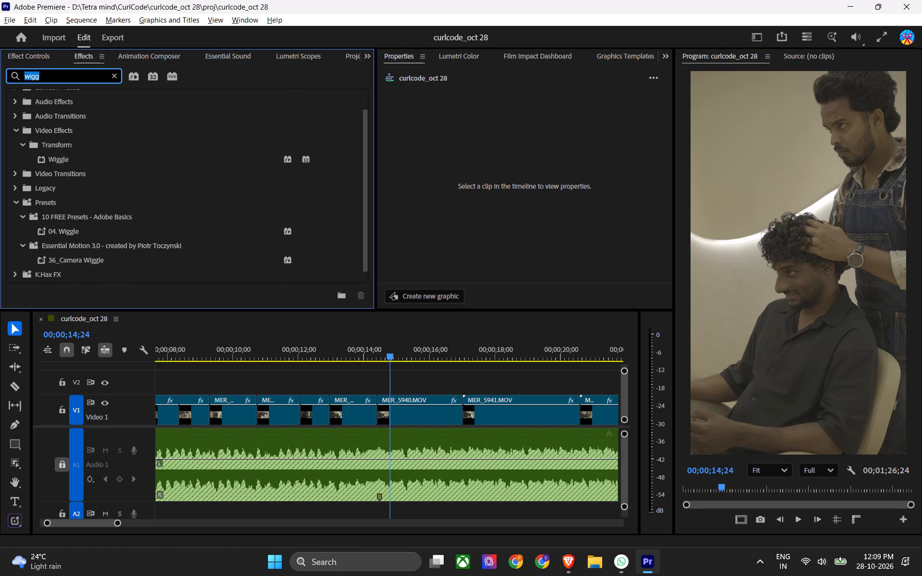
{"action": "type", "text": "ripp"}
{"action": "key", "text": "BackSpace"}
{"action": "key", "text": "BackSpace"}
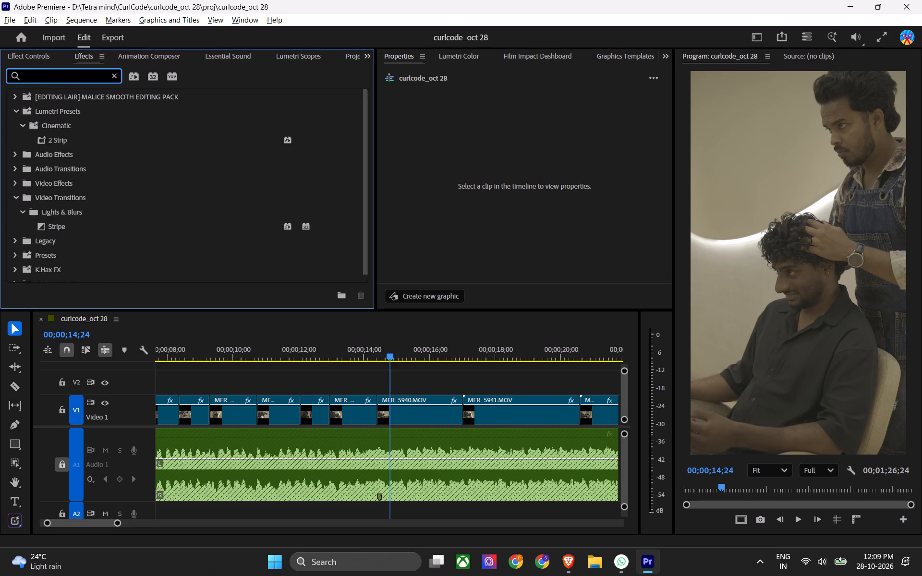
{"action": "key", "text": "BackSpace"}
{"action": "key", "text": "BackSpace"}
Switch to the shockwave tutorial in Brave and review the effect lookup and preset loading between about 0:16 and 0:26.
{"action": "key", "text": "alt+Tab"}
{"action": "left_click", "coordinate": [298, 405]}
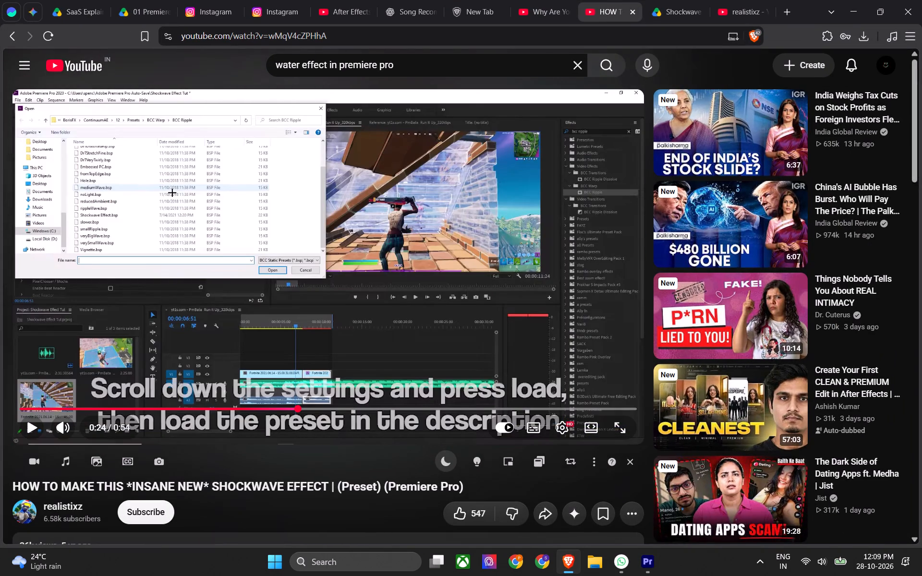
{"action": "key", "text": "space"}
{"action": "key", "text": "space"}
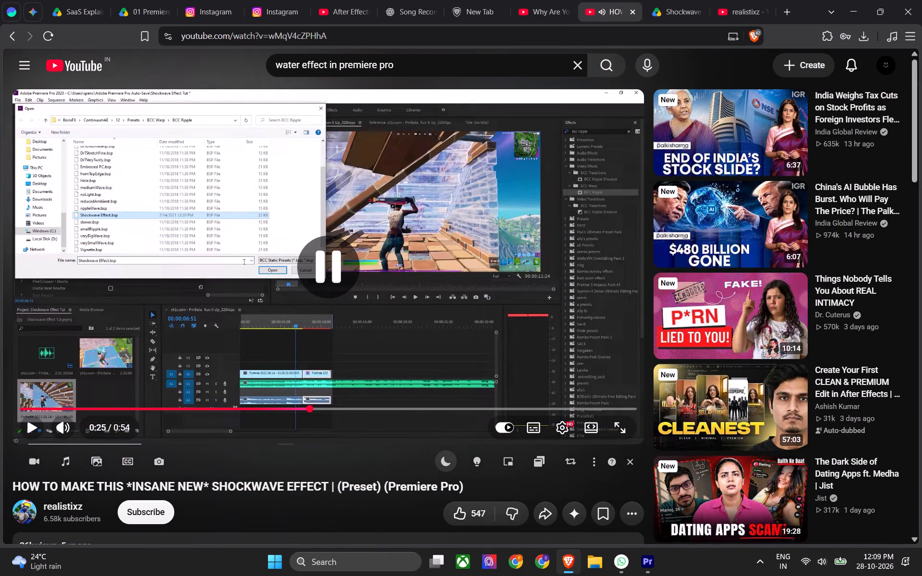
{"action": "key", "text": "space"}
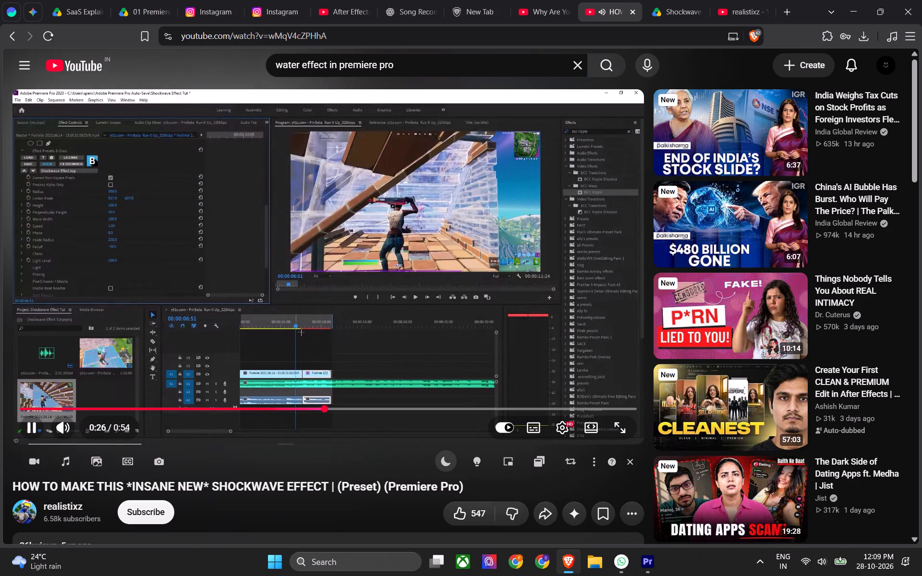
{"action": "key", "text": "space"}
{"action": "left_click", "coordinate": [312, 404]}
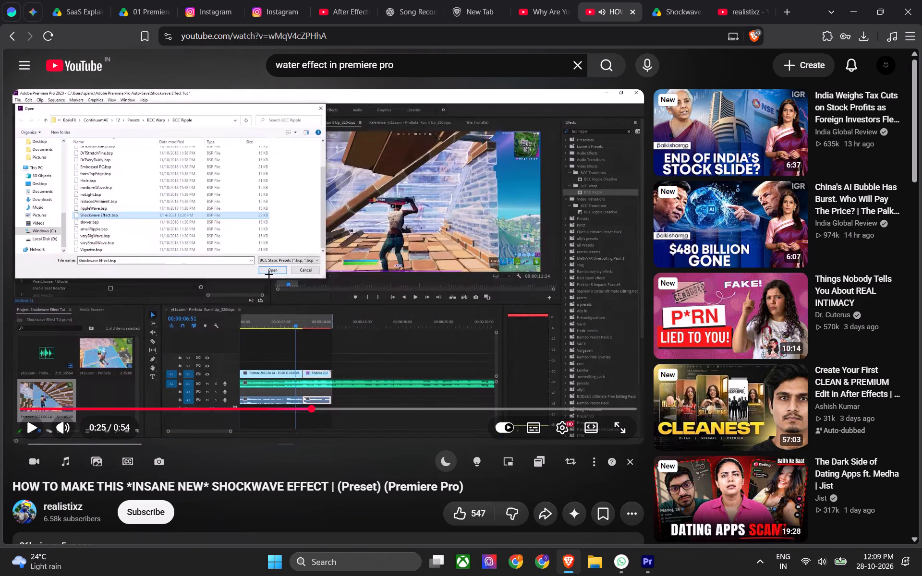
{"action": "left_click", "coordinate": [288, 415]}
{"action": "left_click", "coordinate": [283, 409]}
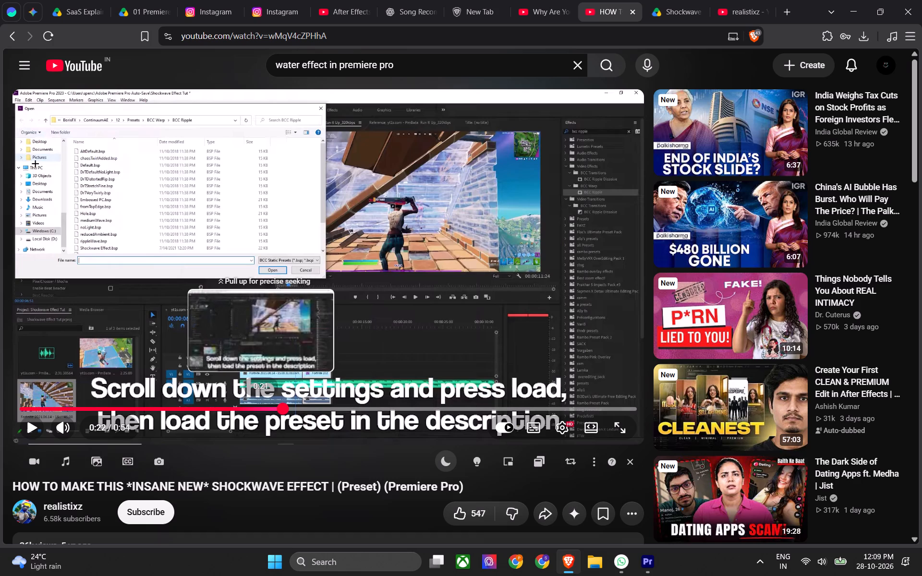
{"action": "left_click", "coordinate": [261, 404]}
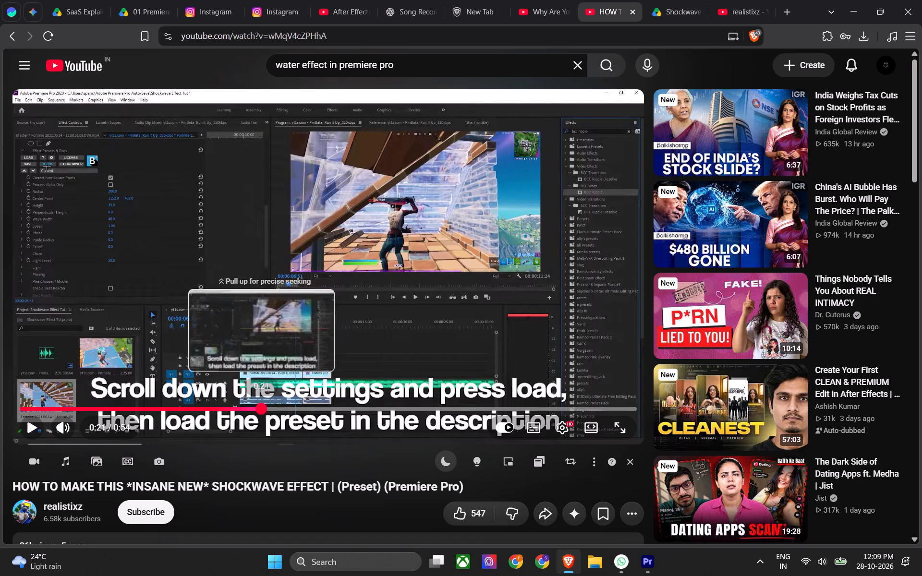
{"action": "left_click", "coordinate": [240, 406]}
{"action": "left_click", "coordinate": [218, 400]}
{"action": "left_click", "coordinate": [278, 352]}
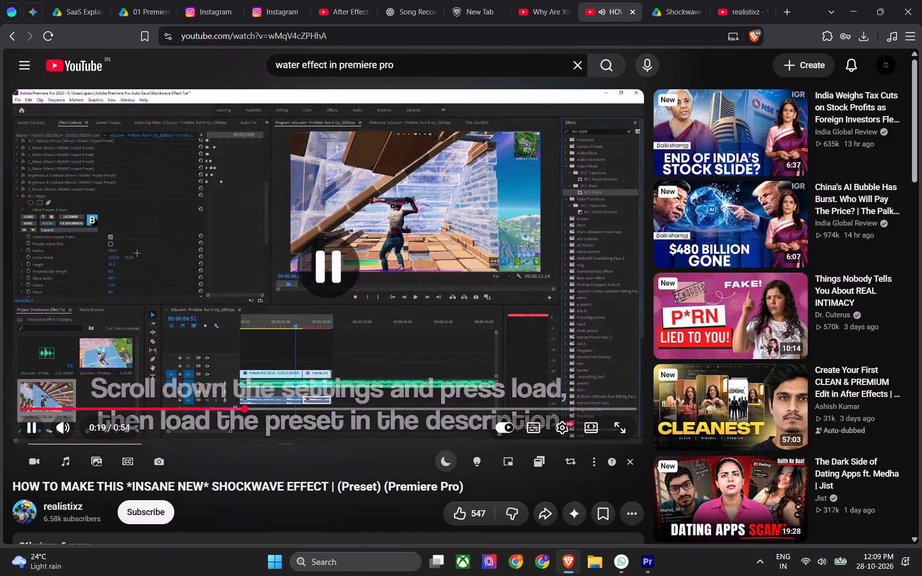
{"action": "left_click", "coordinate": [212, 405]}
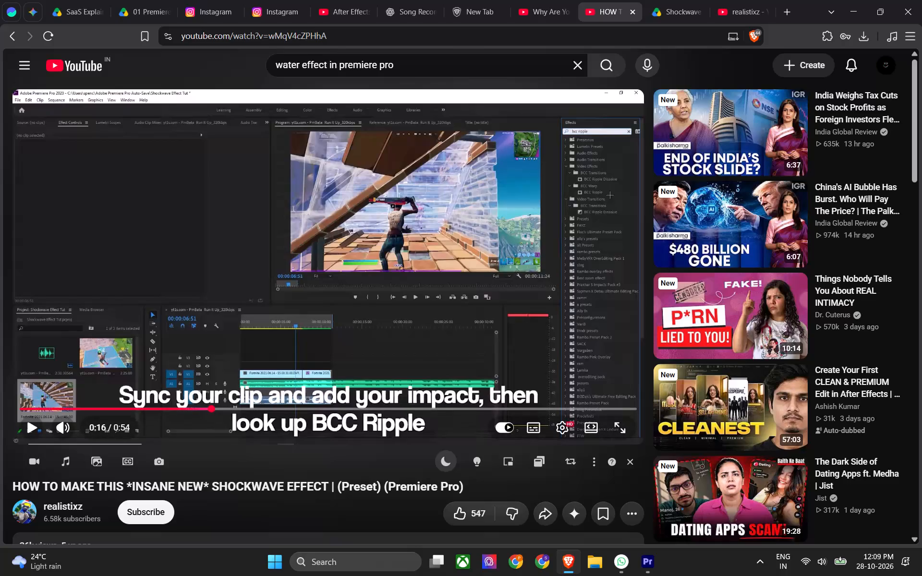
Switch to Adobe Premiere and search the effects for "bcc" and "ripp".
{"action": "key", "text": "alt+Tab"}
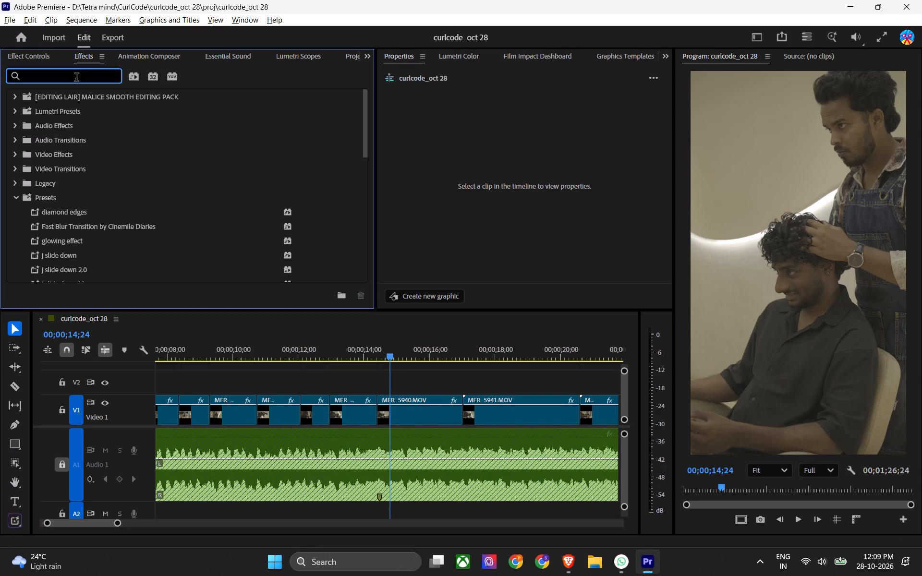
{"action": "left_click", "coordinate": [76, 78]}
{"action": "type", "text": "bcc"}
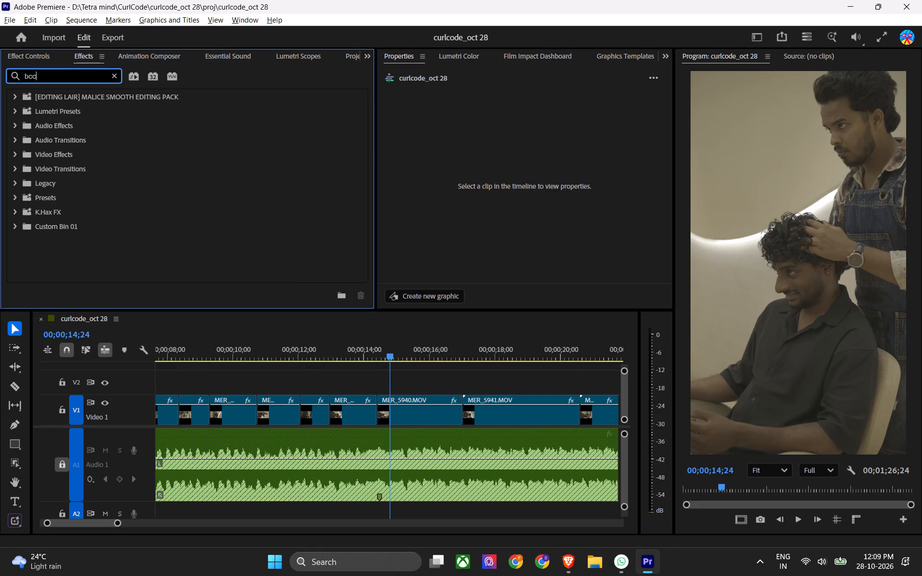
{"action": "key", "text": "ctrl+a"}
{"action": "type", "text": "eripp"}
{"action": "key", "text": "BackSpace"}
{"action": "key", "text": "BackSpace"}
{"action": "key", "text": "BackSpace"}
{"action": "key", "text": "BackSpace"}
{"action": "key", "text": "BackSpace"}
{"action": "type", "text": "ripp"}
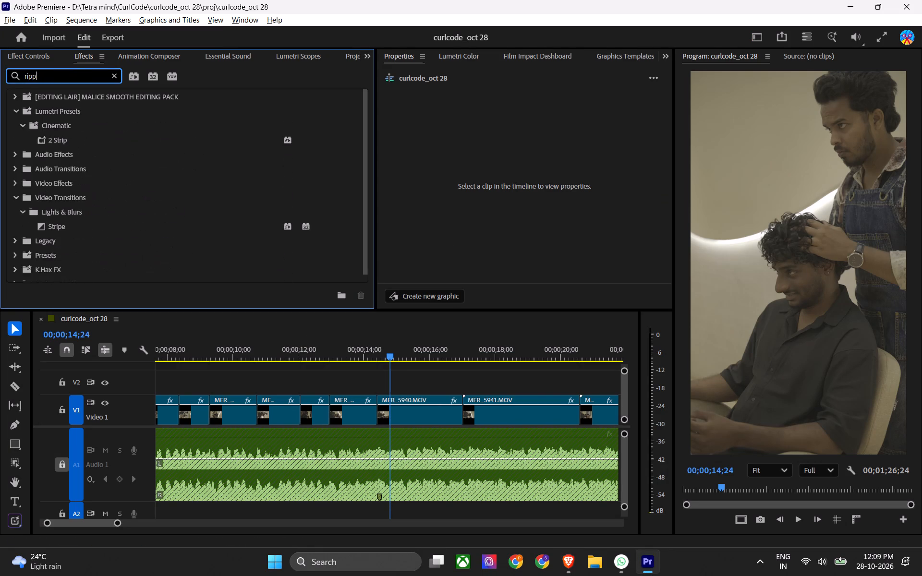
Search the effects for "impact" and look through the matching Malice shake, blur and zoom presets.
{"action": "key", "text": "ctrl+a"}
{"action": "type", "text": "ima"}
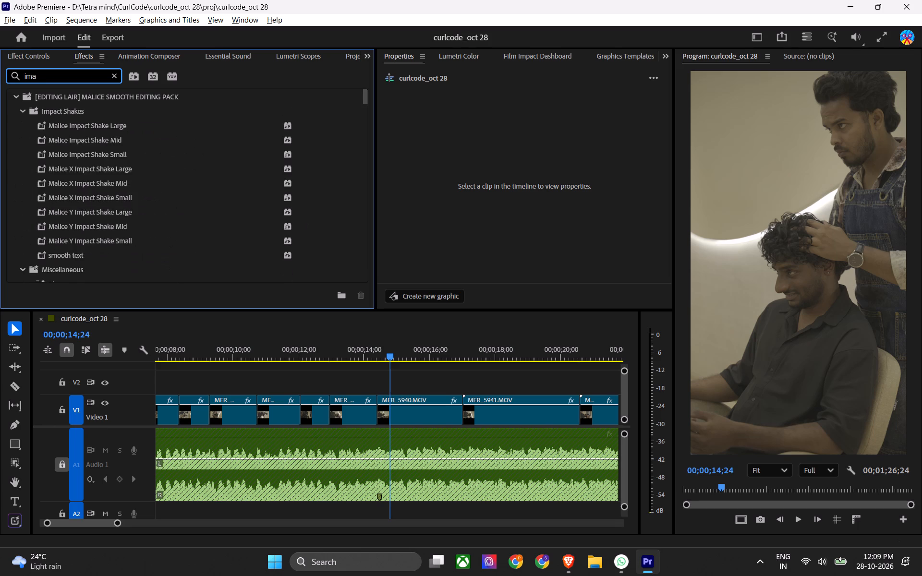
{"action": "key", "text": "BackSpace"}
{"action": "type", "text": "pc"}
{"action": "key", "text": "BackSpace"}
{"action": "type", "text": "act"}
{"action": "left_click", "coordinate": [19, 92]}
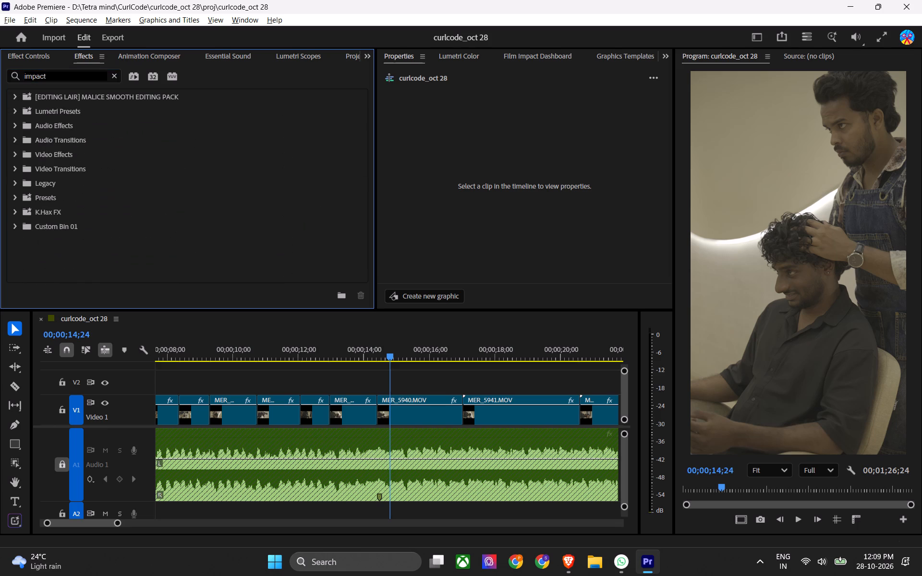
{"action": "left_click", "coordinate": [19, 92]}
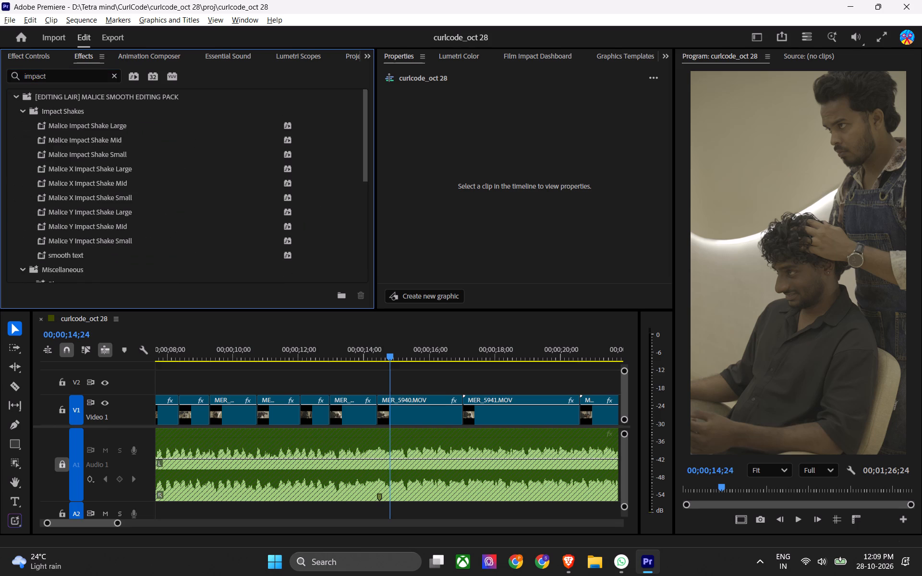
{"action": "scroll", "coordinate": [61, 252], "scroll_direction": "down", "scroll_amount": 6}
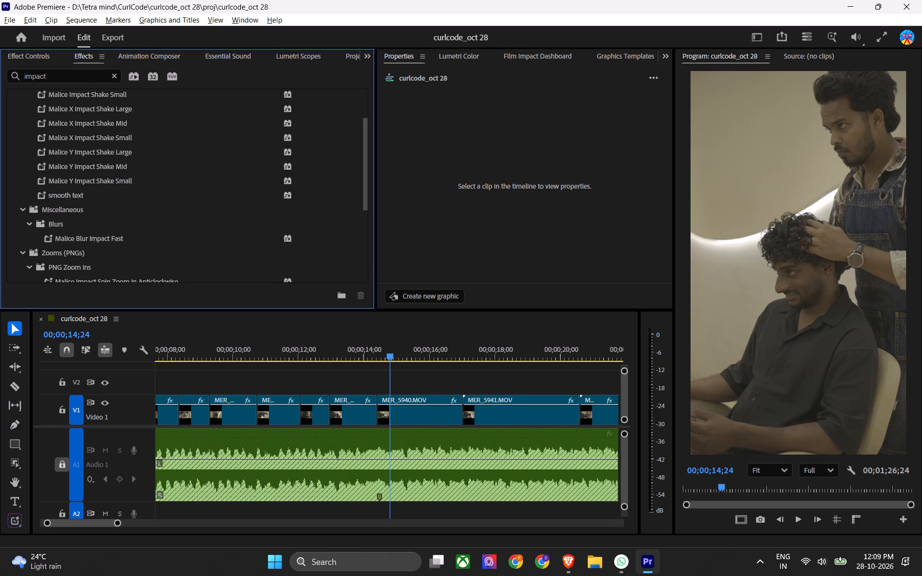
{"action": "scroll", "coordinate": [121, 241], "scroll_direction": "down", "scroll_amount": 4}
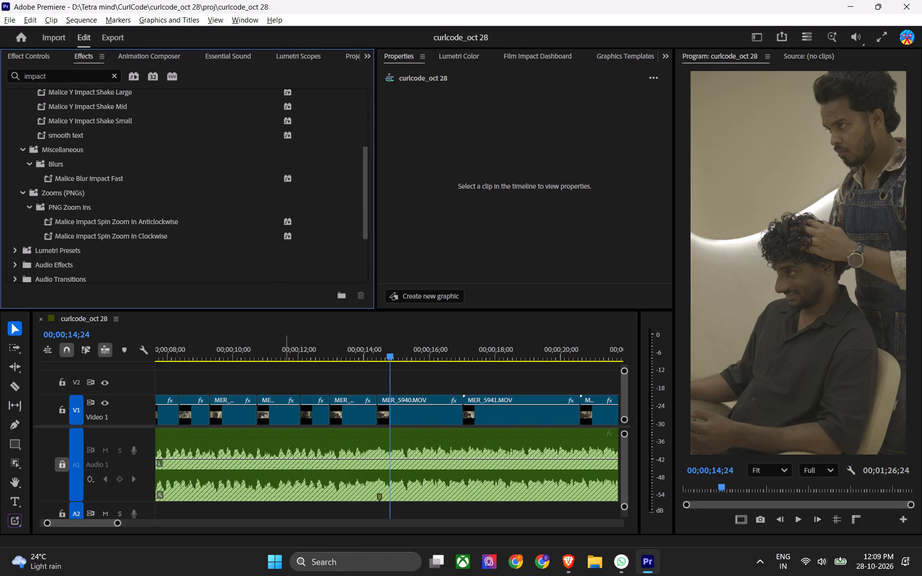
Switch to the shockwave tutorial in Brave, replay it from about 0:11 to 0:27, and read its expanded description for preset and plugin sources.
{"action": "key", "text": "alt+Tab"}
{"action": "key", "text": "Left"}
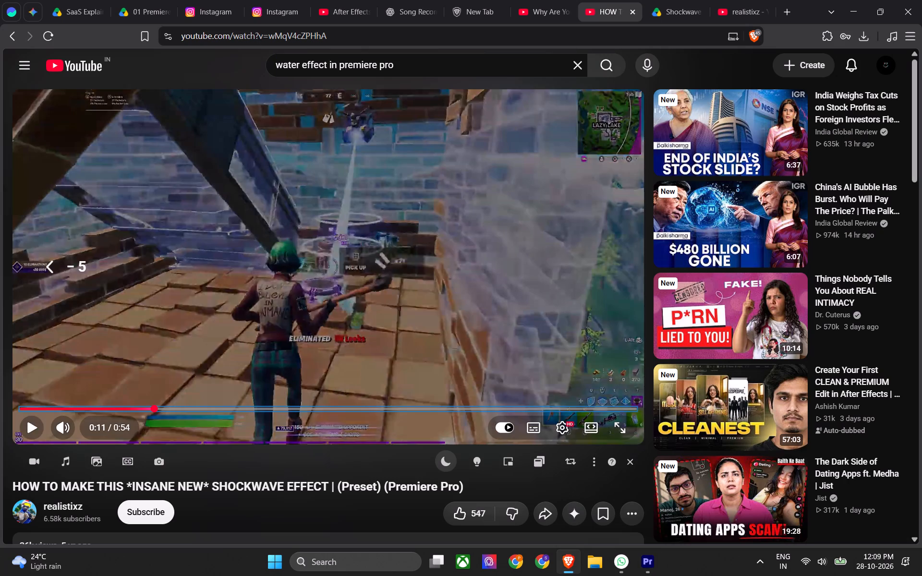
{"action": "key", "text": "space"}
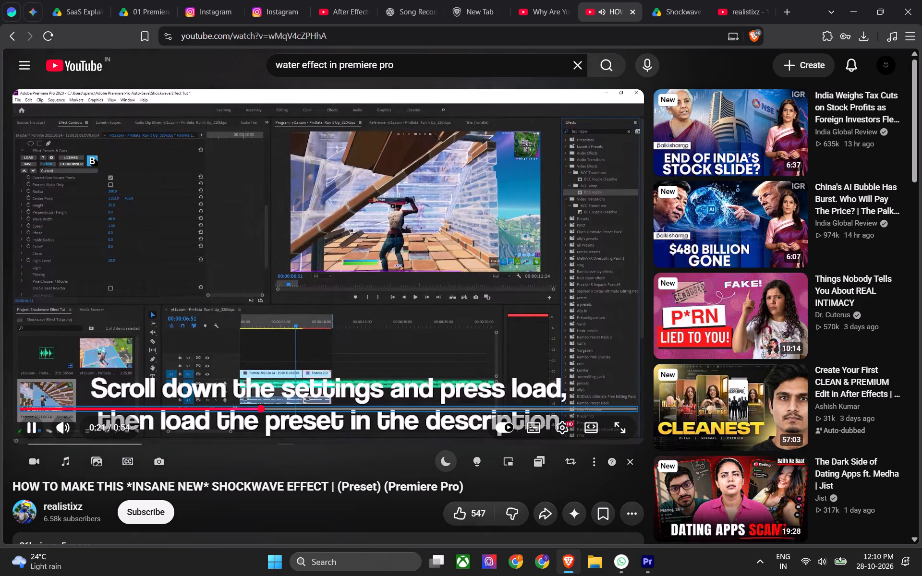
{"action": "left_click", "coordinate": [226, 268]}
{"action": "scroll", "coordinate": [225, 268], "scroll_direction": "down", "scroll_amount": 5}
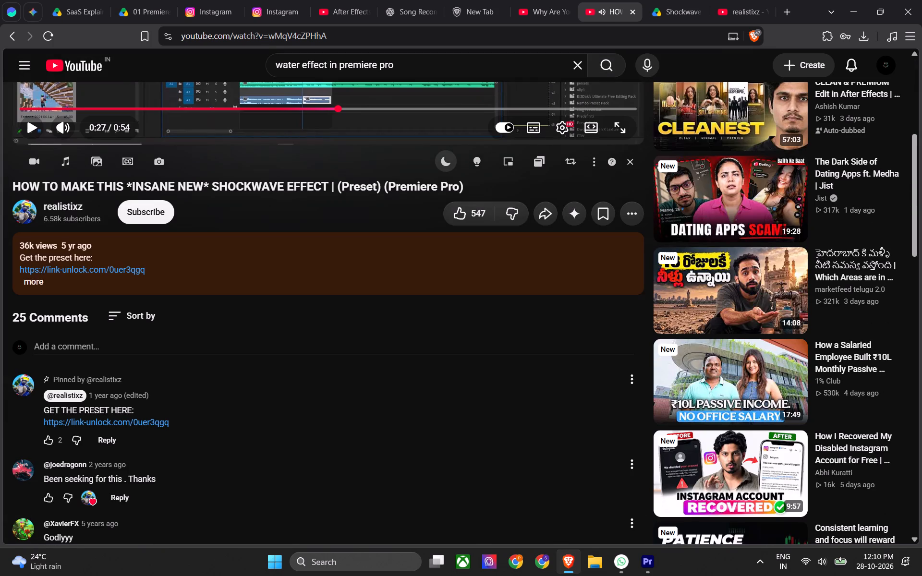
{"action": "left_click", "coordinate": [27, 286]}
{"action": "scroll", "coordinate": [51, 286], "scroll_direction": "down", "scroll_amount": 7}
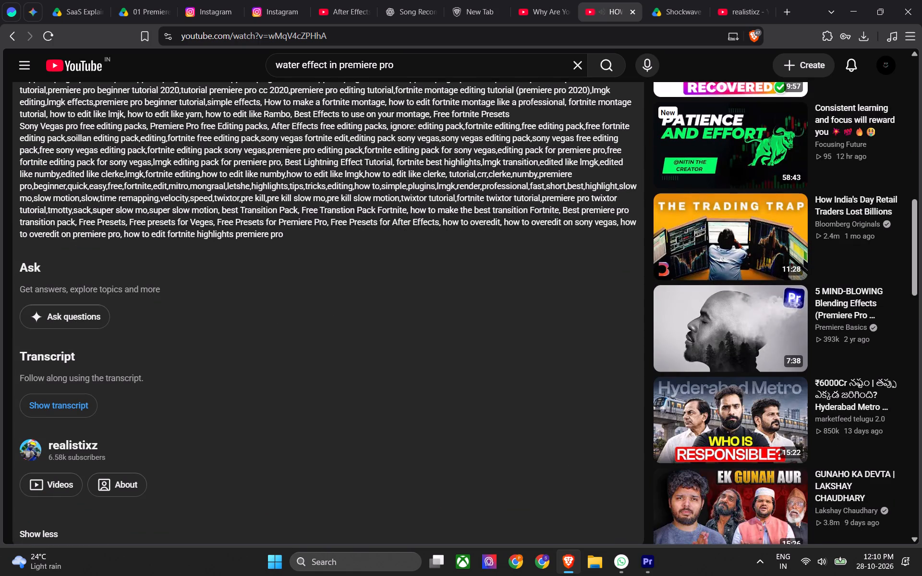
{"action": "scroll", "coordinate": [117, 344], "scroll_direction": "up", "scroll_amount": 7}
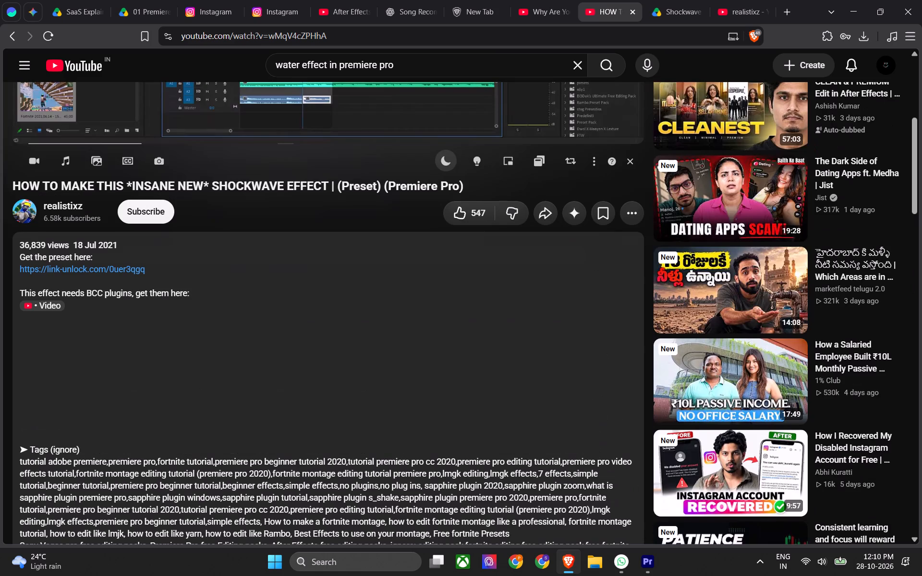
Check the description's preset link page, close it, look at the Shockwave Effect Drive folder, and return to the tutorial.
{"action": "left_click", "coordinate": [101, 269]}
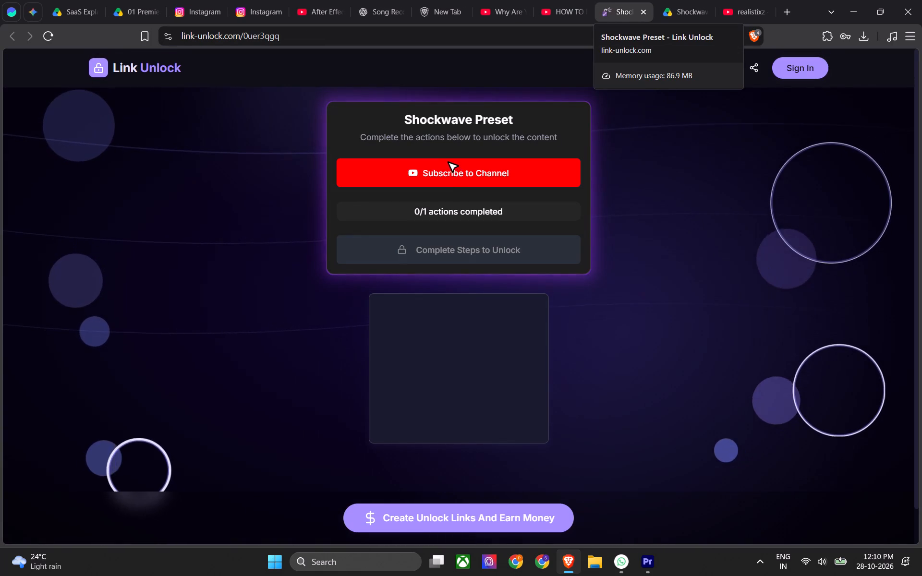
{"action": "scroll", "coordinate": [571, 335], "scroll_direction": "down", "scroll_amount": 9}
{"action": "scroll", "coordinate": [580, 316], "scroll_direction": "up", "scroll_amount": 7}
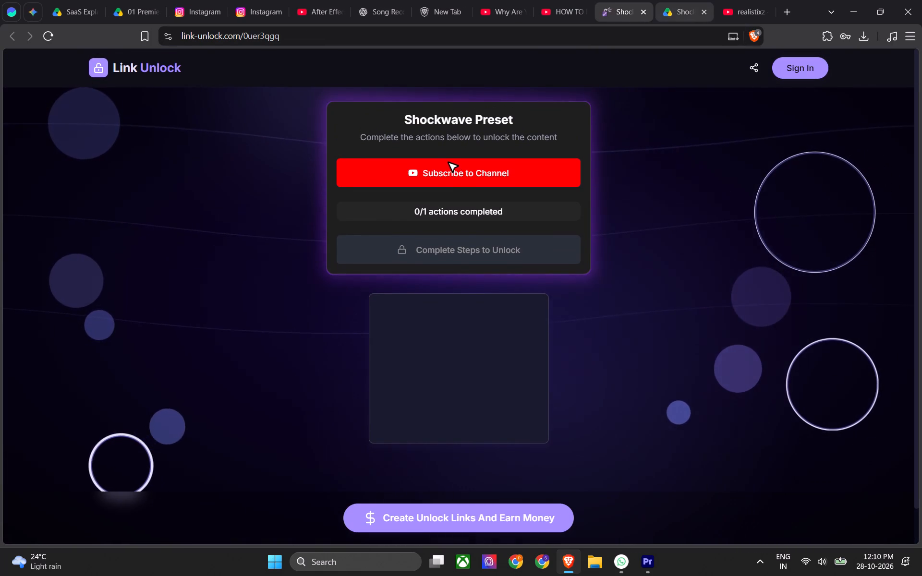
{"action": "left_click", "coordinate": [619, 0]}
{"action": "middle_click", "coordinate": [619, 0]}
{"action": "scroll", "coordinate": [619, 0], "scroll_direction": "up", "scroll_amount": 5}
{"action": "left_click", "coordinate": [619, 0]}
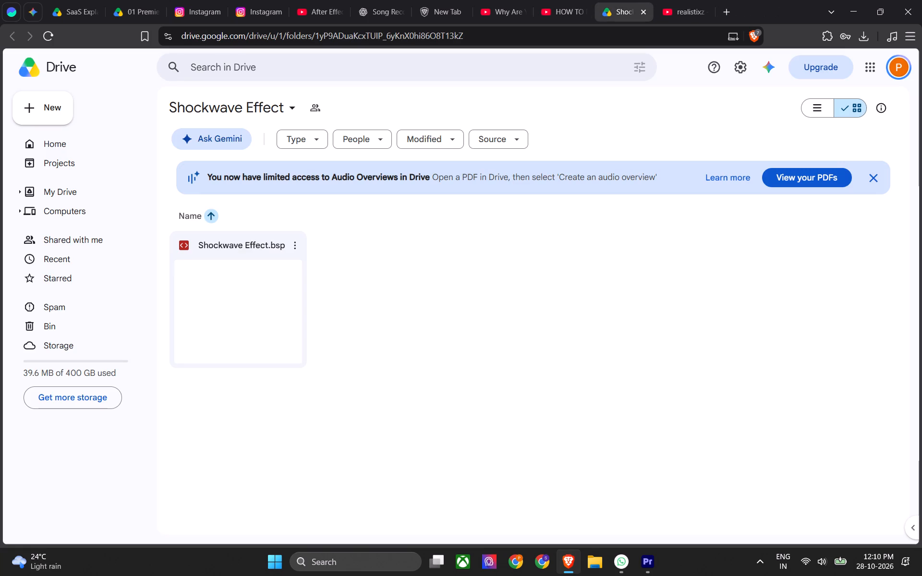
{"action": "left_click", "coordinate": [364, 287]}
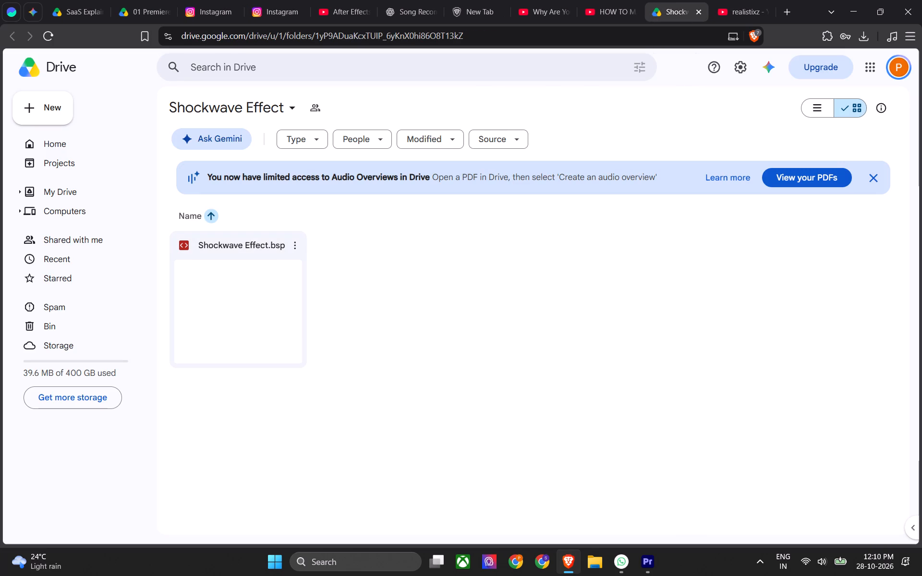
{"action": "left_click", "coordinate": [876, 176]}
{"action": "left_click", "coordinate": [616, 0]}
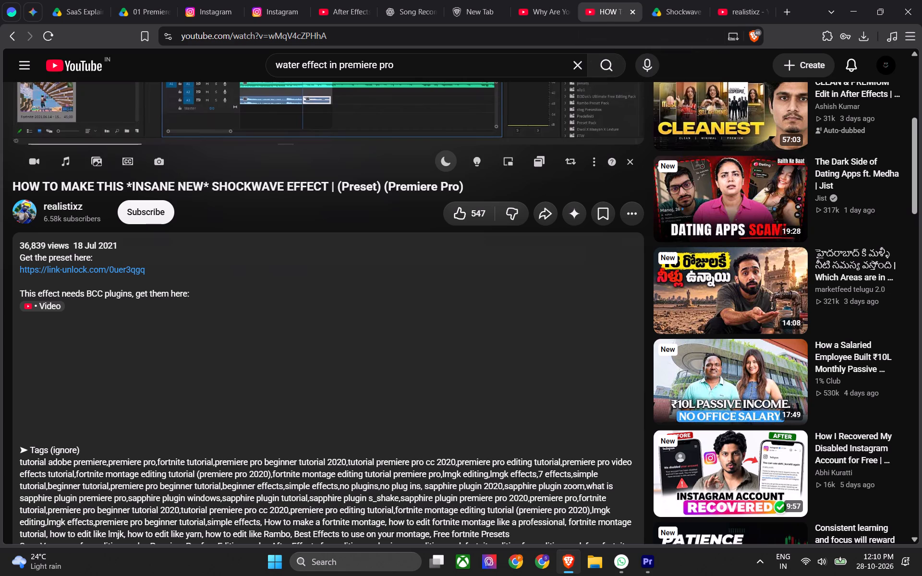
Switch to Adobe Premiere, search the effects for "shock" and "shock wave", and clear the search.
{"action": "left_click", "coordinate": [648, 559]}
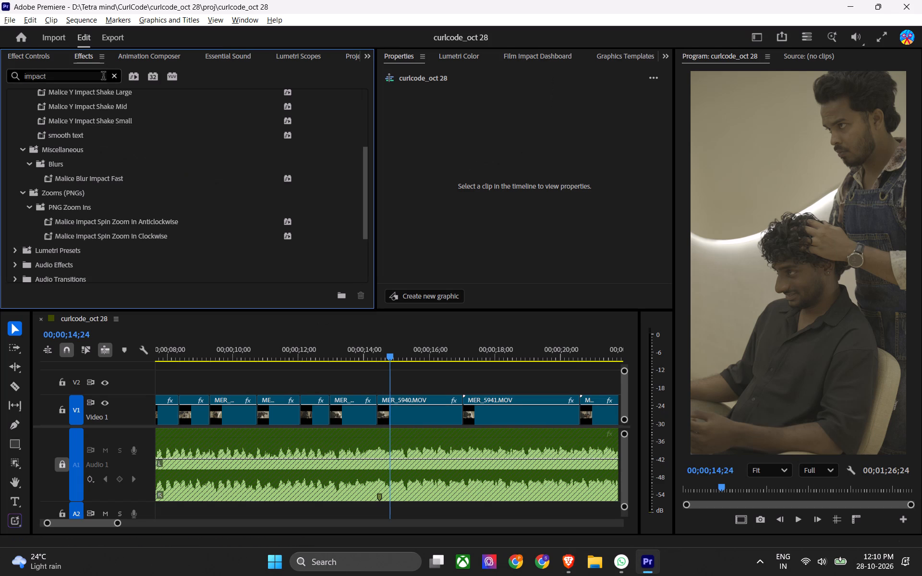
{"action": "left_click", "coordinate": [103, 77]}
{"action": "double_click", "coordinate": [110, 76]}
{"action": "type", "text": "shi"}
{"action": "key", "text": "BackSpace"}
{"action": "type", "text": "ock"}
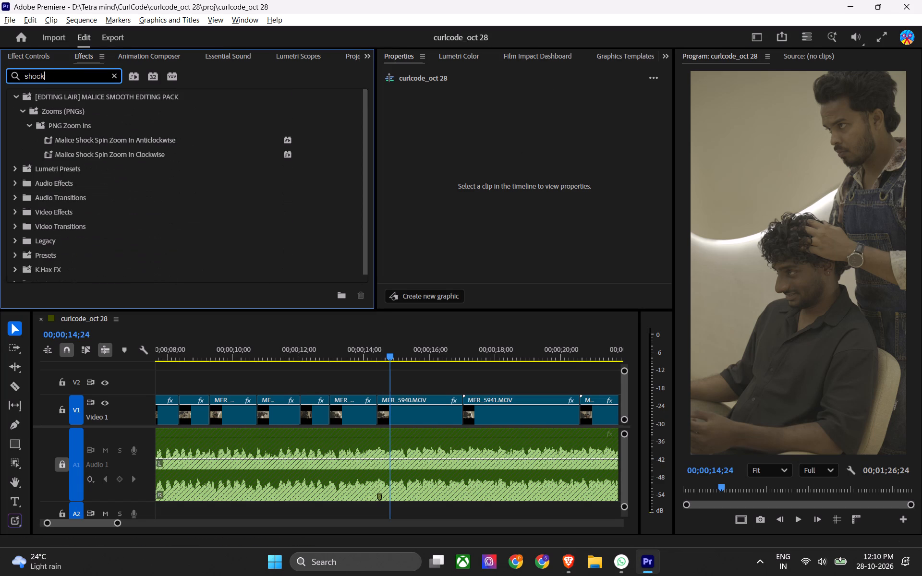
{"action": "key", "text": "space"}
{"action": "type", "text": "w"}
{"action": "type", "text": "ave"}
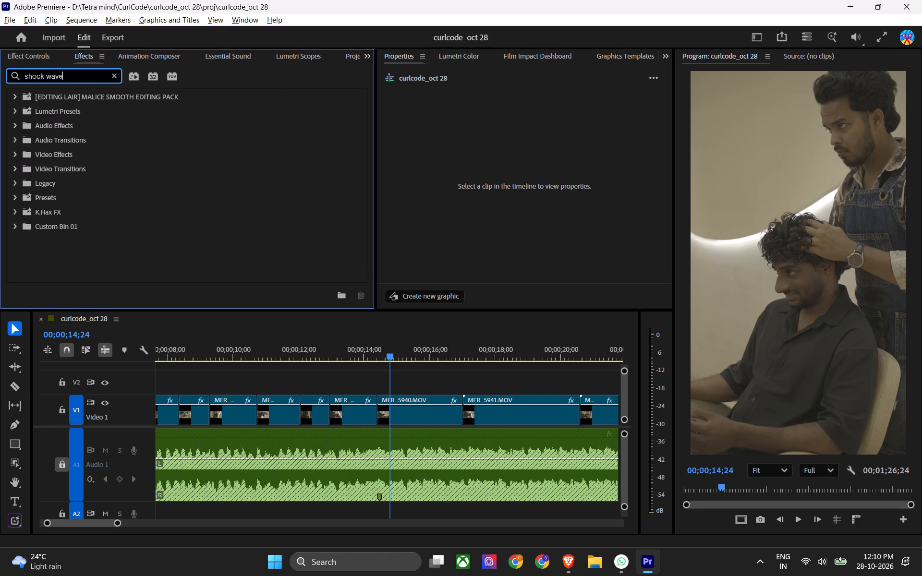
{"action": "key", "text": "ctrl+a"}
{"action": "key", "text": "BackSpace"}
Play back the sequence from 00;00;13;14 across the cut between MER_5933 and MER_5940, and save the project.
{"action": "left_click", "coordinate": [348, 340]}
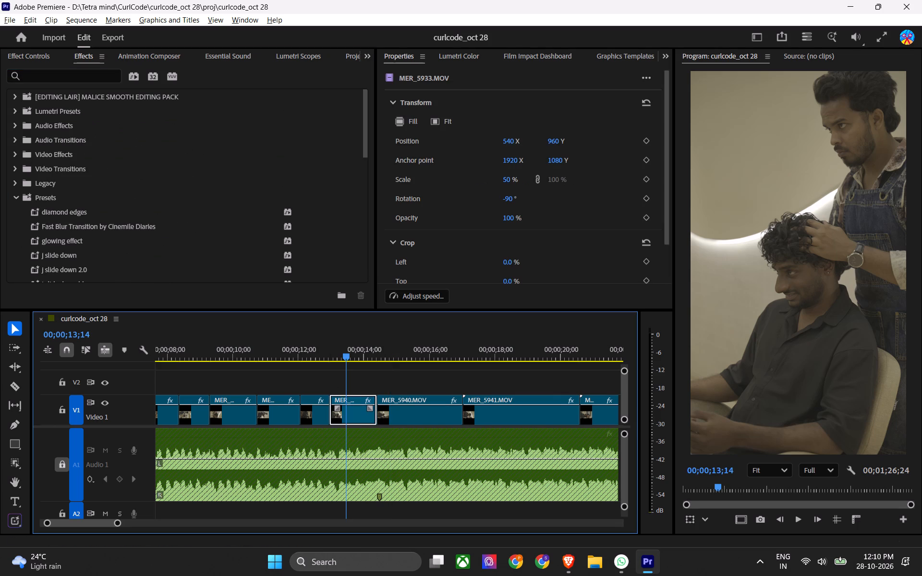
{"action": "key", "text": "space"}
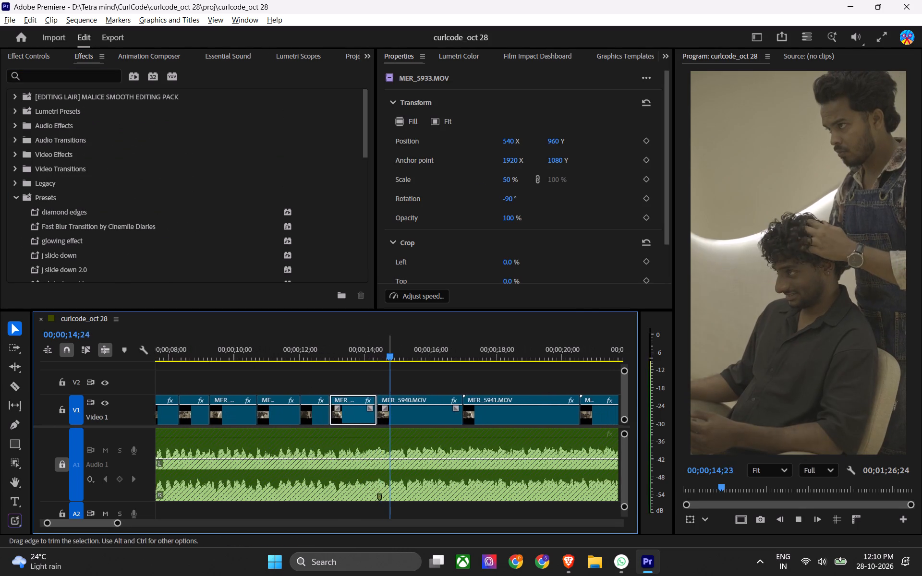
{"action": "key", "text": "space"}
{"action": "key", "text": "ctrl+s"}
Switch to Brave, return to the "water effect in premiere pro" results, and skim the inline preview of Moody Yt's Water Drop Effect tutorial.
{"action": "left_click", "coordinate": [564, 560]}
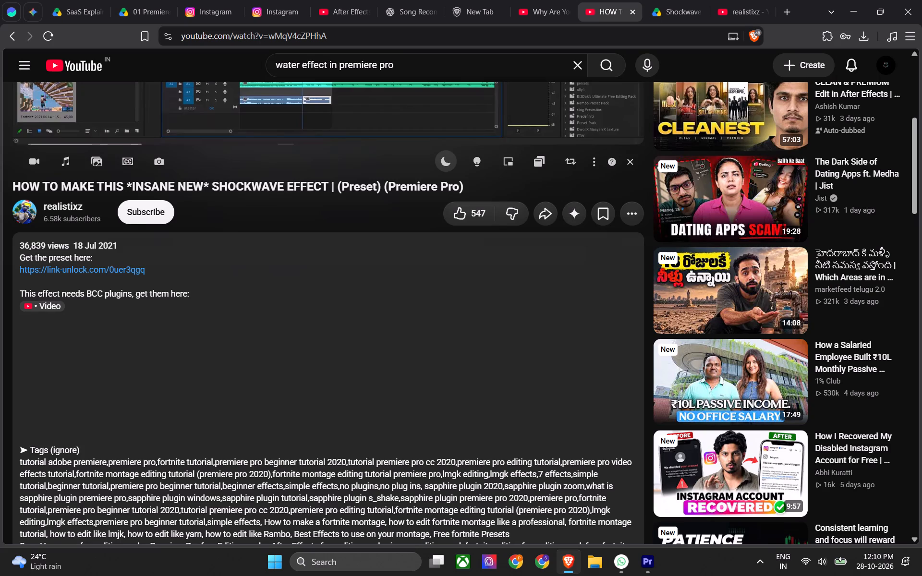
{"action": "scroll", "coordinate": [433, 324], "scroll_direction": "up", "scroll_amount": 8}
{"action": "left_click", "coordinate": [9, 37]}
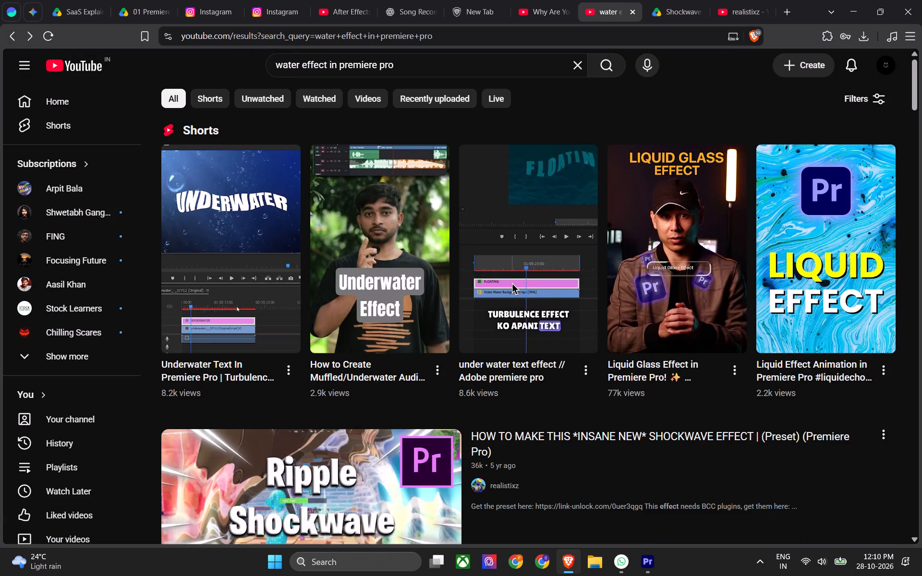
{"action": "scroll", "coordinate": [390, 325], "scroll_direction": "down", "scroll_amount": 8}
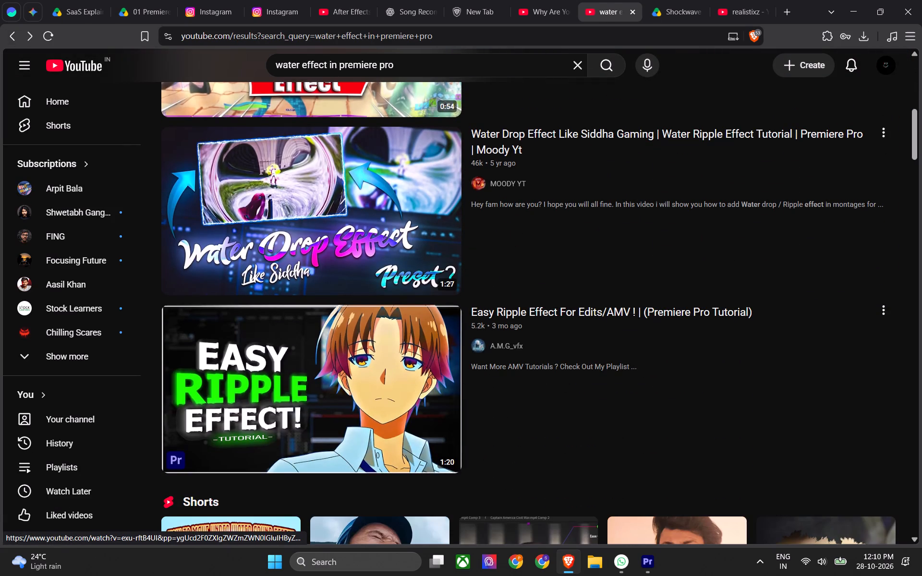
{"action": "left_click", "coordinate": [451, 142]}
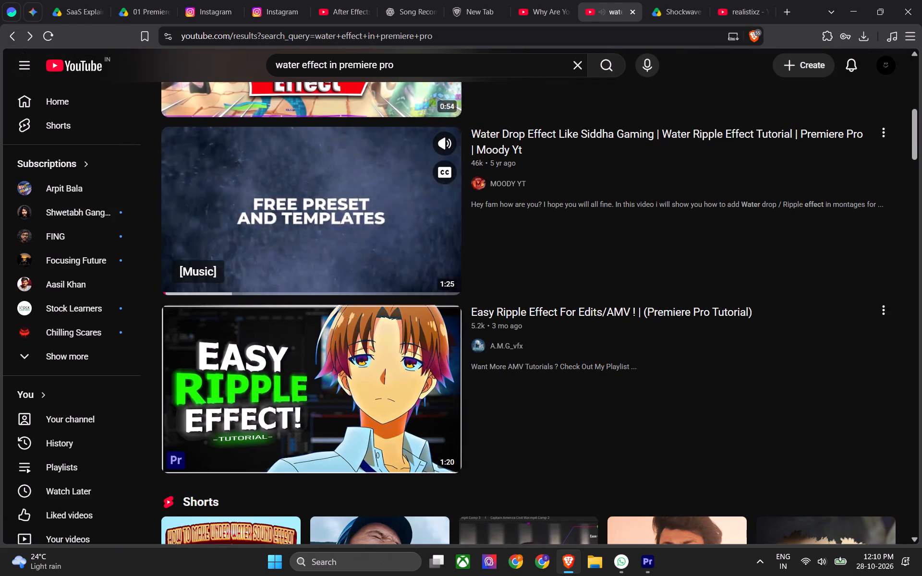
{"action": "left_click", "coordinate": [439, 167]}
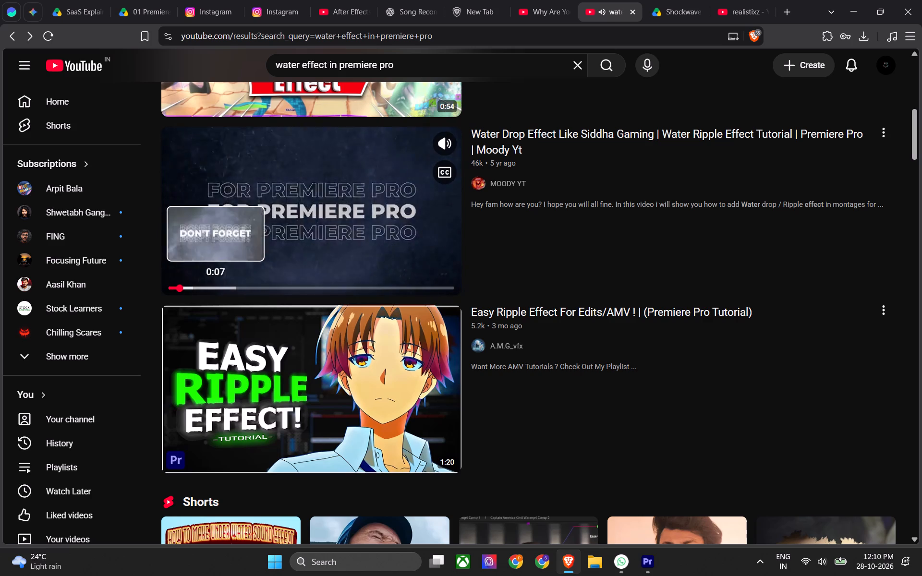
{"action": "left_click", "coordinate": [194, 289]}
{"action": "left_click", "coordinate": [213, 283]}
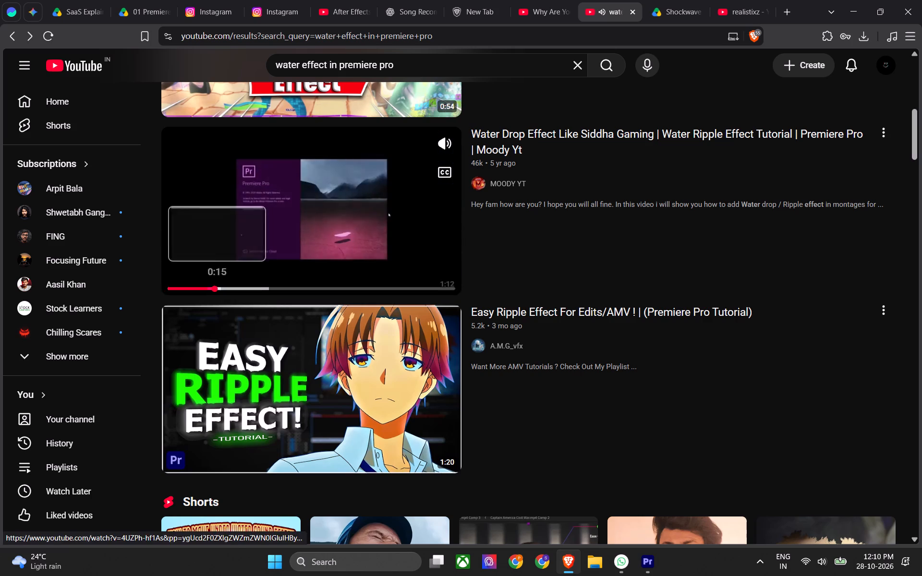
{"action": "left_click", "coordinate": [237, 286]}
{"action": "left_click", "coordinate": [264, 290]}
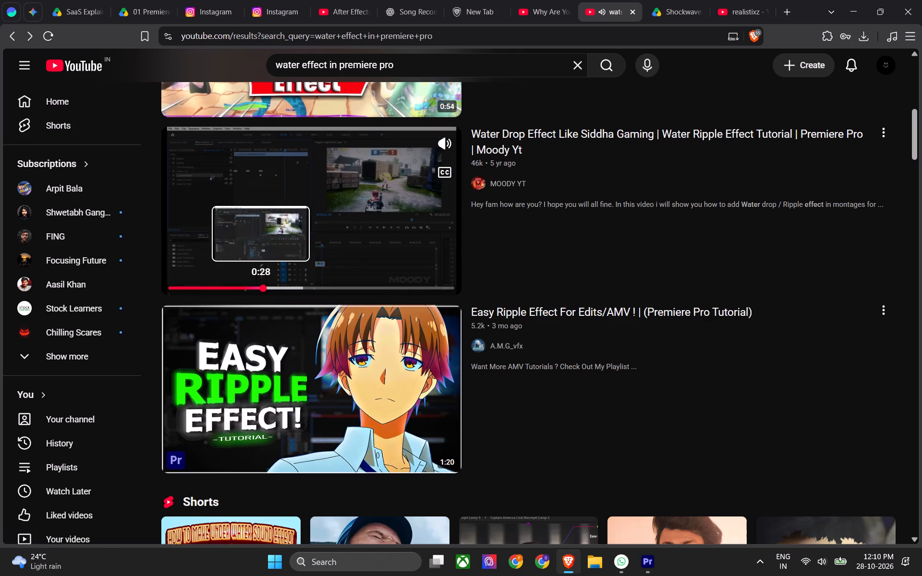
{"action": "left_click", "coordinate": [276, 287]}
{"action": "left_click", "coordinate": [286, 286]}
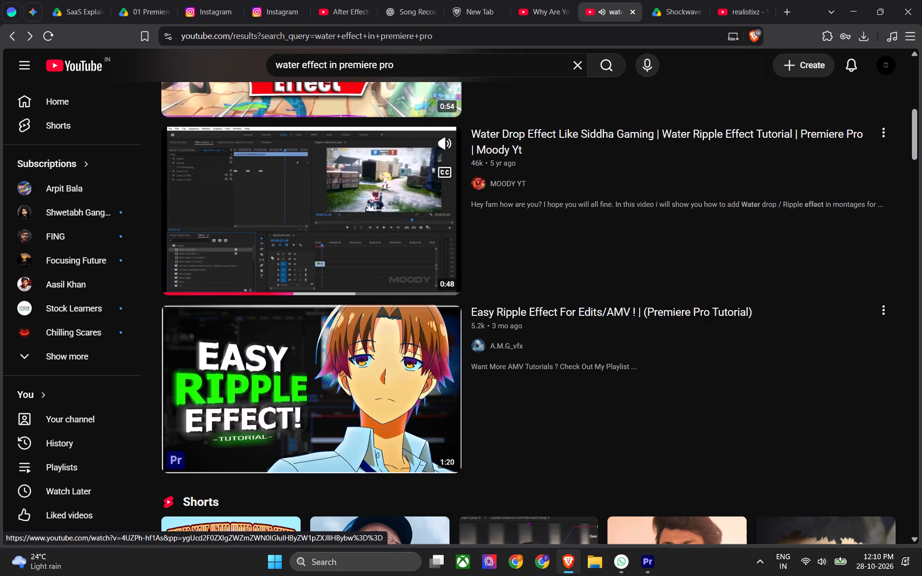
{"action": "left_click", "coordinate": [291, 288]}
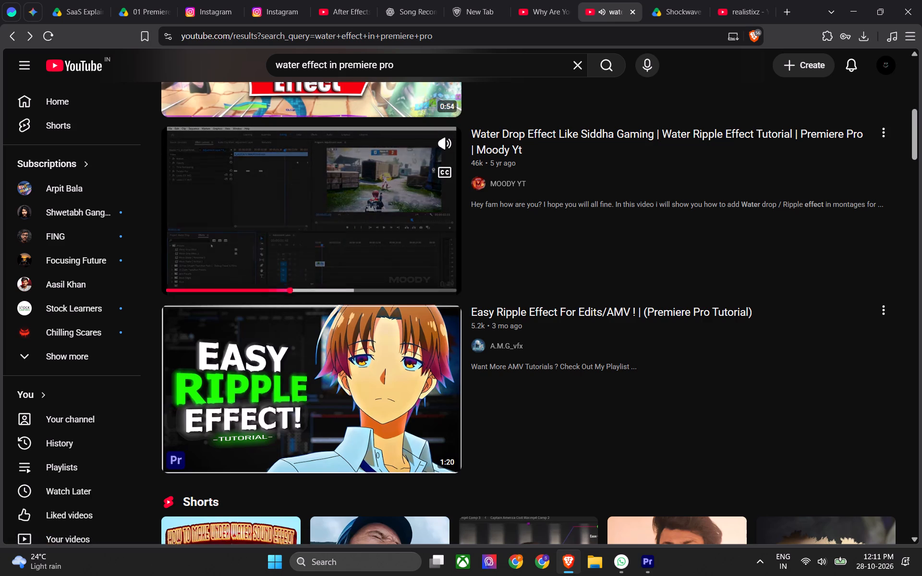
Open the Water Drop Effect tutorial and review from about 0:34 how the preset is applied and its Amount keyframes adjusted.
{"action": "left_click", "coordinate": [292, 236]}
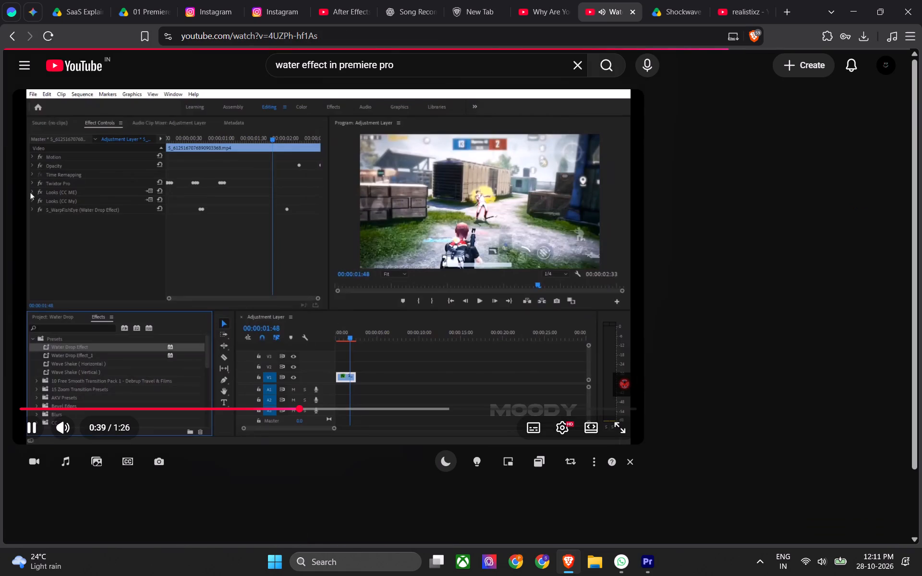
{"action": "left_click", "coordinate": [286, 406]}
{"action": "left_click", "coordinate": [276, 409]}
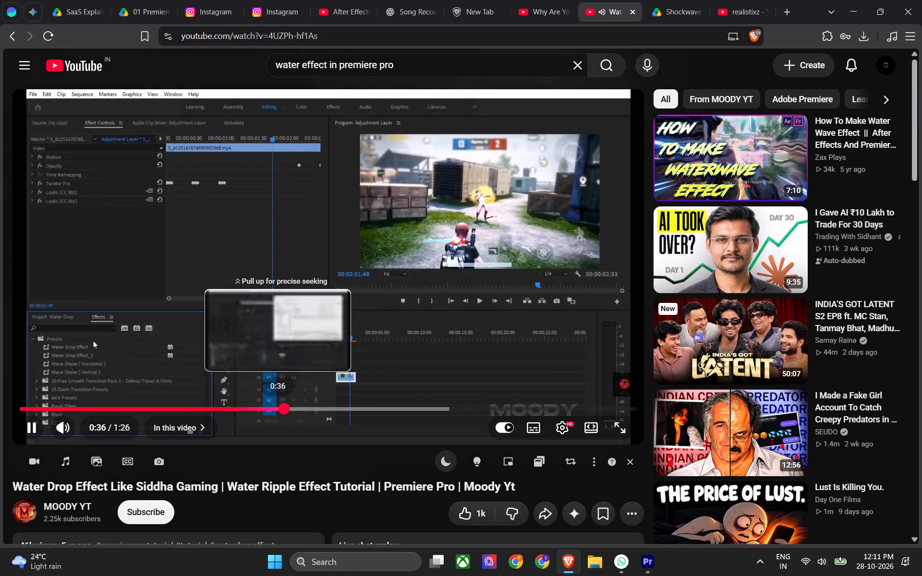
{"action": "left_click", "coordinate": [266, 408]}
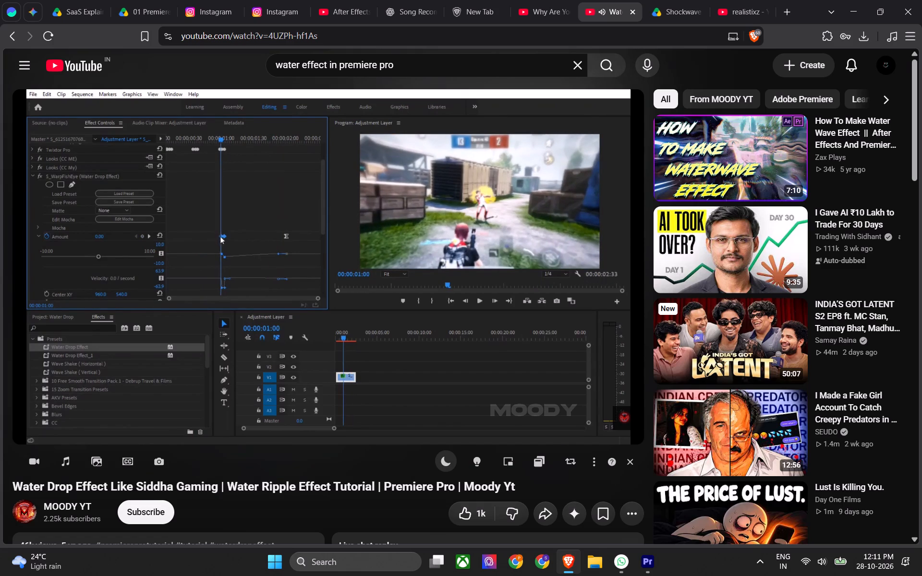
{"action": "key", "text": "Right"}
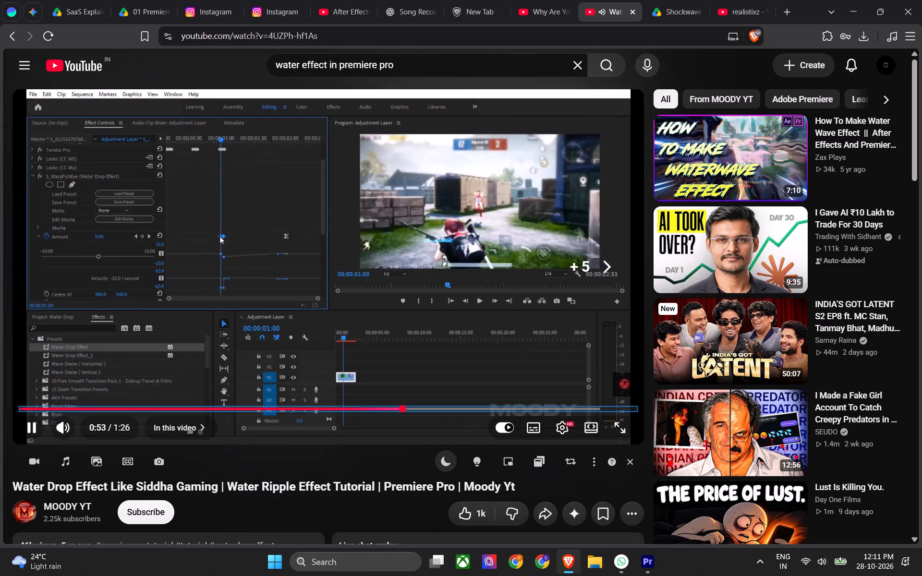
{"action": "key", "text": "Left"}
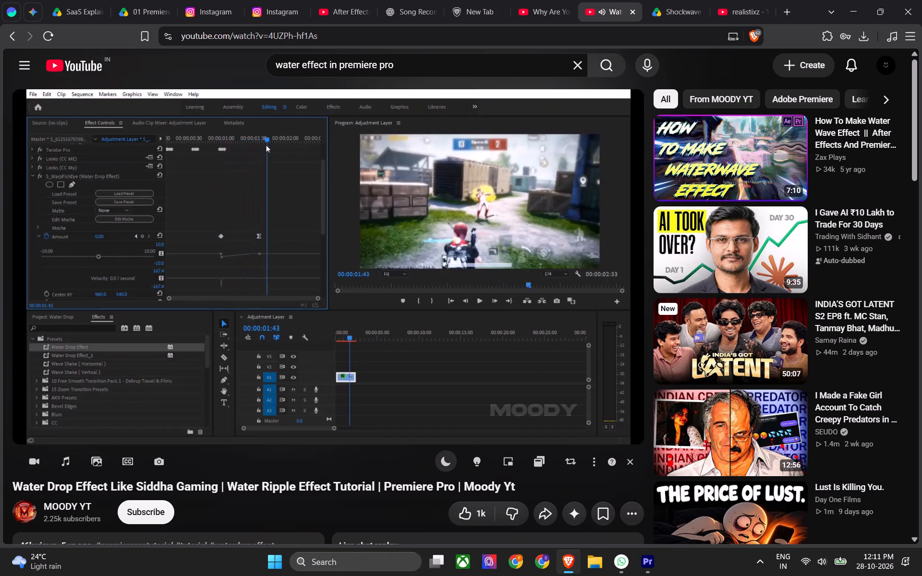
Return to the "water effect in premiere pro" results and skim the inline preview of A.M.G_vfx's Easy Ripple Effect tutorial with sound.
{"action": "left_click", "coordinate": [328, 297]}
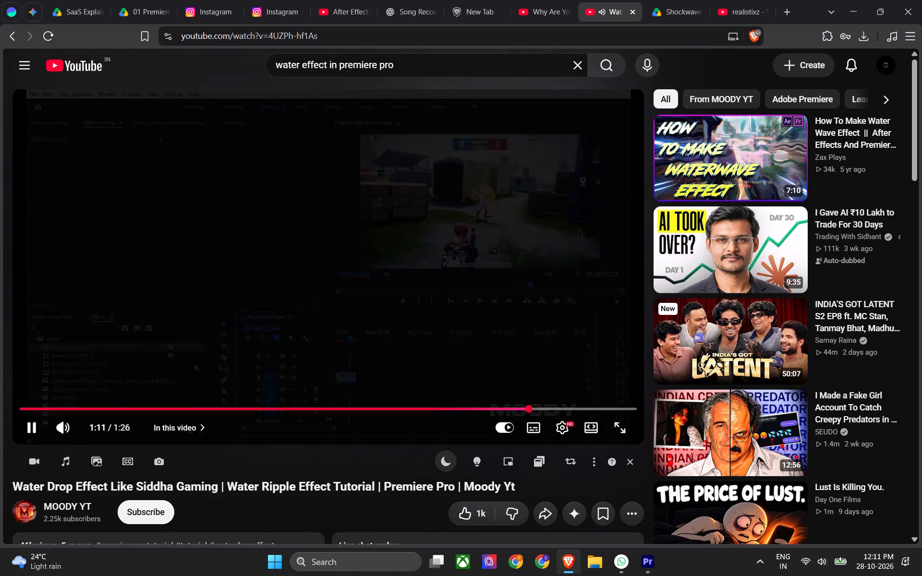
{"action": "left_click", "coordinate": [3, 42]}
{"action": "scroll", "coordinate": [108, 188], "scroll_direction": "down", "scroll_amount": 2}
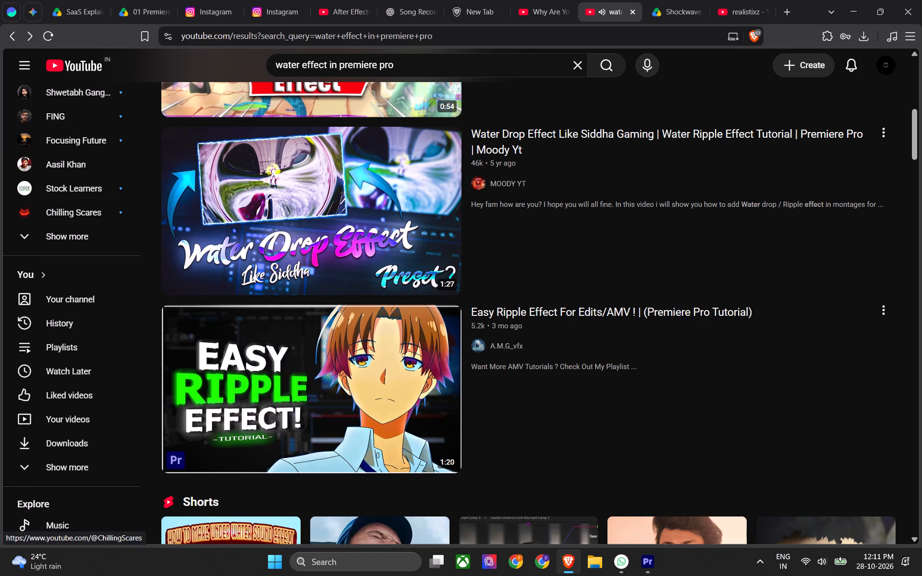
{"action": "scroll", "coordinate": [85, 257], "scroll_direction": "up", "scroll_amount": 5}
{"action": "scroll", "coordinate": [230, 295], "scroll_direction": "down", "scroll_amount": 3}
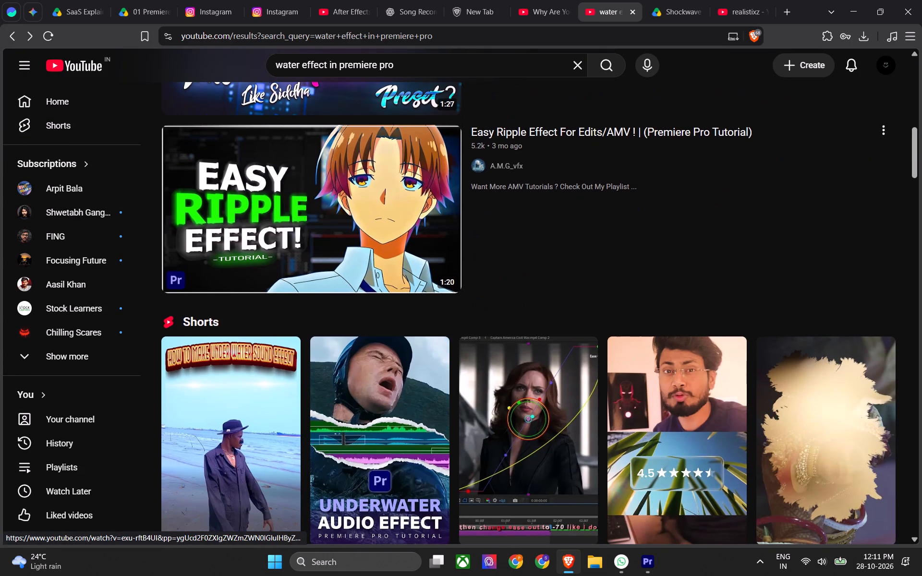
{"action": "left_click", "coordinate": [444, 141]}
{"action": "left_click", "coordinate": [449, 173]}
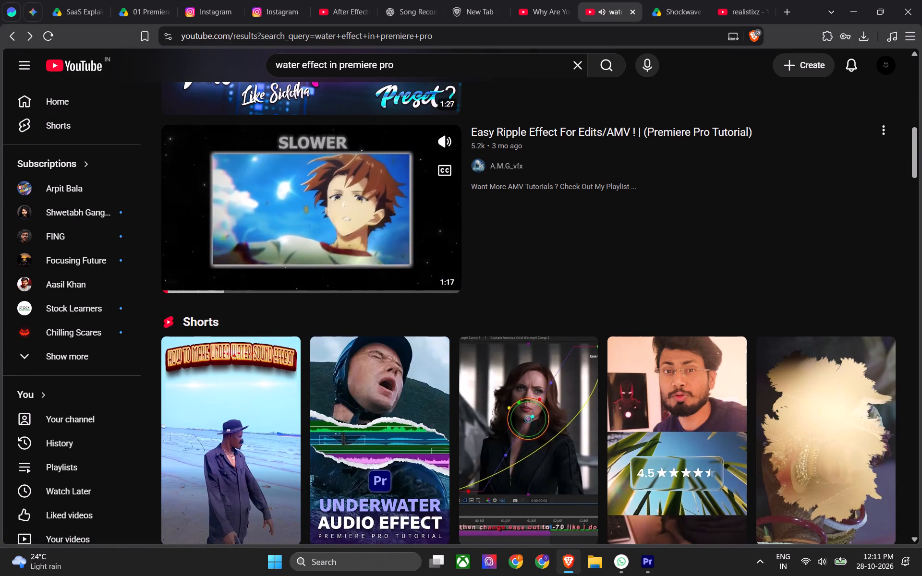
{"action": "left_click", "coordinate": [193, 286]}
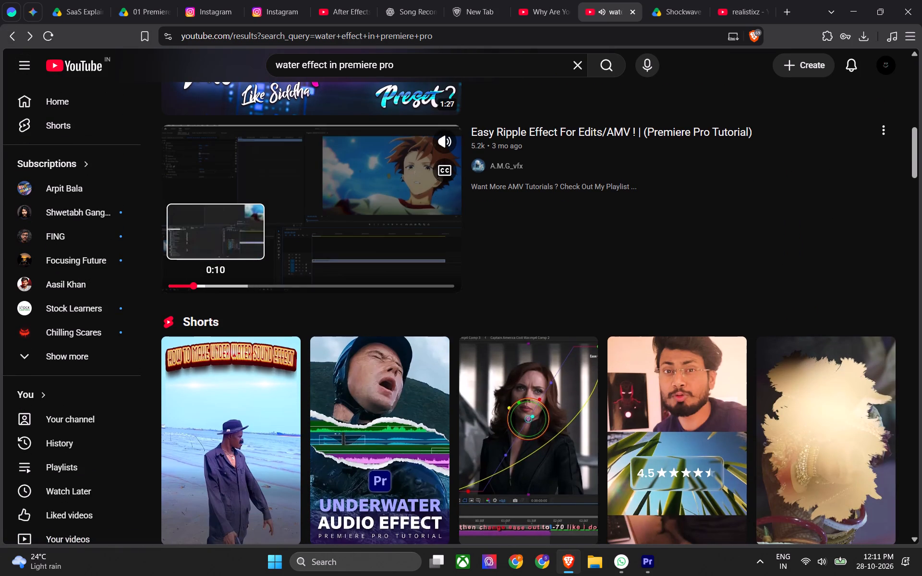
Open the Easy Ripple Effect tutorial, check which effect it searches for, and read the video's full description.
{"action": "left_click", "coordinate": [297, 228]}
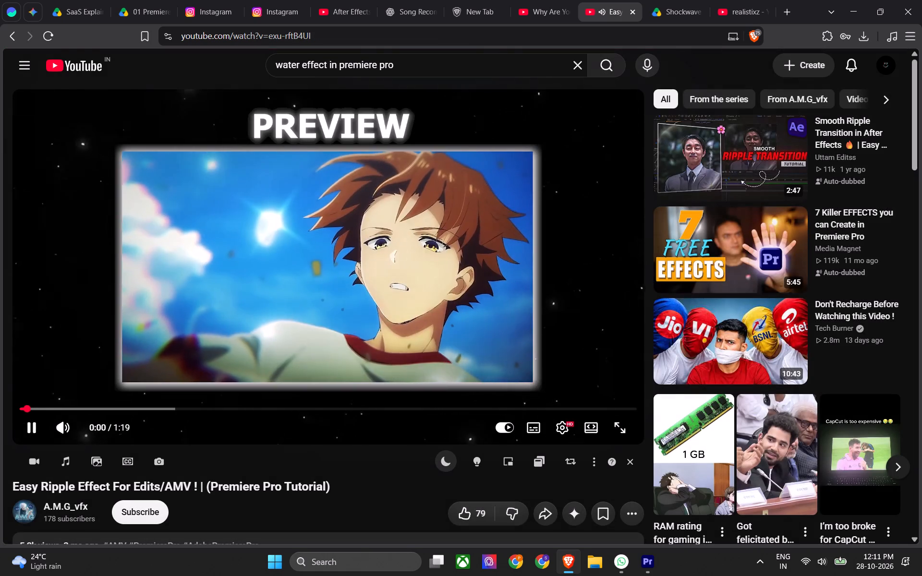
{"action": "key", "text": "Right"}
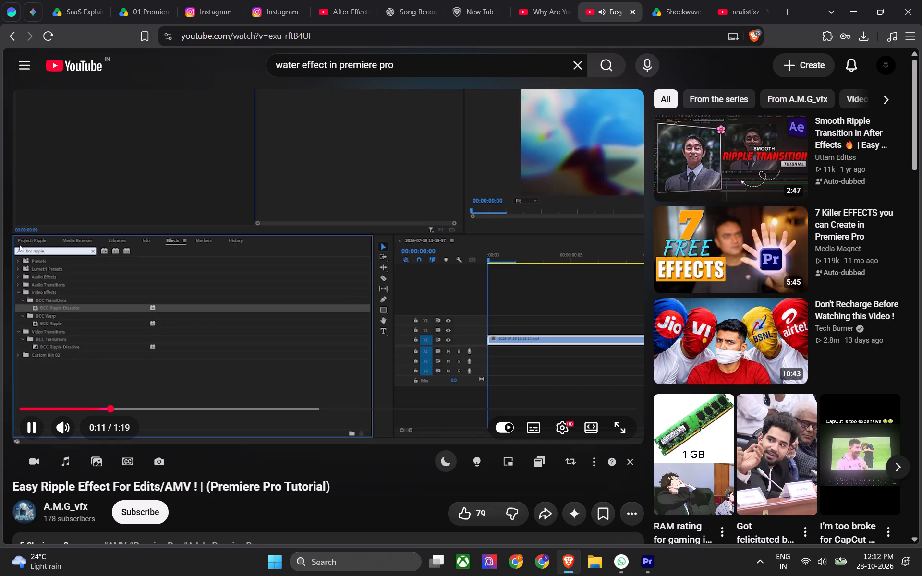
{"action": "left_click", "coordinate": [260, 281]}
{"action": "scroll", "coordinate": [260, 281], "scroll_direction": "down", "scroll_amount": 5}
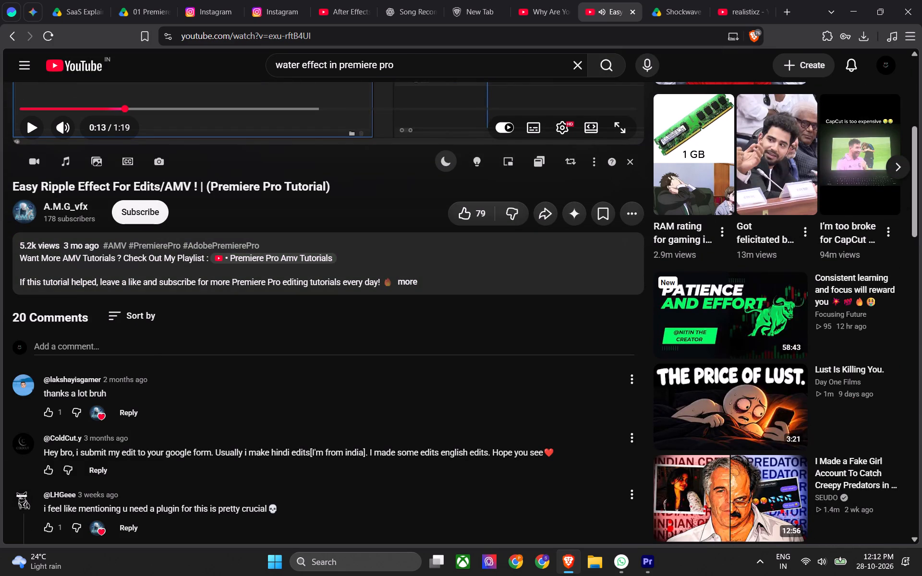
{"action": "left_click", "coordinate": [399, 284]}
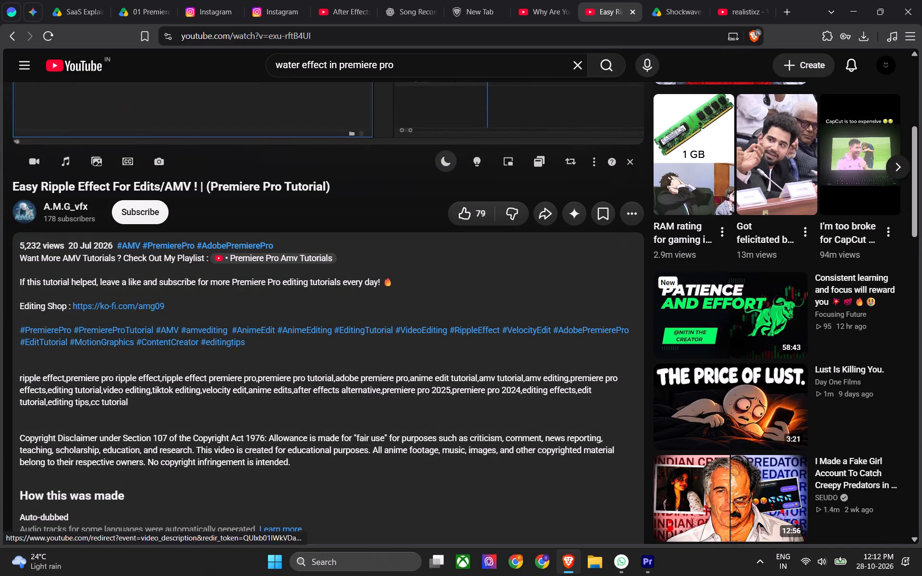
{"action": "scroll", "coordinate": [121, 309], "scroll_direction": "down", "scroll_amount": 3}
{"action": "scroll", "coordinate": [121, 310], "scroll_direction": "up", "scroll_amount": 3}
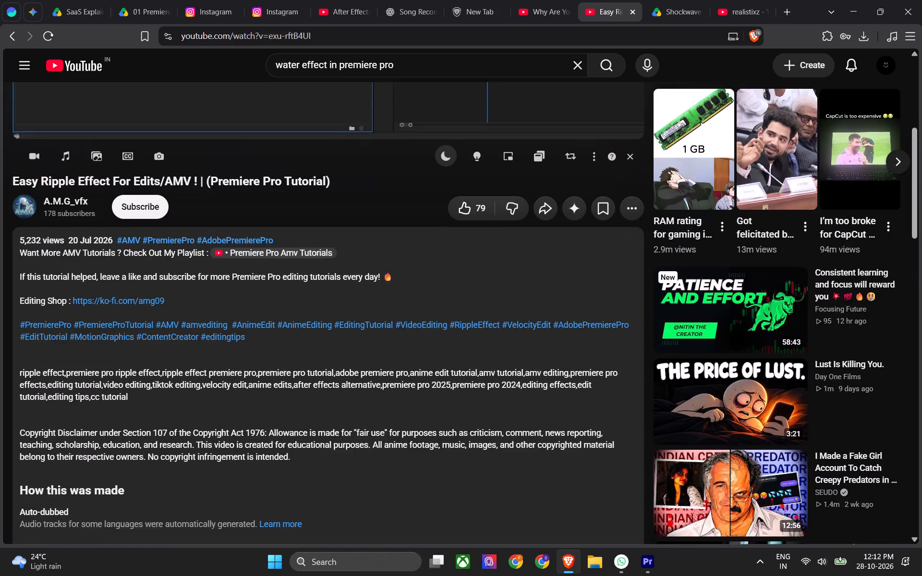
Open the ko-fi editing shop linked in the description and close the Shockwave and realistixz tabs.
{"action": "left_click", "coordinate": [124, 304]}
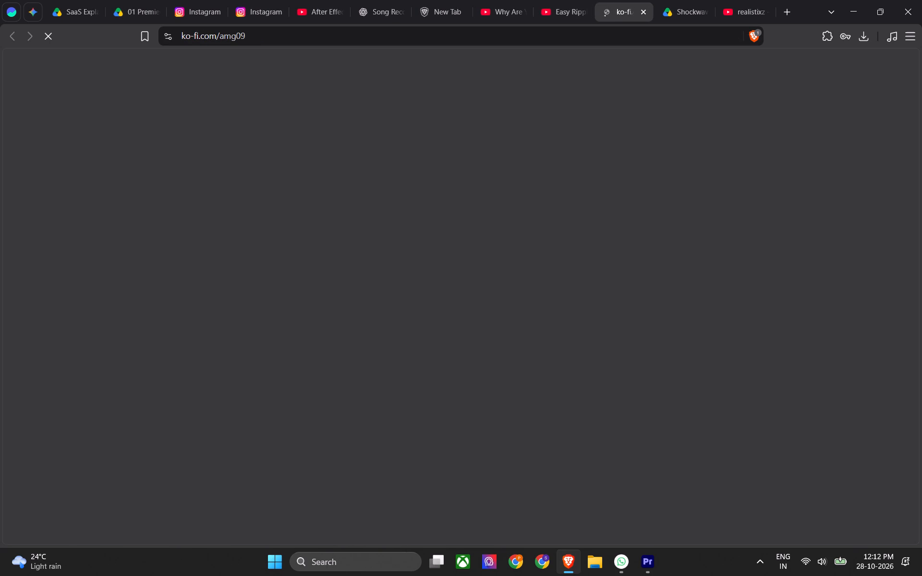
{"action": "middle_click", "coordinate": [685, 0]}
{"action": "scroll", "coordinate": [685, 0], "scroll_direction": "up", "scroll_amount": 3}
{"action": "middle_click", "coordinate": [685, 0]}
{"action": "scroll", "coordinate": [685, 0], "scroll_direction": "up", "scroll_amount": 4}
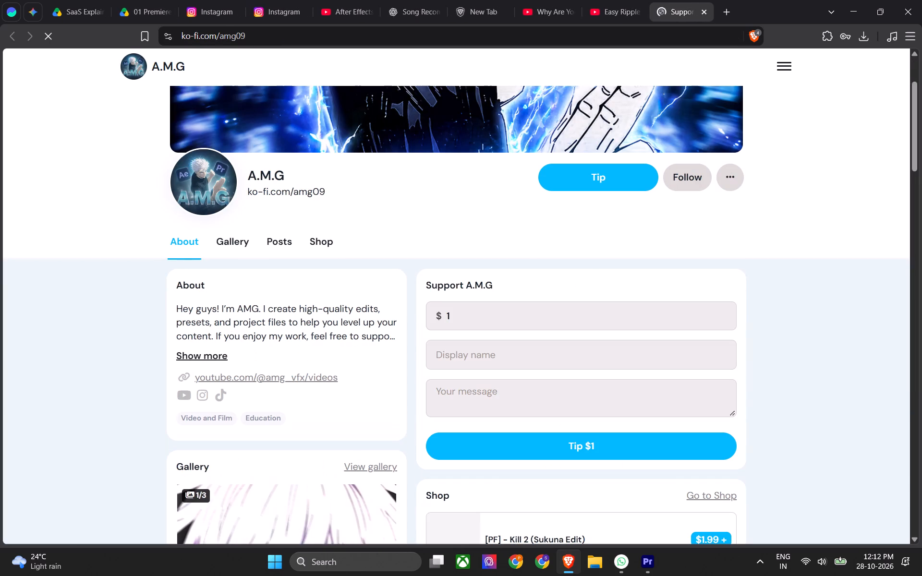
Look through the A.M.G ko-fi page's shop and feed for a ripple effect preset.
{"action": "scroll", "coordinate": [494, 310], "scroll_direction": "down", "scroll_amount": 4}
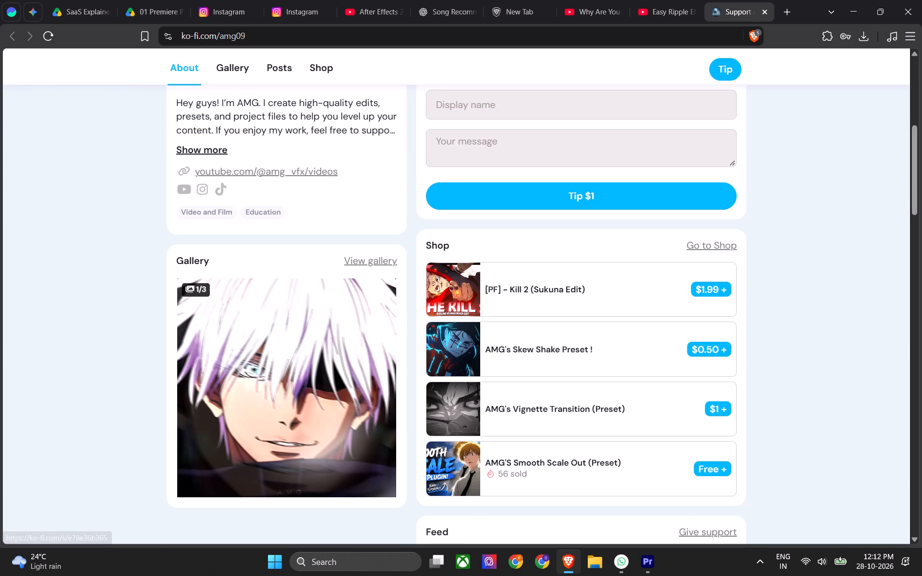
{"action": "scroll", "coordinate": [813, 283], "scroll_direction": "down", "scroll_amount": 13}
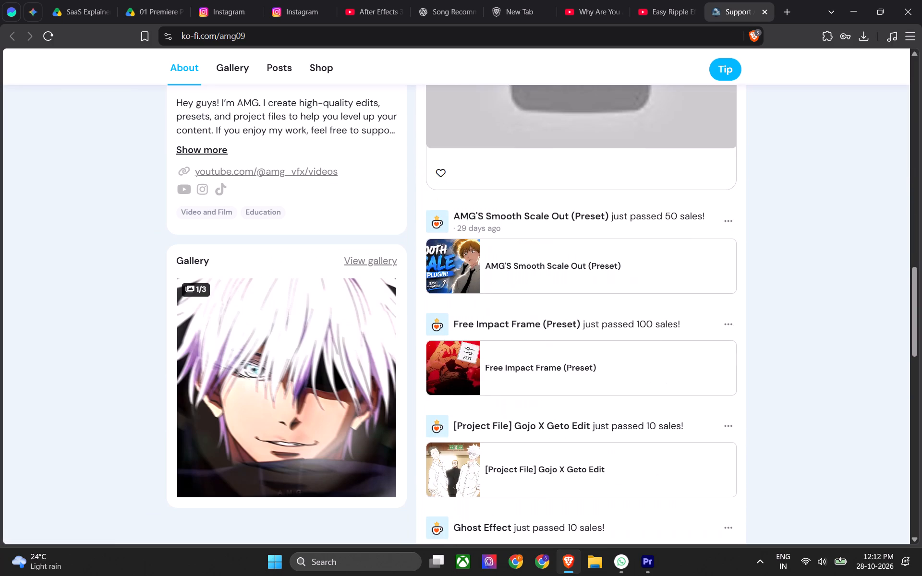
{"action": "scroll", "coordinate": [752, 264], "scroll_direction": "down", "scroll_amount": 6}
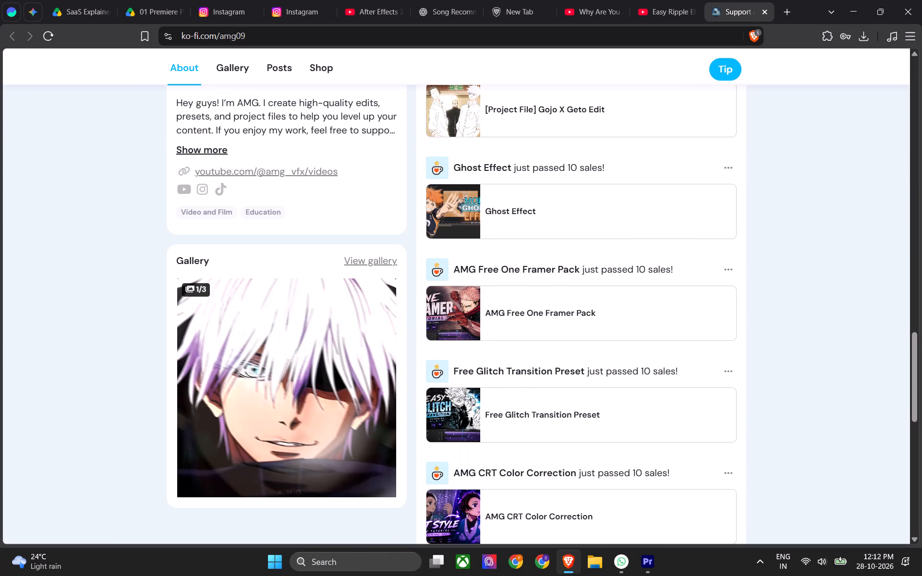
{"action": "scroll", "coordinate": [752, 264], "scroll_direction": "down", "scroll_amount": 5}
{"action": "scroll", "coordinate": [752, 264], "scroll_direction": "up", "scroll_amount": 1}
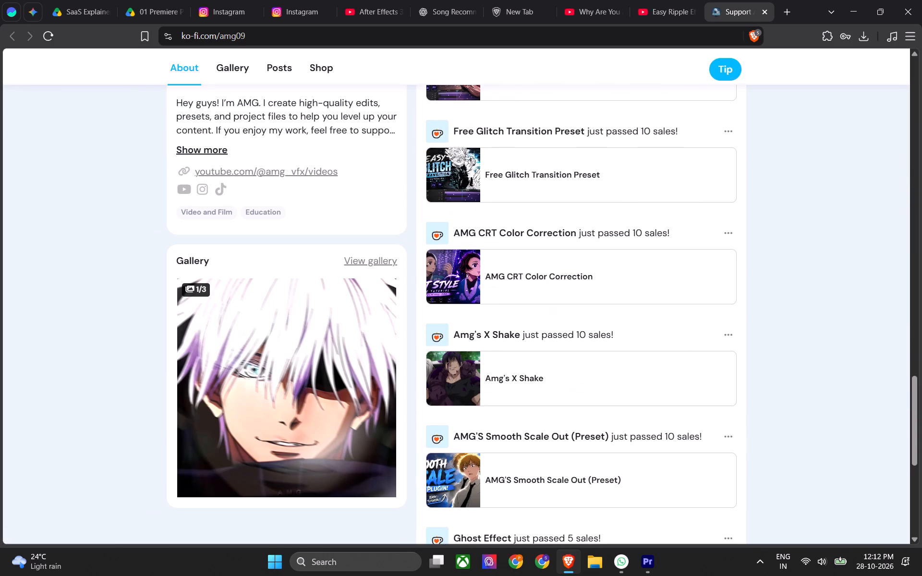
{"action": "scroll", "coordinate": [729, 266], "scroll_direction": "up", "scroll_amount": 16}
{"action": "scroll", "coordinate": [458, 186], "scroll_direction": "up", "scroll_amount": 7}
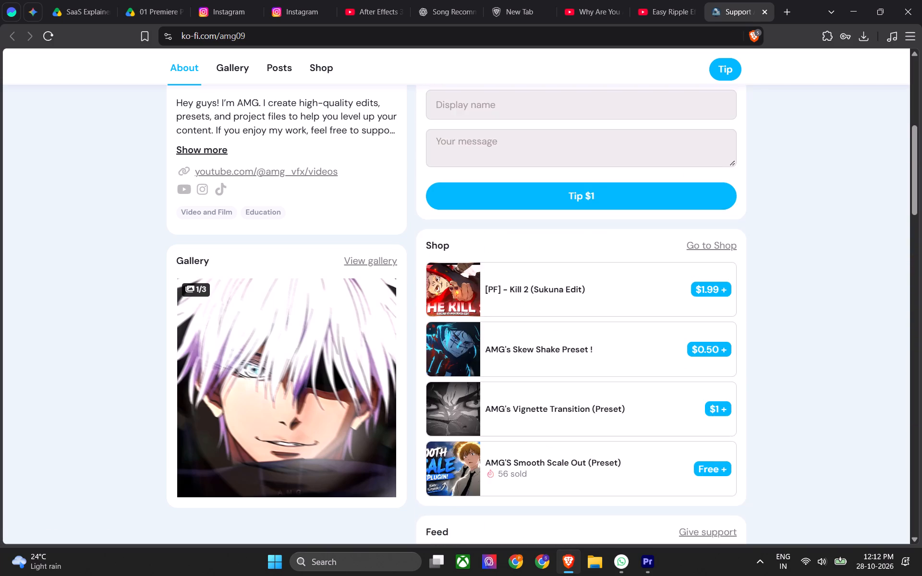
{"action": "scroll", "coordinate": [470, 186], "scroll_direction": "up", "scroll_amount": 2}
{"action": "scroll", "coordinate": [470, 186], "scroll_direction": "down", "scroll_amount": 1}
{"action": "scroll", "coordinate": [470, 186], "scroll_direction": "up", "scroll_amount": 3}
{"action": "scroll", "coordinate": [659, 173], "scroll_direction": "up", "scroll_amount": 7}
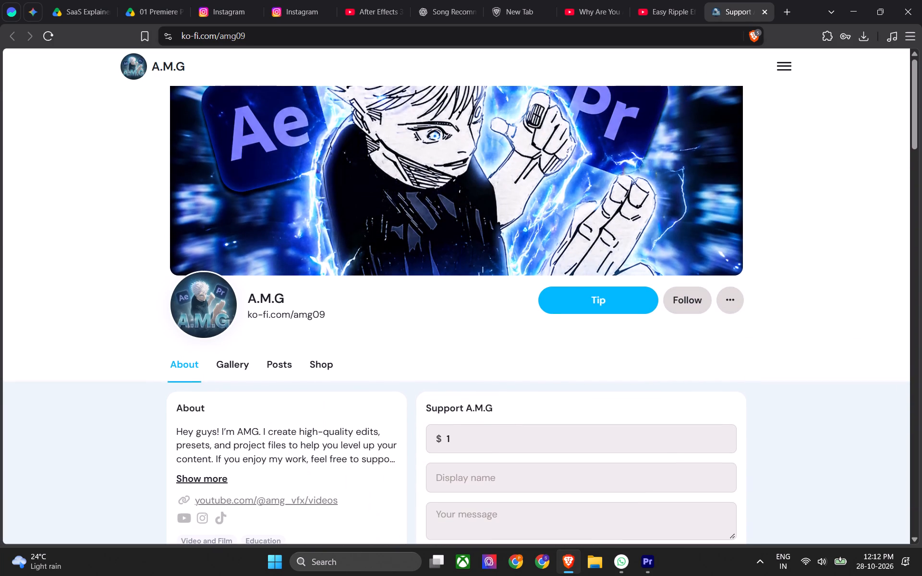
Close the ko-fi page and skim the Easy Ripple Effect tutorial from 0:13 to about 0:22, covering the BCC Ripple Dissolve settings.
{"action": "middle_click", "coordinate": [724, 0]}
{"action": "scroll", "coordinate": [724, 0], "scroll_direction": "up", "scroll_amount": 3}
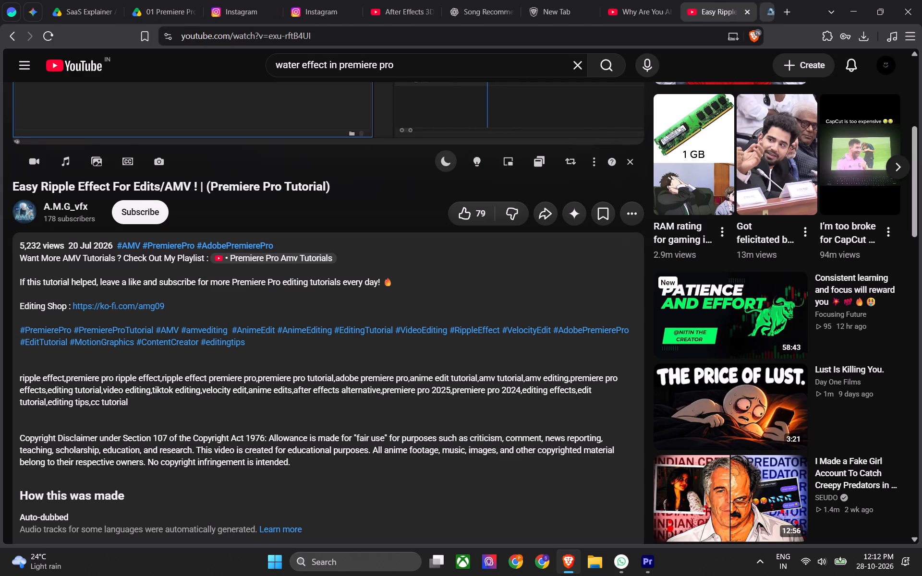
{"action": "scroll", "coordinate": [282, 302], "scroll_direction": "up", "scroll_amount": 7}
{"action": "left_click", "coordinate": [272, 304]}
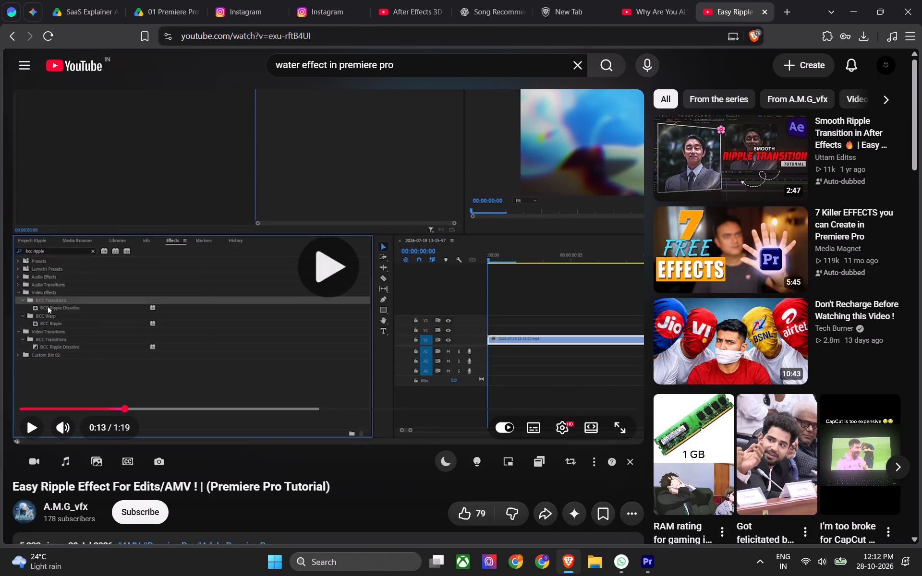
{"action": "left_click", "coordinate": [138, 404]}
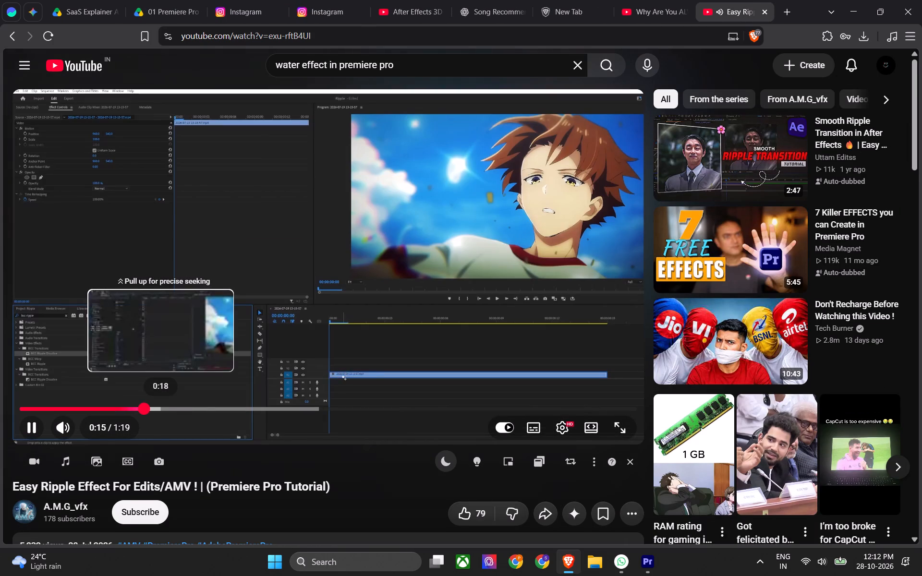
{"action": "left_click", "coordinate": [167, 405]}
{"action": "left_click", "coordinate": [192, 408]}
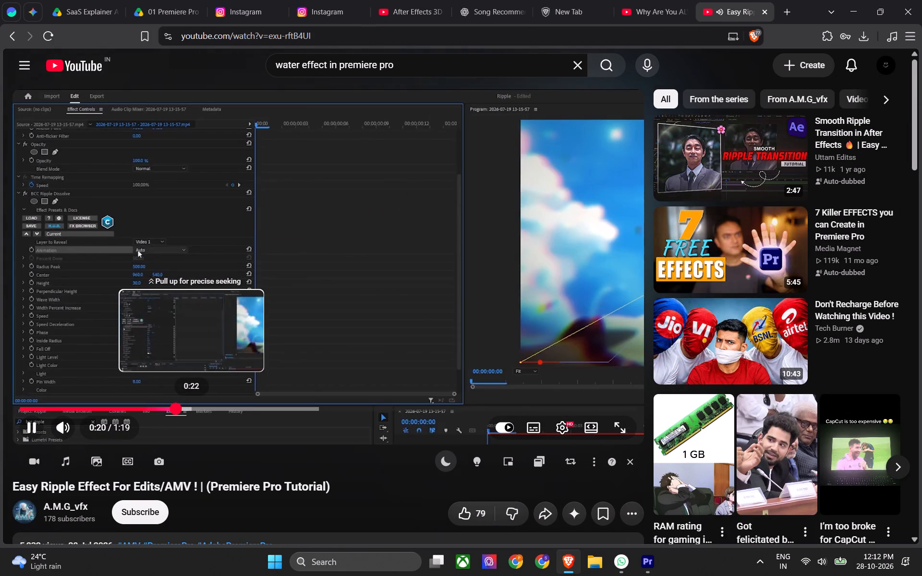
Go back to the water effect results, reopen the Easy Ripple Effect tutorial to check its preview, and return to the results.
{"action": "left_click", "coordinate": [6, 36]}
{"action": "scroll", "coordinate": [359, 295], "scroll_direction": "down", "scroll_amount": 6}
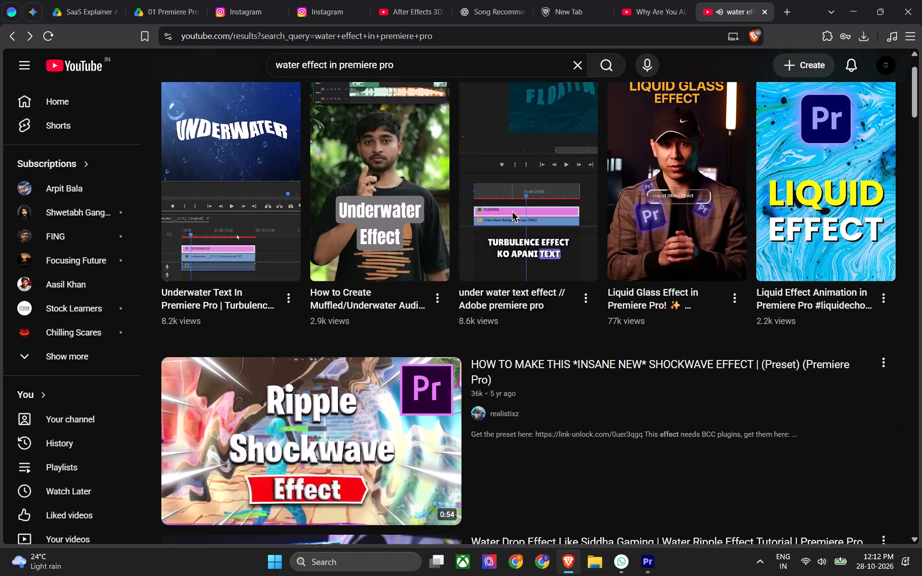
{"action": "scroll", "coordinate": [359, 299], "scroll_direction": "down", "scroll_amount": 9}
{"action": "scroll", "coordinate": [331, 258], "scroll_direction": "up", "scroll_amount": 6}
{"action": "left_click", "coordinate": [328, 293]}
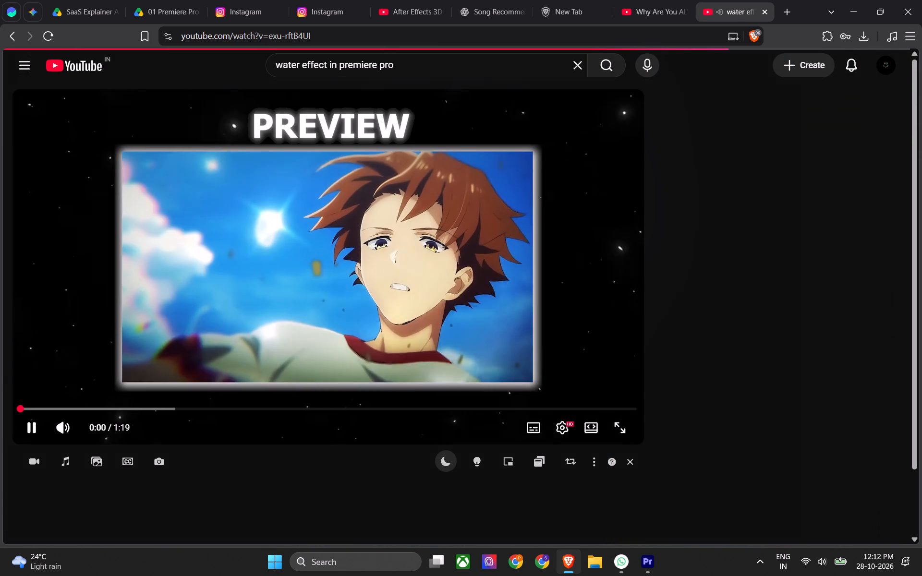
{"action": "left_click", "coordinate": [316, 280]}
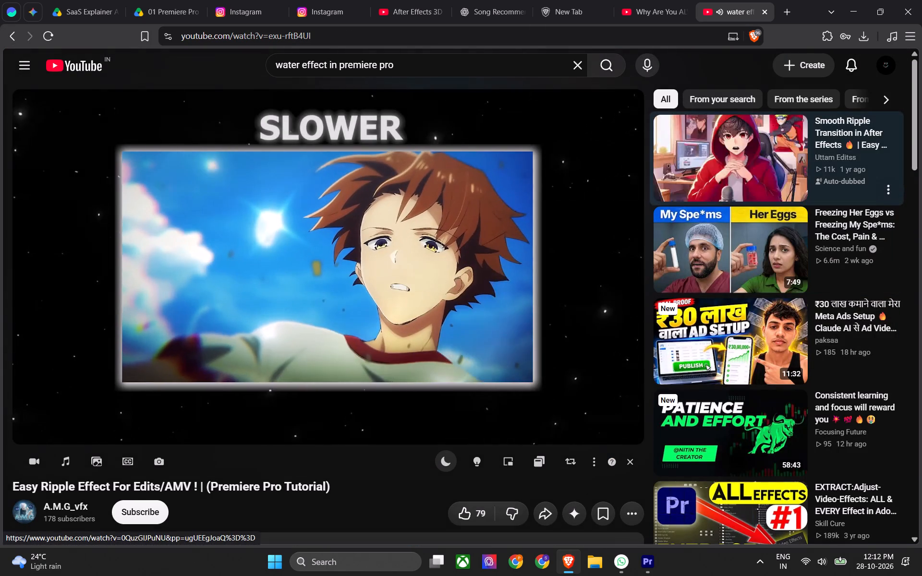
{"action": "left_click", "coordinate": [446, 260]}
{"action": "left_click", "coordinate": [11, 30]}
Preview the Short "How to make under water effect in premier pro" with sound in the results.
{"action": "scroll", "coordinate": [244, 251], "scroll_direction": "down", "scroll_amount": 4}
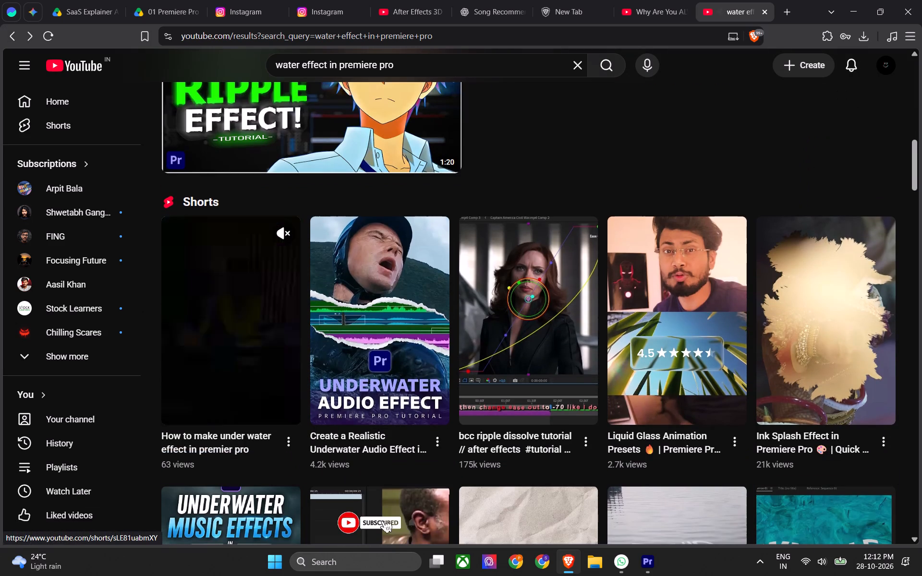
{"action": "left_click", "coordinate": [280, 233]}
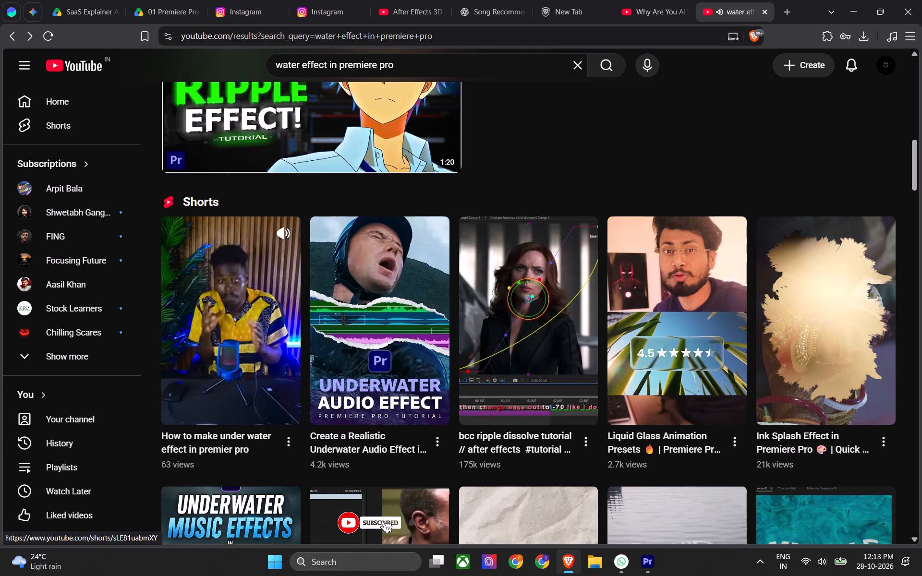
Skim the inline preview of SILENT TECH 24's water ripple animation tutorial through to about 0:50.
{"action": "scroll", "coordinate": [222, 322], "scroll_direction": "down", "scroll_amount": 4}
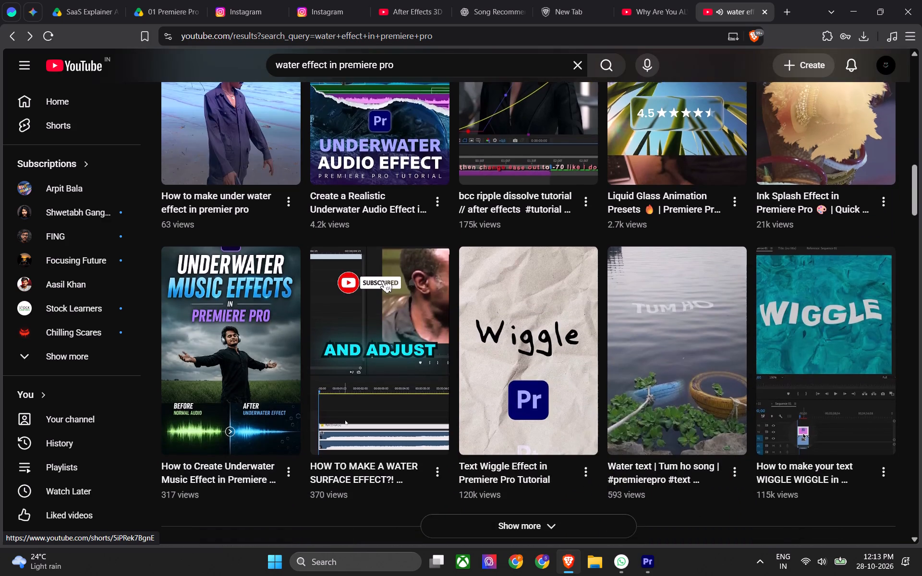
{"action": "scroll", "coordinate": [253, 325], "scroll_direction": "down", "scroll_amount": 7}
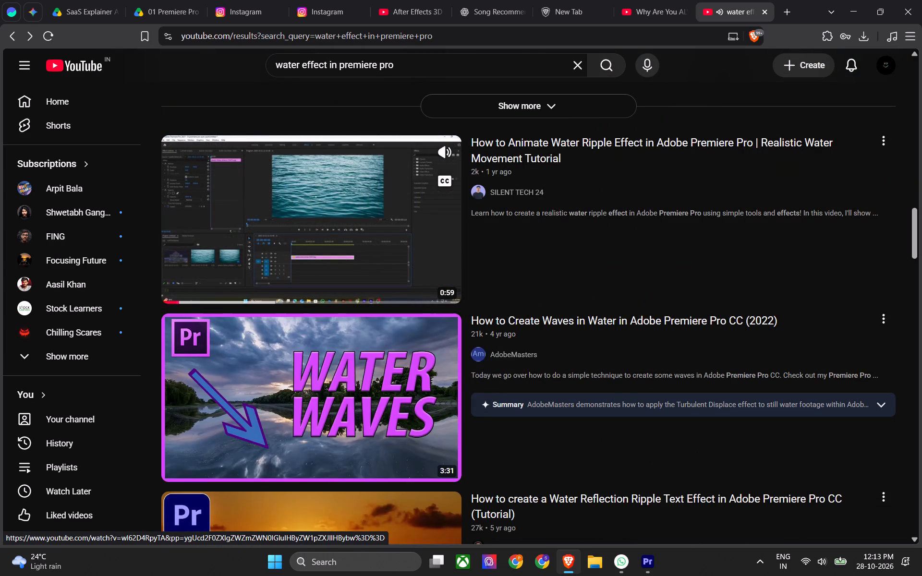
{"action": "left_click", "coordinate": [205, 300]}
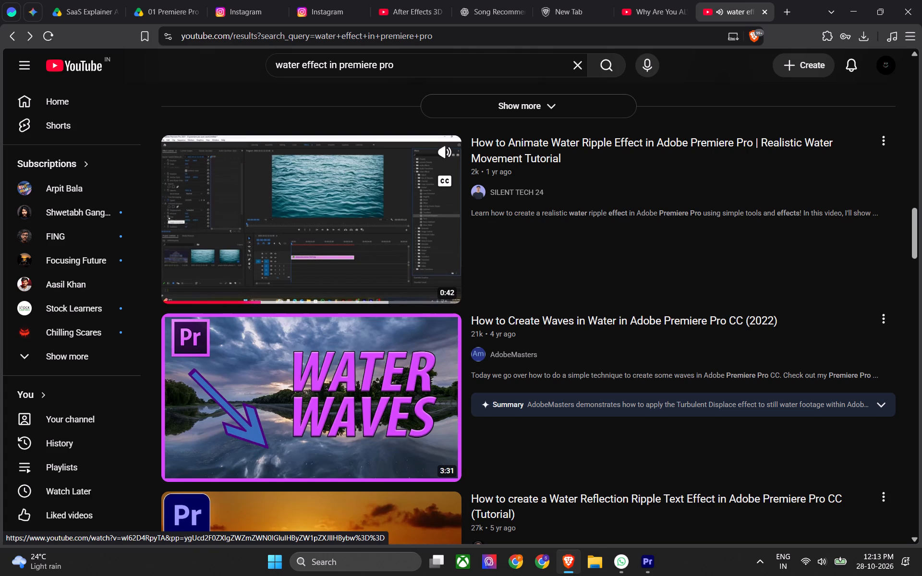
{"action": "left_click", "coordinate": [285, 296]}
{"action": "left_click", "coordinate": [323, 288]}
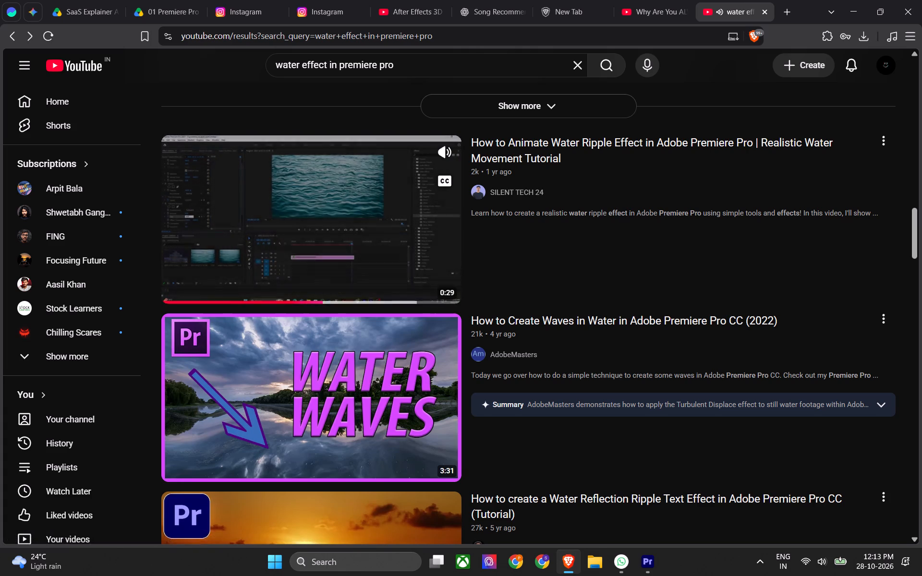
{"action": "left_click", "coordinate": [351, 298]}
{"action": "left_click", "coordinate": [372, 293]}
{"action": "left_click", "coordinate": [398, 295]}
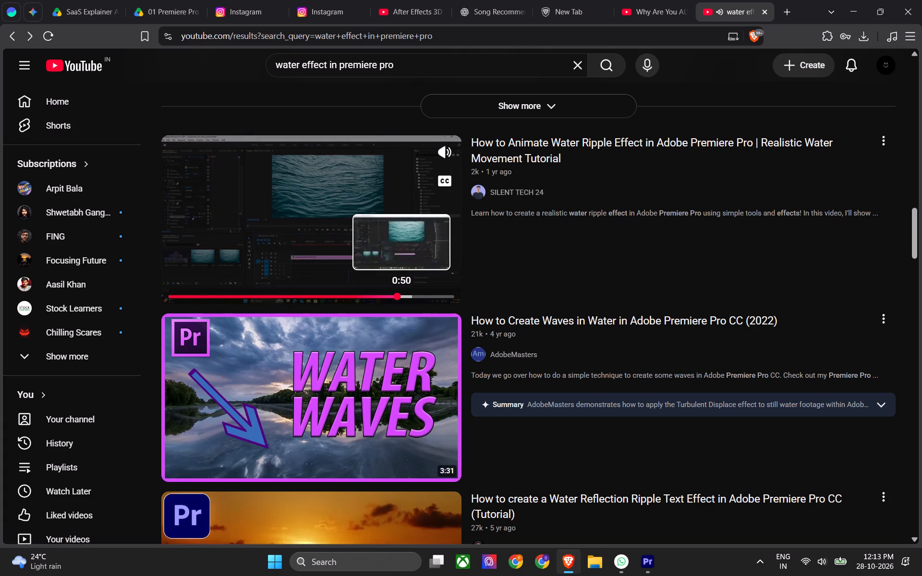
Browse the rest of the water effect results for a tutorial showing a usable ripple or water drop look.
{"action": "scroll", "coordinate": [364, 237], "scroll_direction": "down", "scroll_amount": 5}
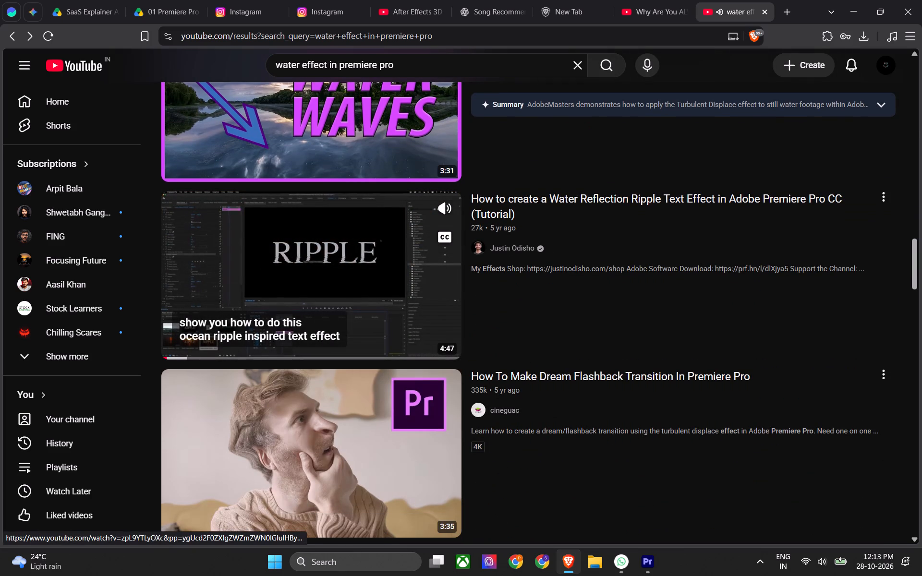
{"action": "scroll", "coordinate": [218, 269], "scroll_direction": "down", "scroll_amount": 4}
{"action": "scroll", "coordinate": [470, 260], "scroll_direction": "down", "scroll_amount": 5}
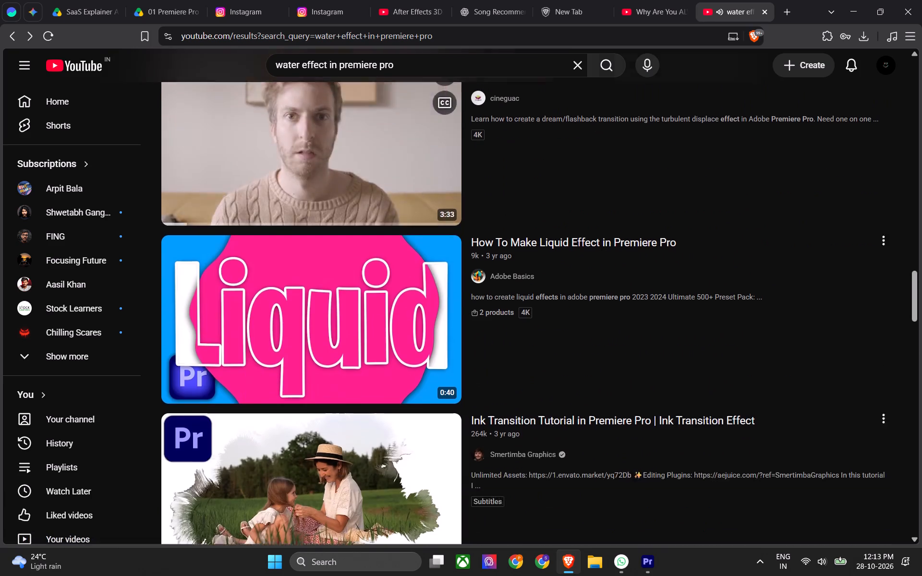
{"action": "scroll", "coordinate": [461, 266], "scroll_direction": "down", "scroll_amount": 6}
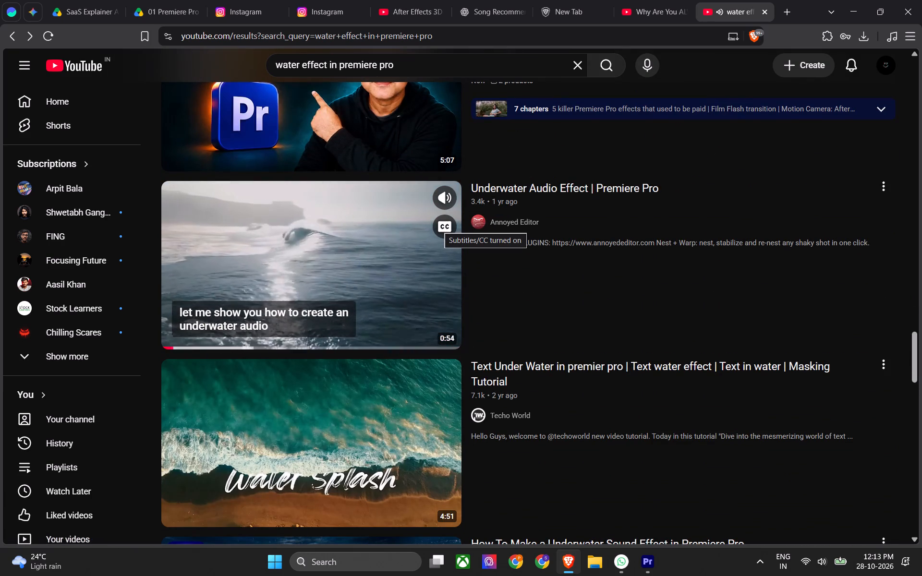
{"action": "scroll", "coordinate": [506, 253], "scroll_direction": "down", "scroll_amount": 1}
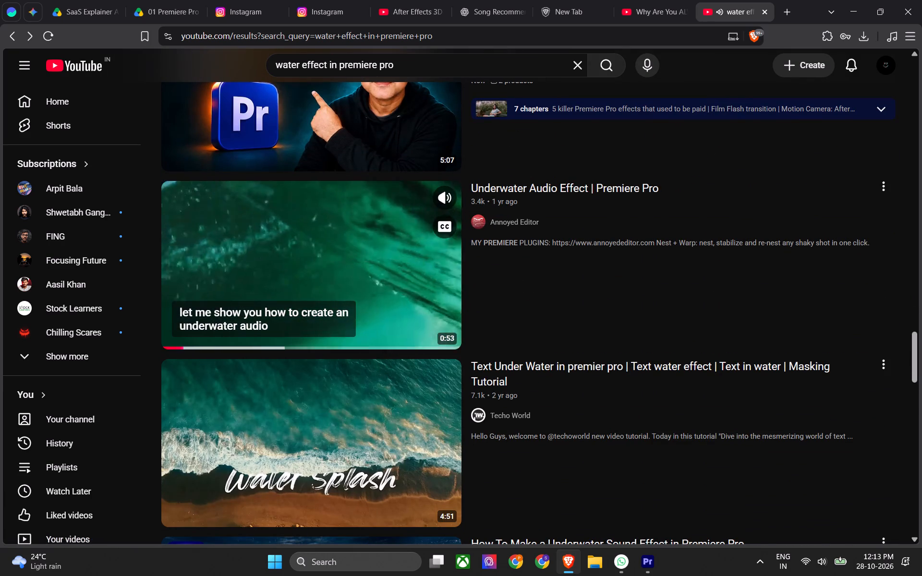
{"action": "scroll", "coordinate": [505, 254], "scroll_direction": "down", "scroll_amount": 9}
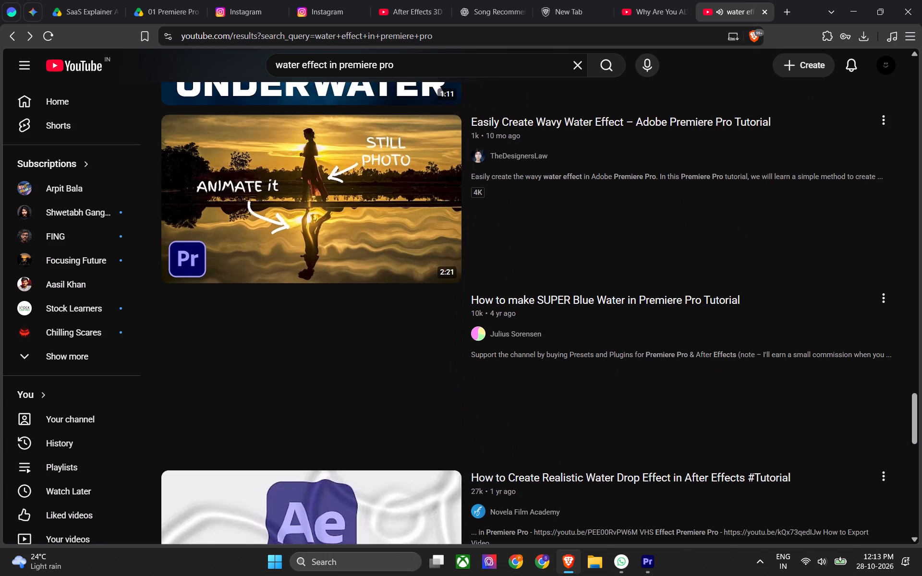
{"action": "scroll", "coordinate": [480, 259], "scroll_direction": "down", "scroll_amount": 6}
{"action": "scroll", "coordinate": [483, 272], "scroll_direction": "up", "scroll_amount": 6}
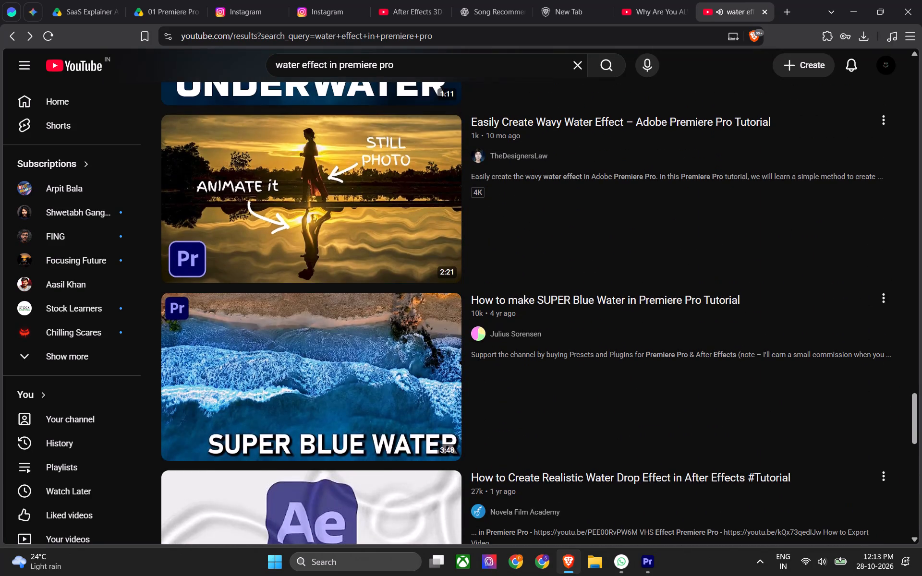
{"action": "scroll", "coordinate": [436, 260], "scroll_direction": "up", "scroll_amount": 8}
Change the search from water to "ripple effect in premiere pro" and run it.
{"action": "left_click_drag", "start_coordinate": [299, 64], "coordinate": [267, 70]}
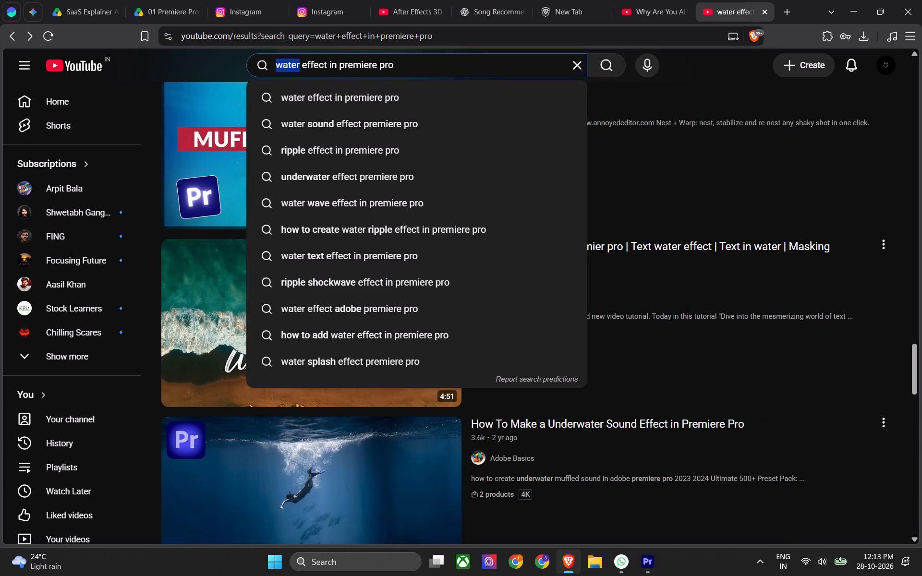
{"action": "left_click_drag", "start_coordinate": [267, 70], "coordinate": [259, 70]}
{"action": "type", "text": "ripple"}
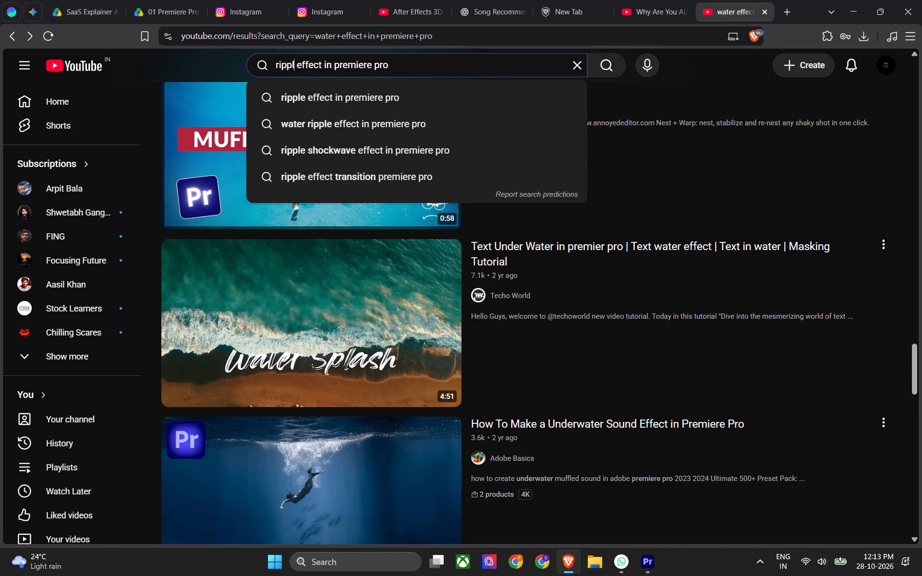
{"action": "key", "text": "Return"}
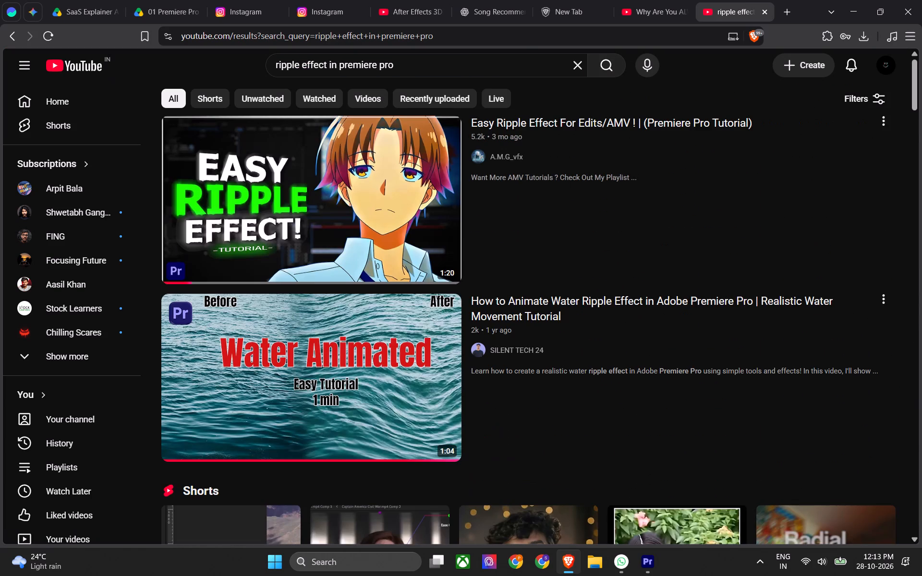
Preview Premiere Basics' "Create AMAZING Transitions With THIS EFFECT!" in the results with sound and captions off, skimming to about 2:00.
{"action": "scroll", "coordinate": [296, 114], "scroll_direction": "down", "scroll_amount": 4}
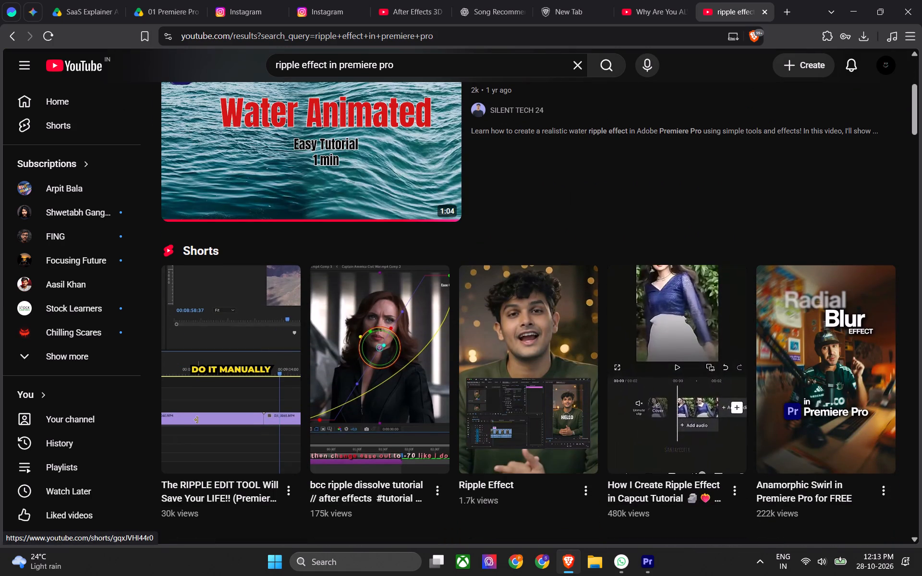
{"action": "scroll", "coordinate": [794, 320], "scroll_direction": "down", "scroll_amount": 5}
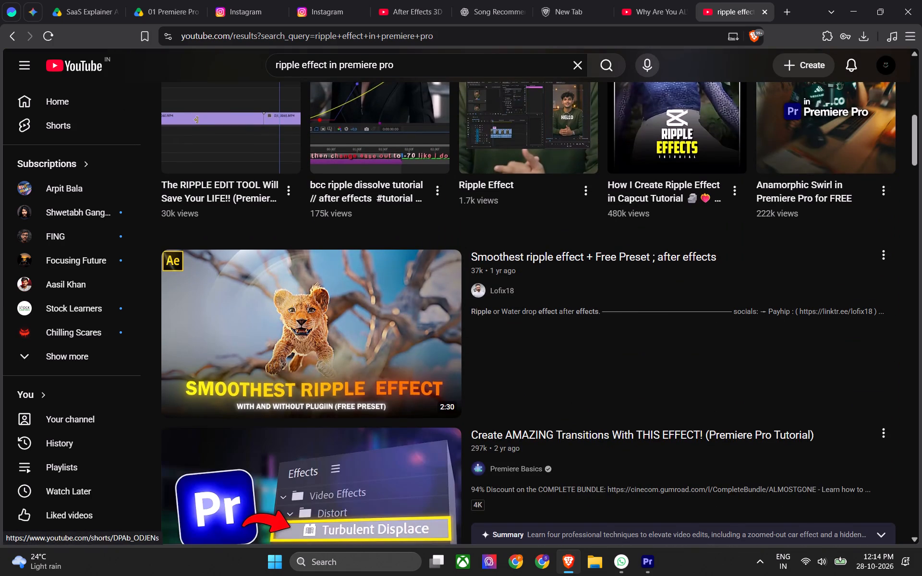
{"action": "scroll", "coordinate": [290, 326], "scroll_direction": "down", "scroll_amount": 3}
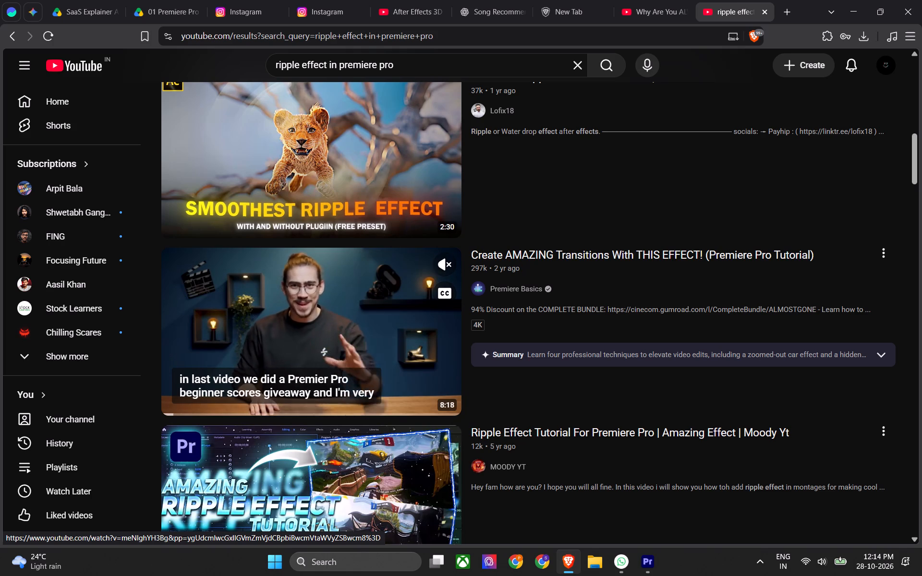
{"action": "left_click", "coordinate": [441, 260]}
{"action": "left_click", "coordinate": [444, 291]}
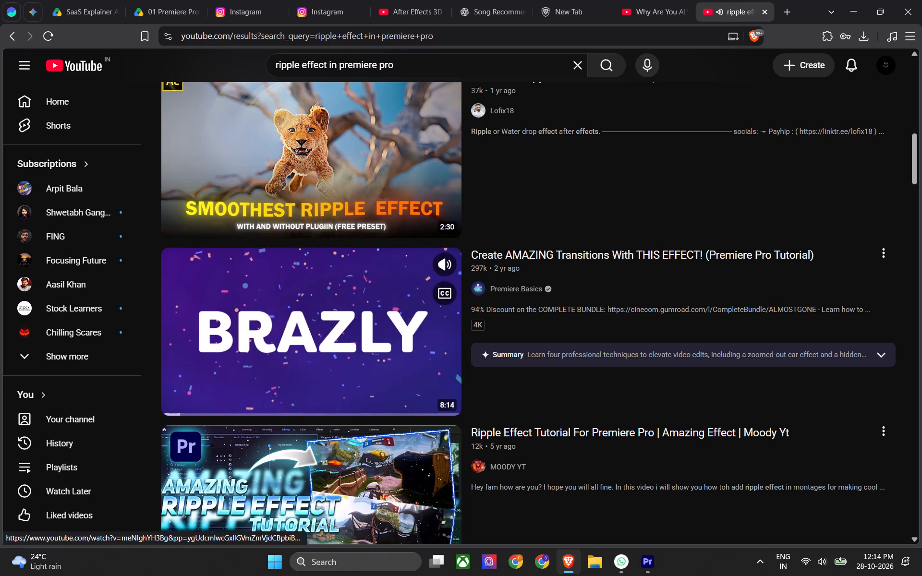
{"action": "left_click", "coordinate": [184, 405]}
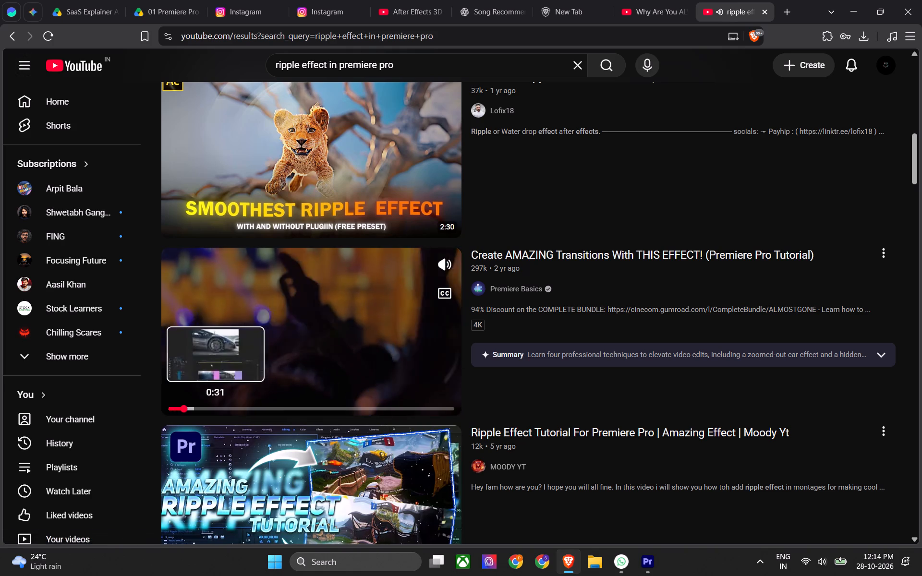
{"action": "left_click", "coordinate": [194, 409]}
{"action": "left_click", "coordinate": [203, 409]}
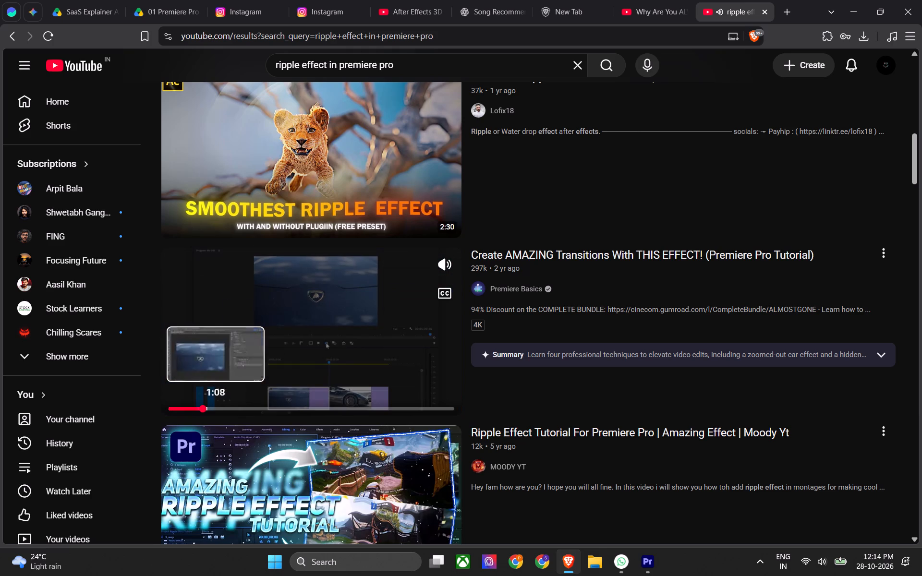
{"action": "left_click", "coordinate": [208, 409]}
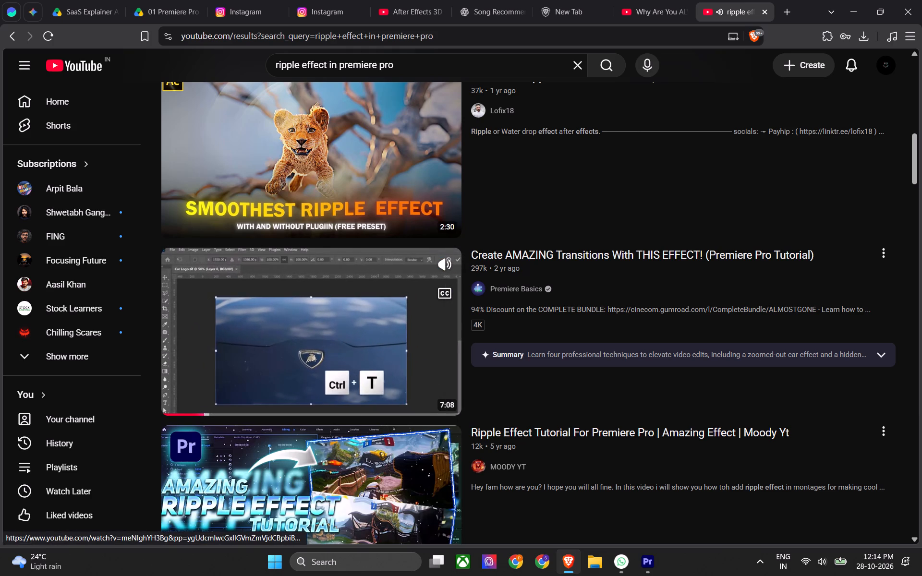
{"action": "left_click", "coordinate": [223, 408]}
{"action": "left_click", "coordinate": [230, 408]}
{"action": "left_click", "coordinate": [237, 408]}
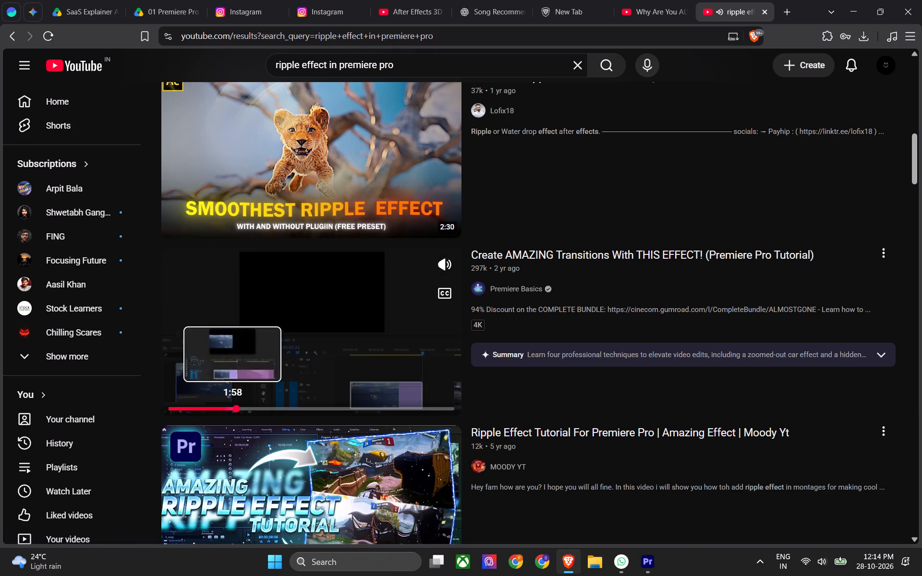
Continue skimming the AMAZING Transitions preview from about 2:15 through to about 4:40.
{"action": "left_click", "coordinate": [245, 408]}
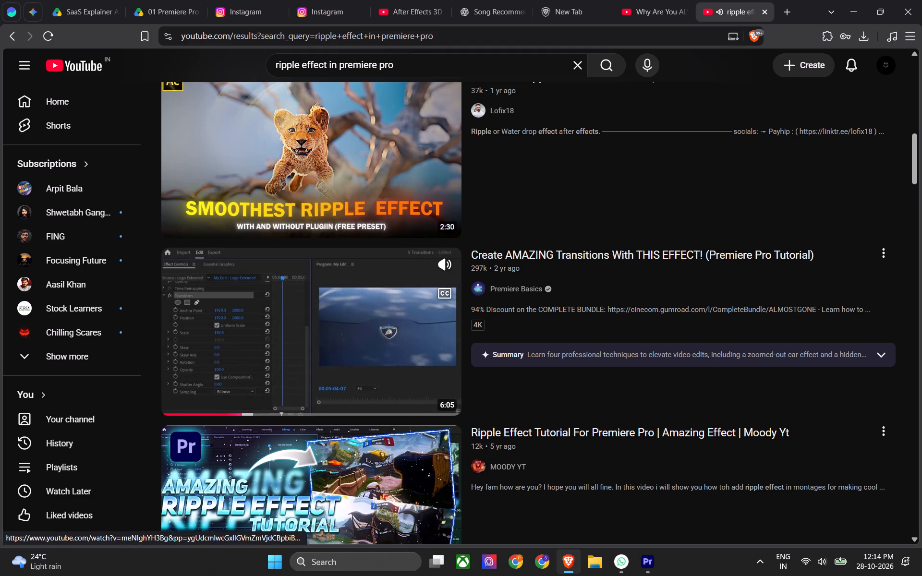
{"action": "left_click", "coordinate": [252, 408]}
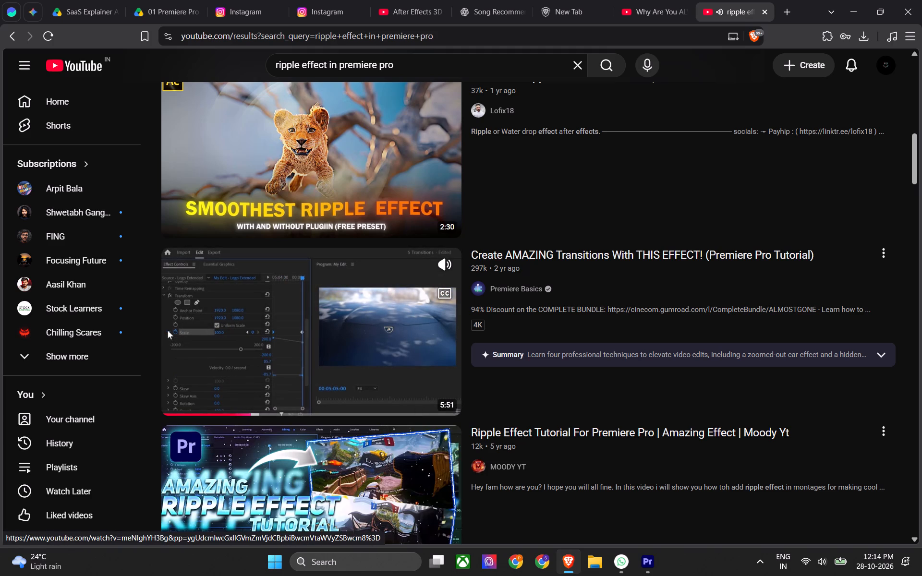
{"action": "left_click", "coordinate": [267, 411]}
{"action": "left_click", "coordinate": [277, 408]}
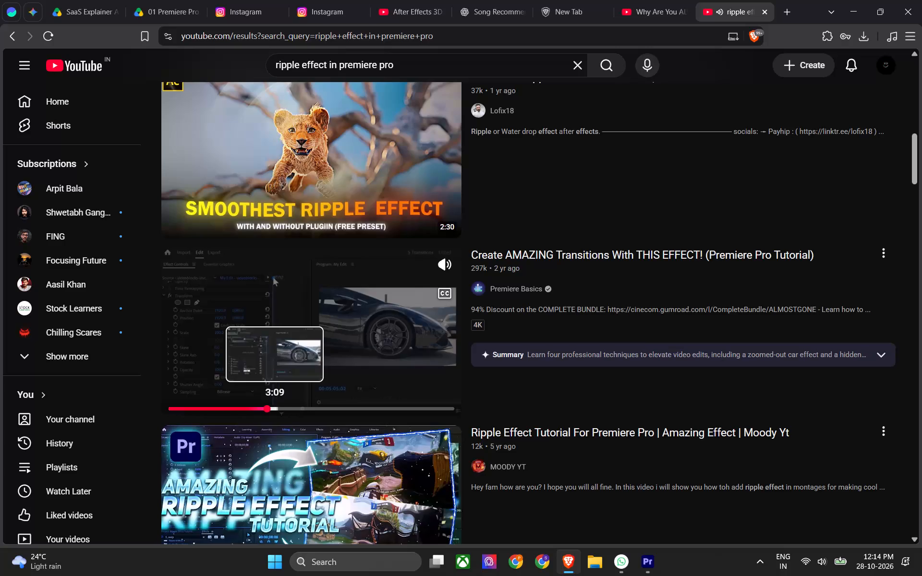
{"action": "left_click", "coordinate": [285, 409]}
{"action": "left_click", "coordinate": [295, 409]}
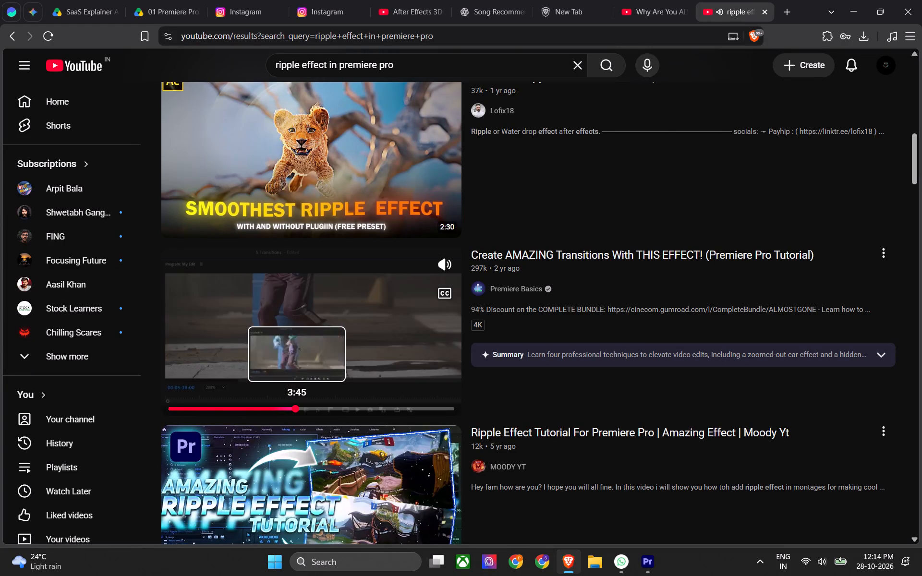
{"action": "left_click", "coordinate": [303, 408]}
{"action": "left_click", "coordinate": [309, 405]}
{"action": "left_click", "coordinate": [324, 405]}
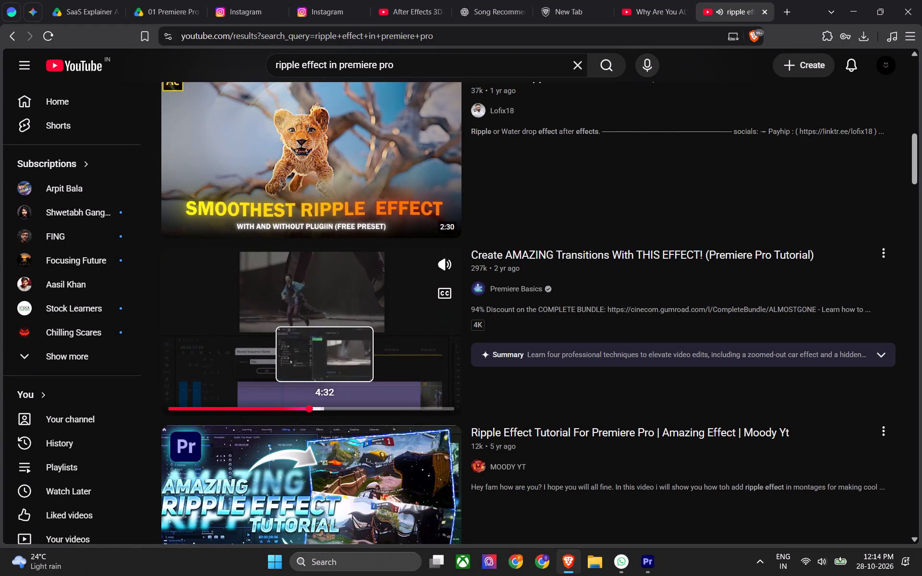
{"action": "left_click", "coordinate": [329, 406]}
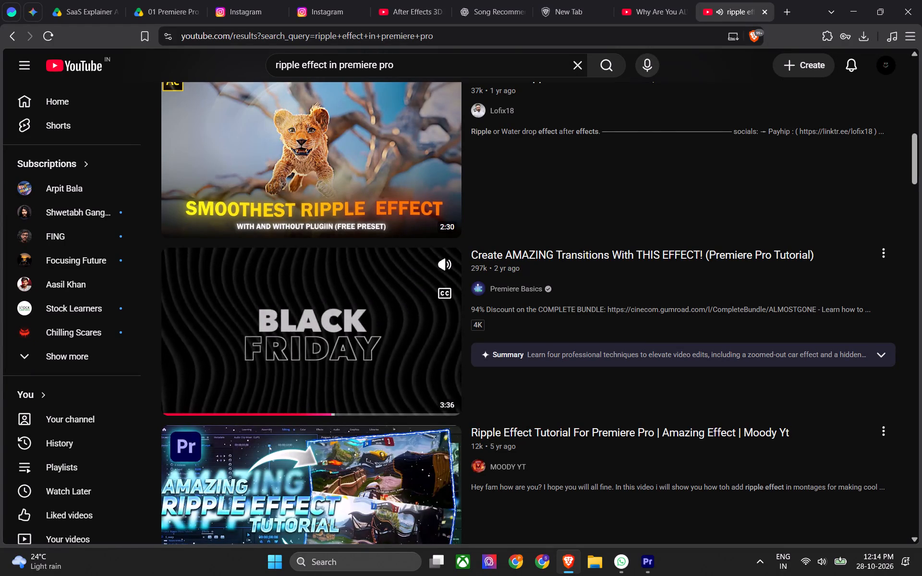
{"action": "left_click", "coordinate": [327, 406]}
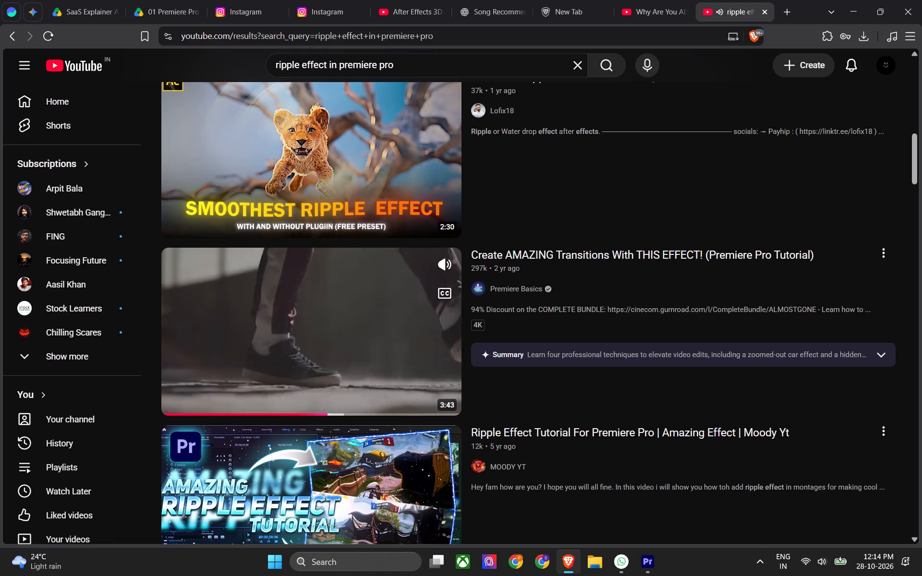
Skim back through the AMAZING Transitions preview from about 4:06 to 2:56 and watch the car zoom transition.
{"action": "left_click", "coordinate": [310, 408]}
{"action": "left_click", "coordinate": [296, 408]}
{"action": "left_click", "coordinate": [291, 408]}
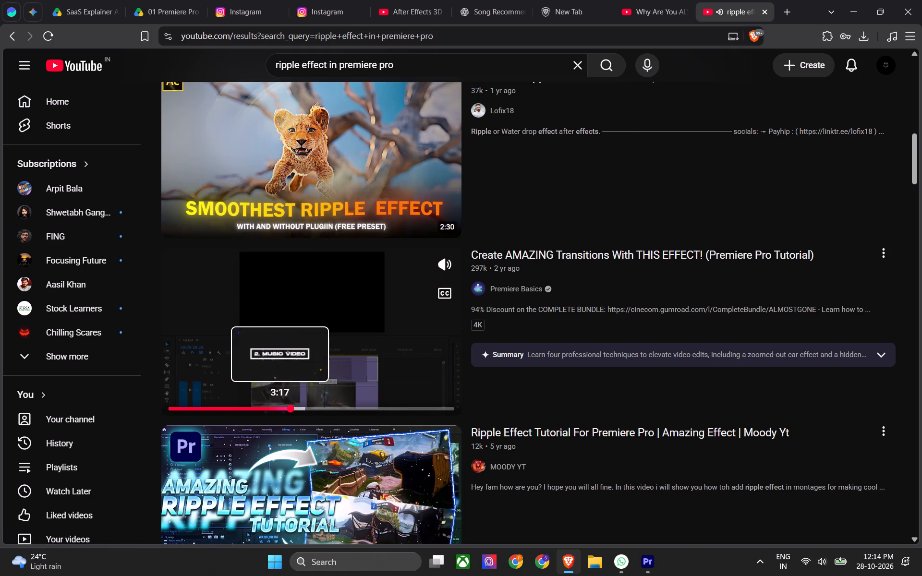
{"action": "left_click", "coordinate": [280, 409]}
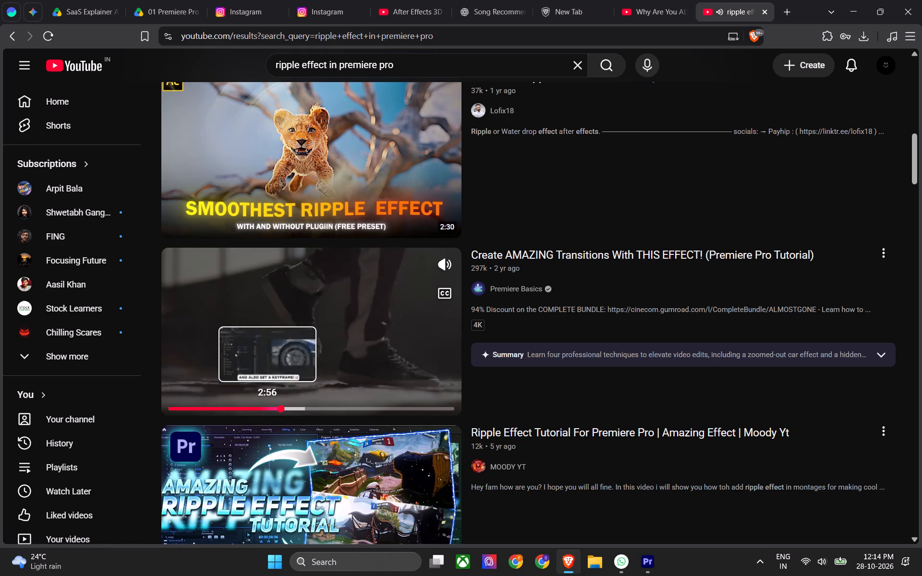
{"action": "left_click", "coordinate": [267, 409]}
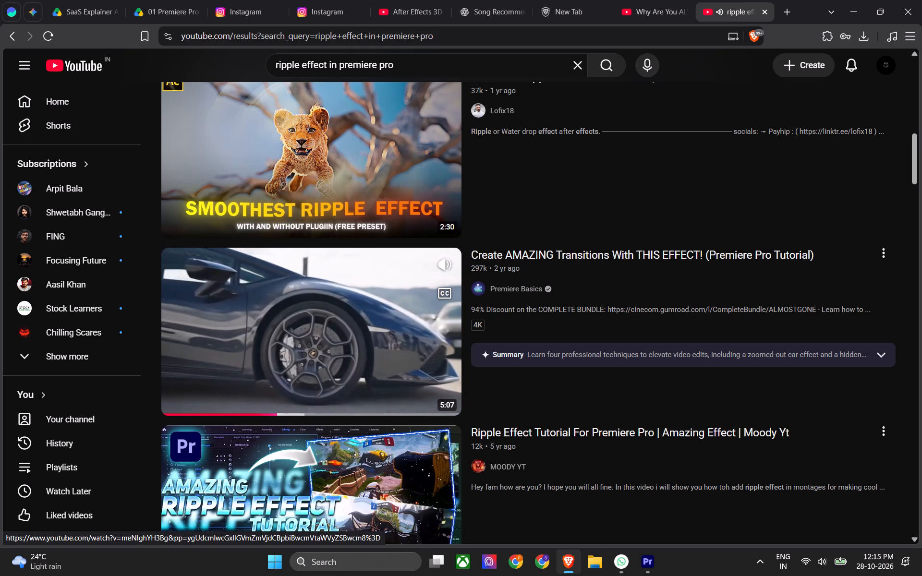
Return to the AMAZING Transitions preview and skim its remaining transitions from about 5:00 to 7:00.
{"action": "scroll", "coordinate": [556, 257], "scroll_direction": "down", "scroll_amount": 4}
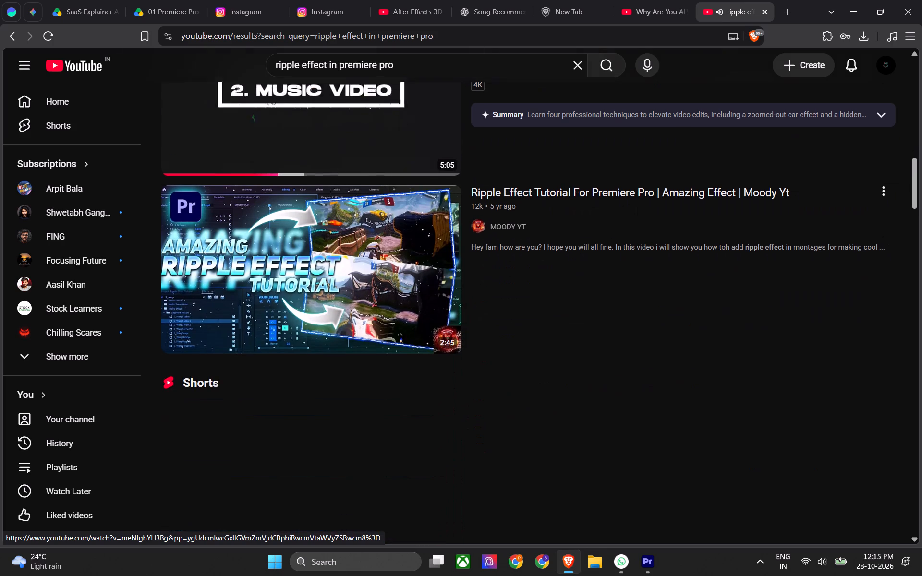
{"action": "scroll", "coordinate": [581, 338], "scroll_direction": "up", "scroll_amount": 3}
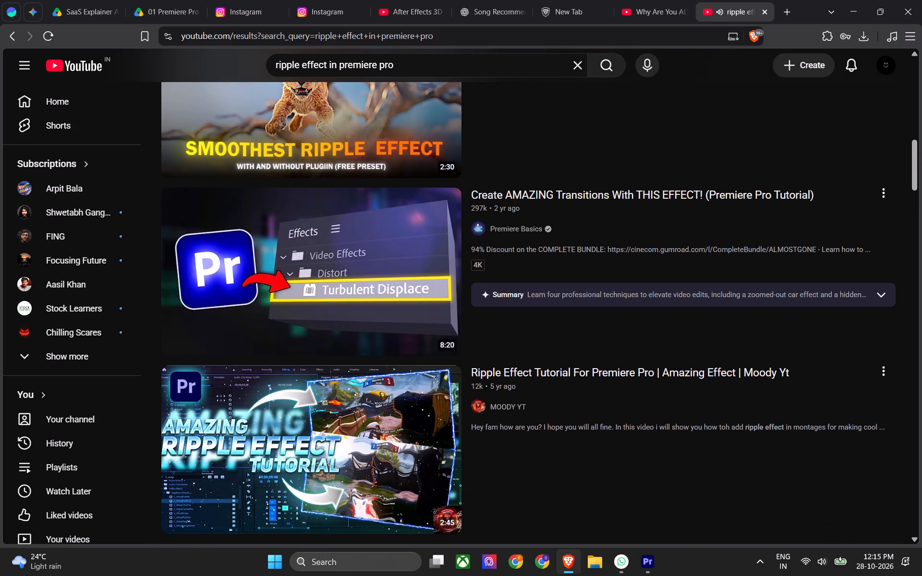
{"action": "left_click", "coordinate": [341, 348]}
{"action": "left_click", "coordinate": [347, 348]}
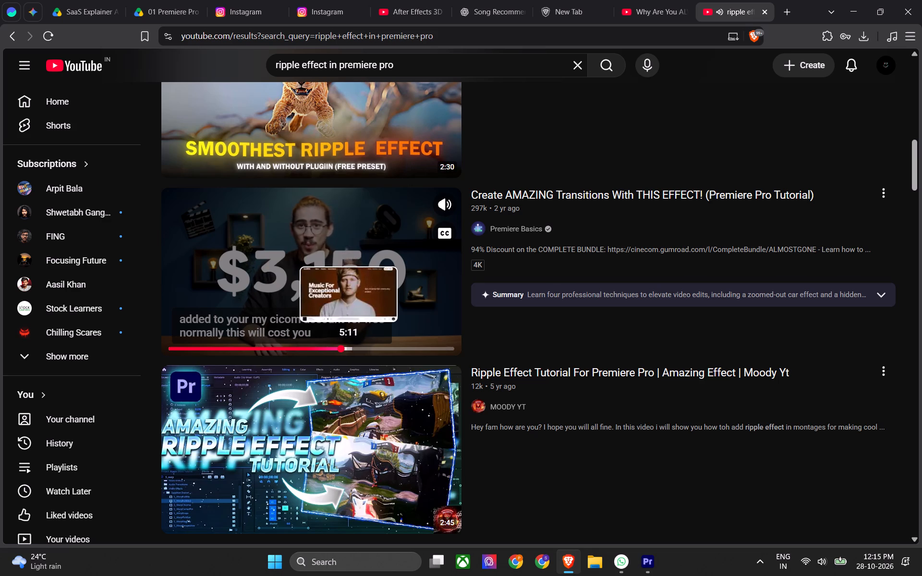
{"action": "left_click", "coordinate": [365, 348]}
{"action": "left_click", "coordinate": [376, 350]}
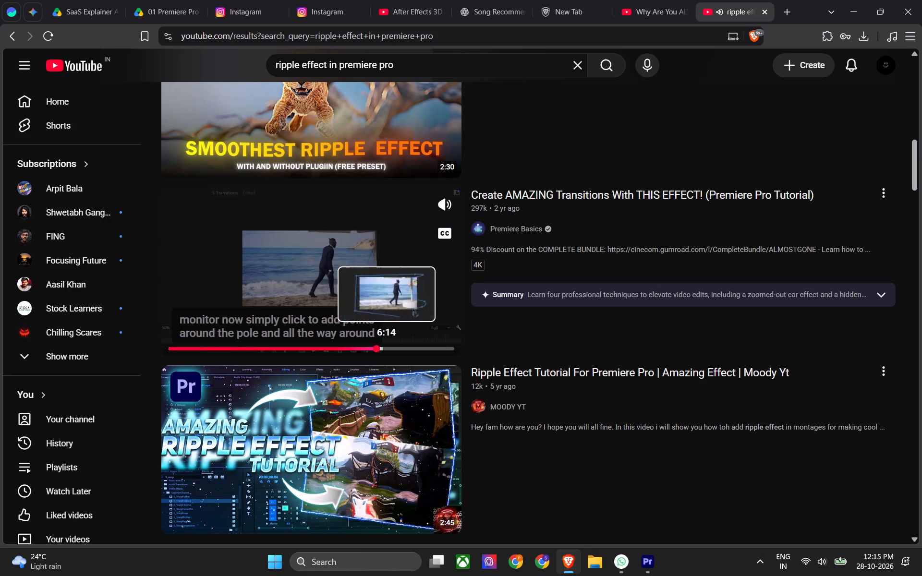
{"action": "left_click", "coordinate": [385, 349]}
{"action": "left_click", "coordinate": [400, 347]}
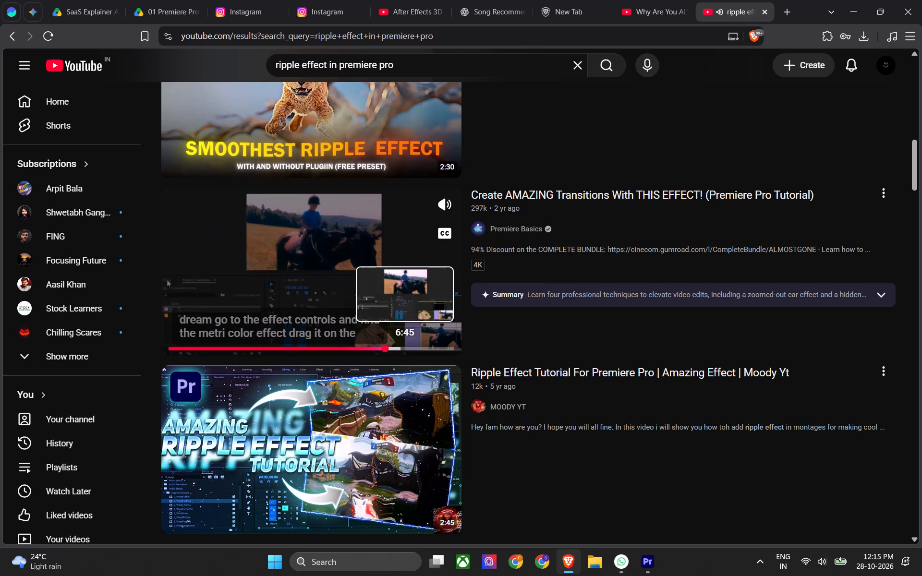
{"action": "left_click", "coordinate": [410, 345]}
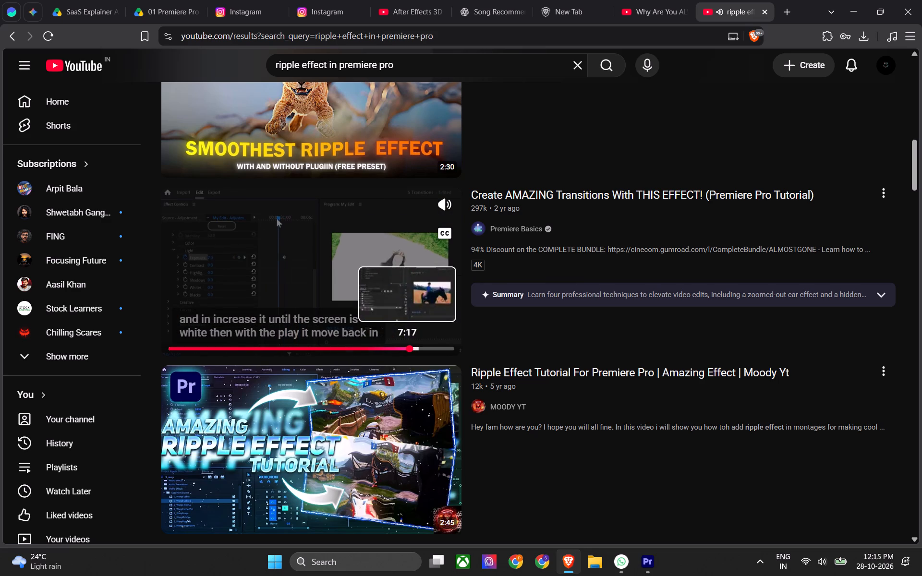
Browse further down the ripple effect results, previewing the After Effects ripple tutorials by rdylt09 and EdiTrader with sound on.
{"action": "scroll", "coordinate": [510, 266], "scroll_direction": "down", "scroll_amount": 2}
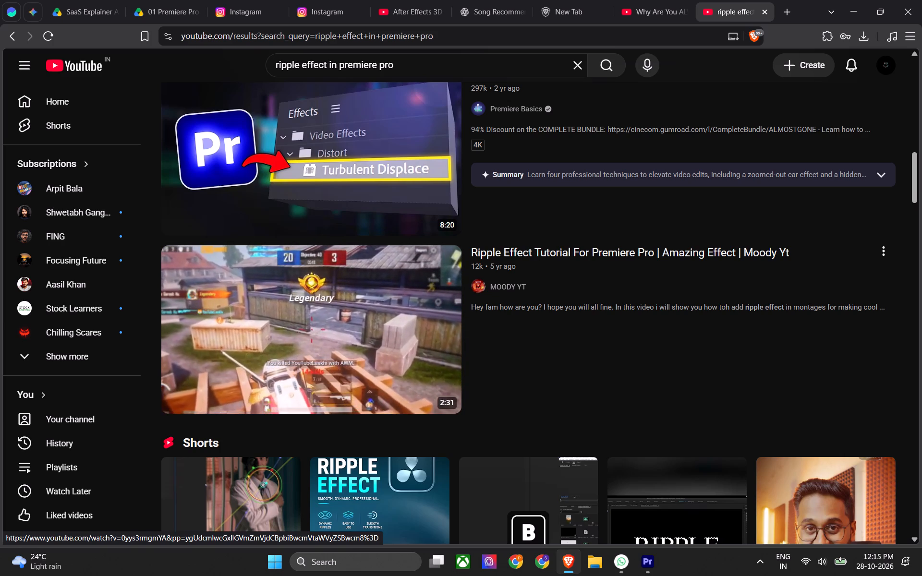
{"action": "scroll", "coordinate": [309, 288], "scroll_direction": "down", "scroll_amount": 8}
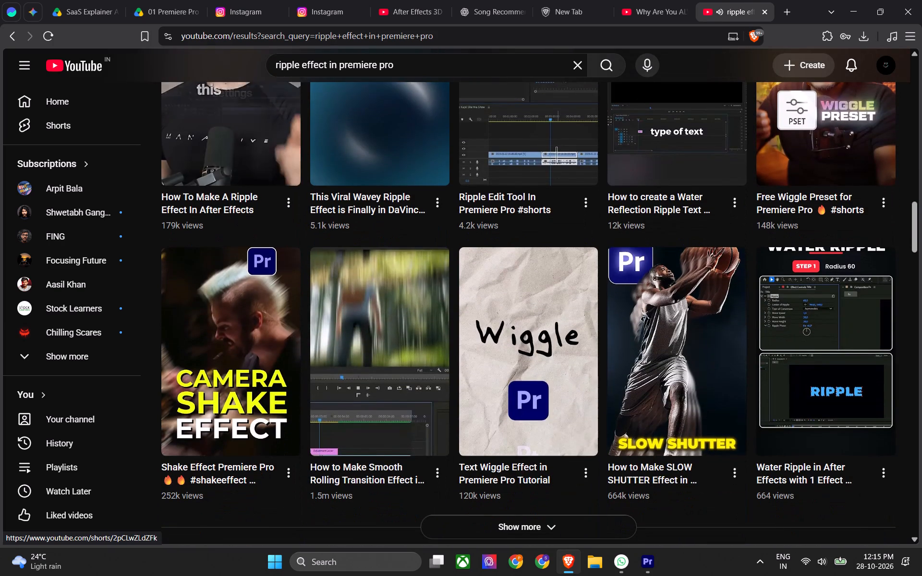
{"action": "scroll", "coordinate": [338, 171], "scroll_direction": "down", "scroll_amount": 8}
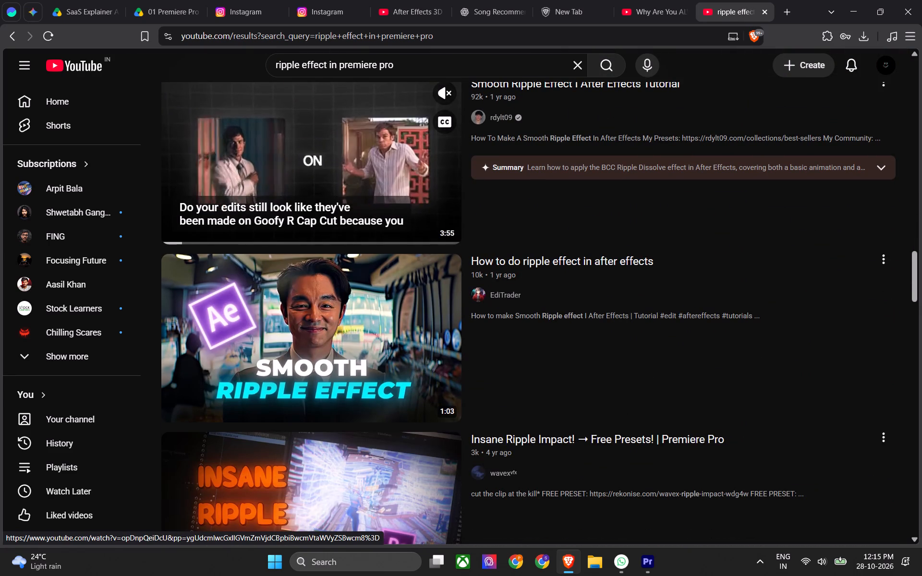
{"action": "left_click", "coordinate": [454, 95]}
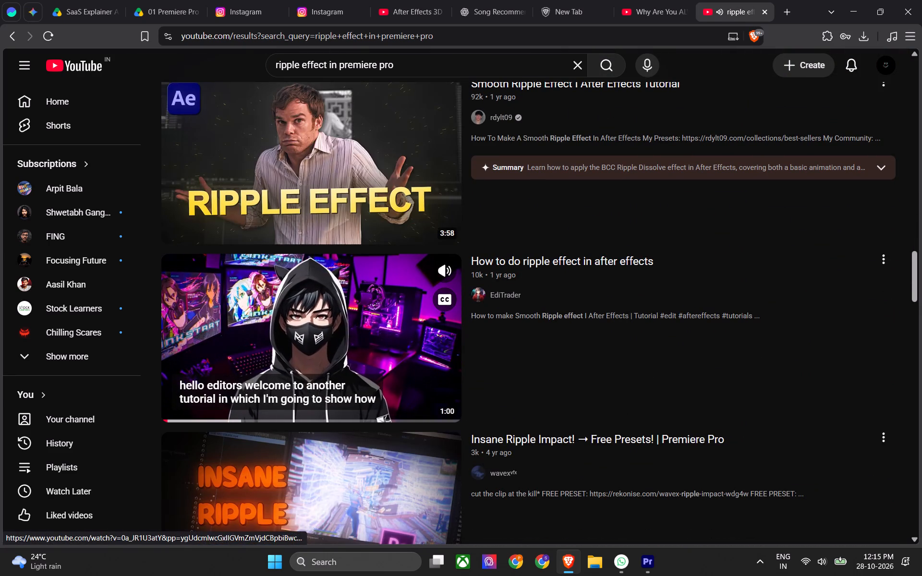
{"action": "scroll", "coordinate": [279, 287], "scroll_direction": "down", "scroll_amount": 4}
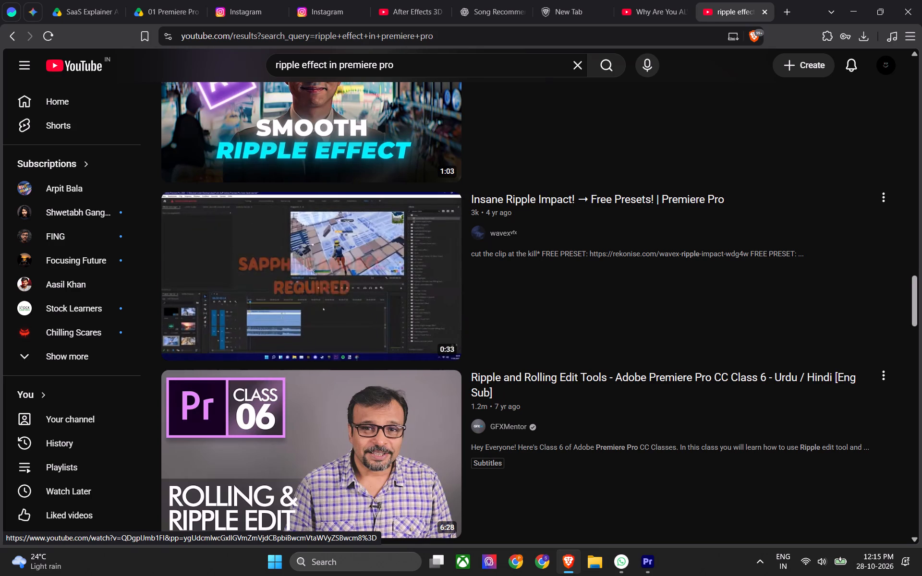
Open wavex's "Insane Ripple Impact! → Free Presets!" video, pause it and follow the first free preset link in its description.
{"action": "left_click", "coordinate": [294, 253]}
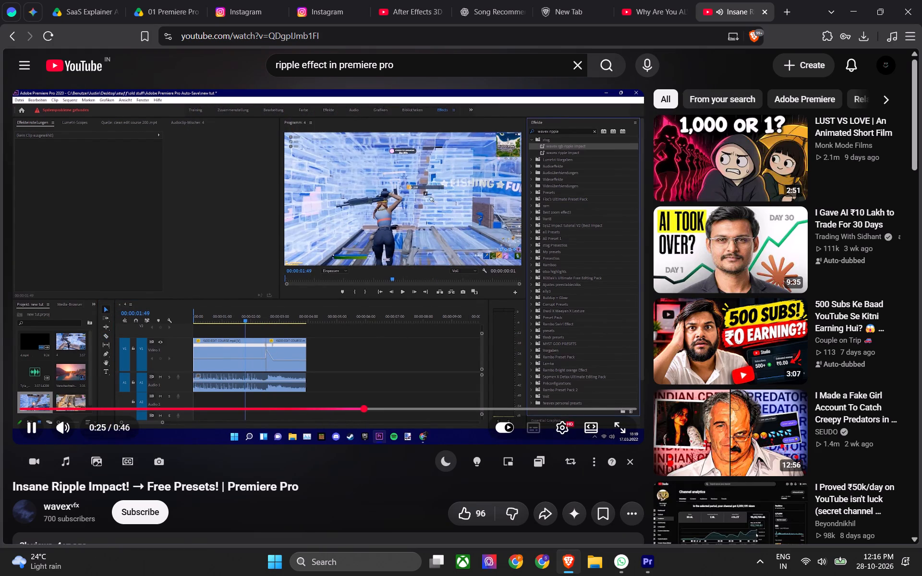
{"action": "left_click", "coordinate": [366, 199]}
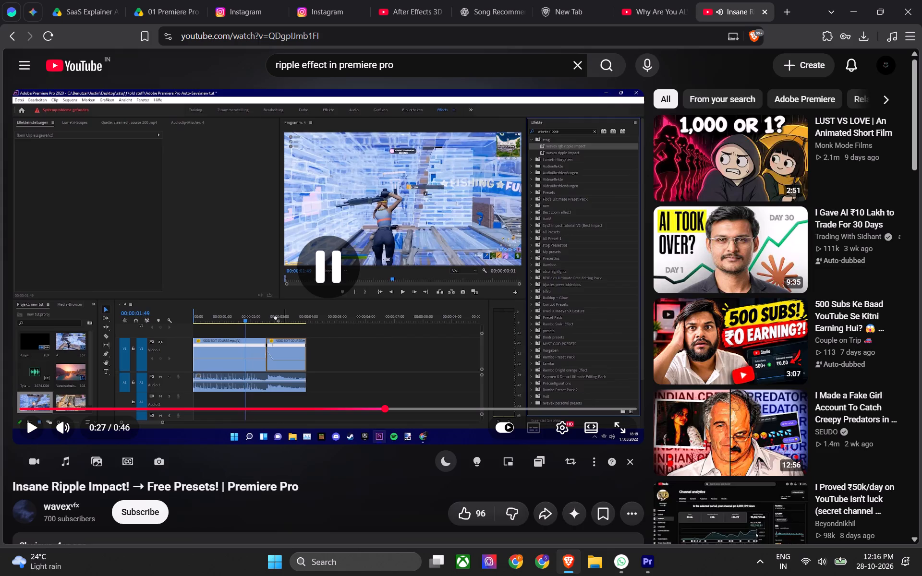
{"action": "scroll", "coordinate": [372, 184], "scroll_direction": "down", "scroll_amount": 6}
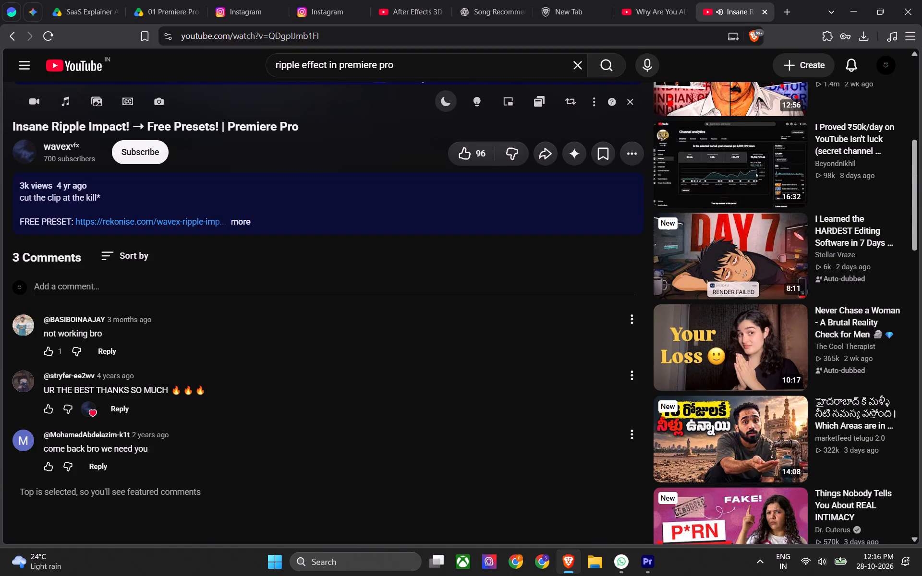
{"action": "left_click", "coordinate": [243, 219]}
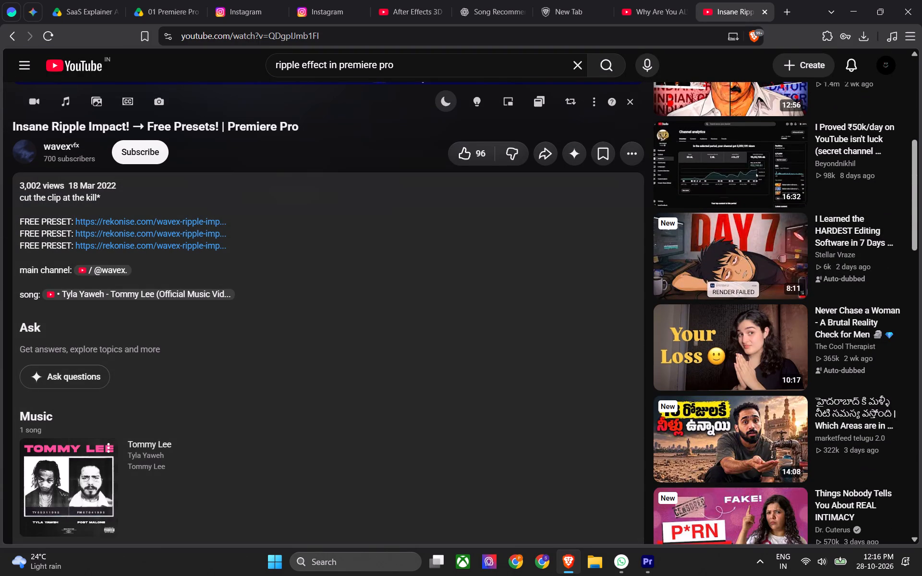
{"action": "left_click", "coordinate": [196, 219]}
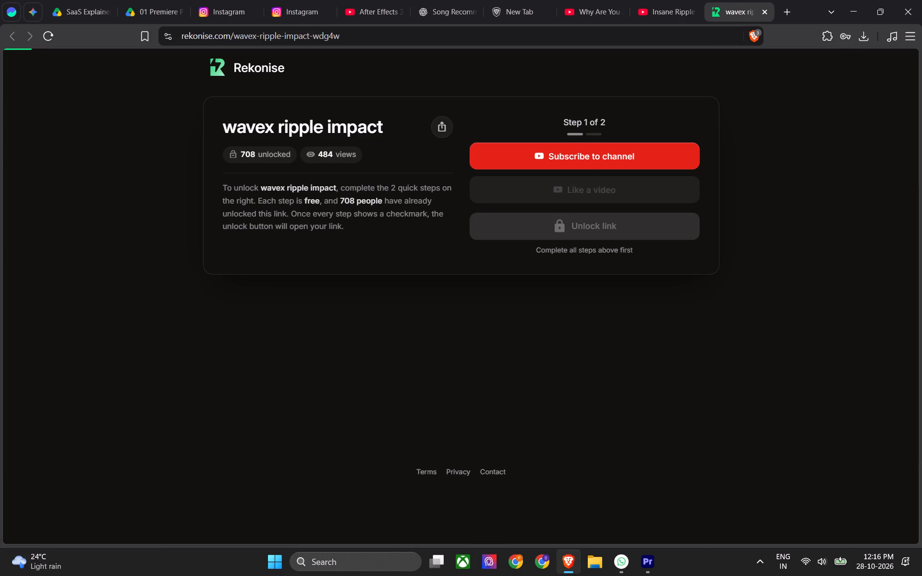
Complete the first Rekonise unlock step by subscribing to the wavex channel, and return to the unlock page.
{"action": "left_click", "coordinate": [592, 162]}
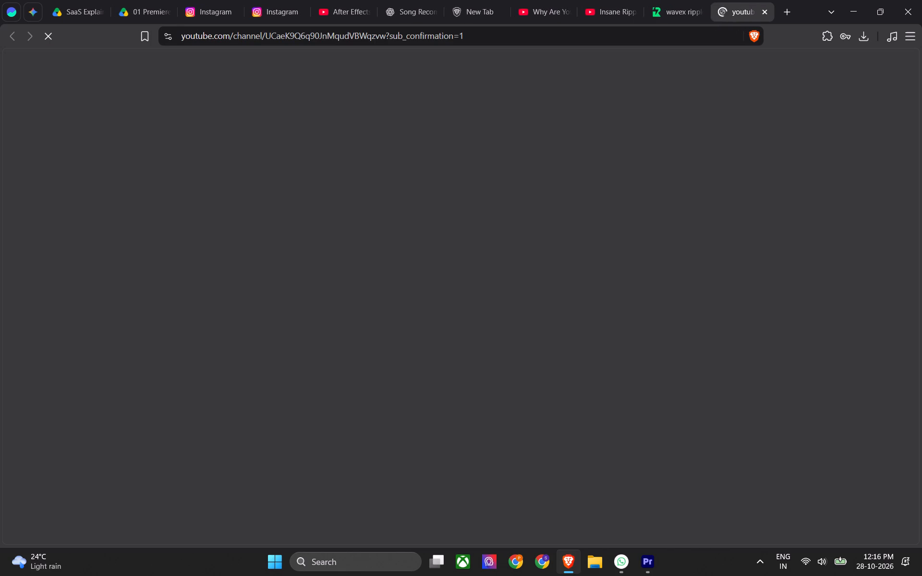
{"action": "left_click", "coordinate": [339, 282]}
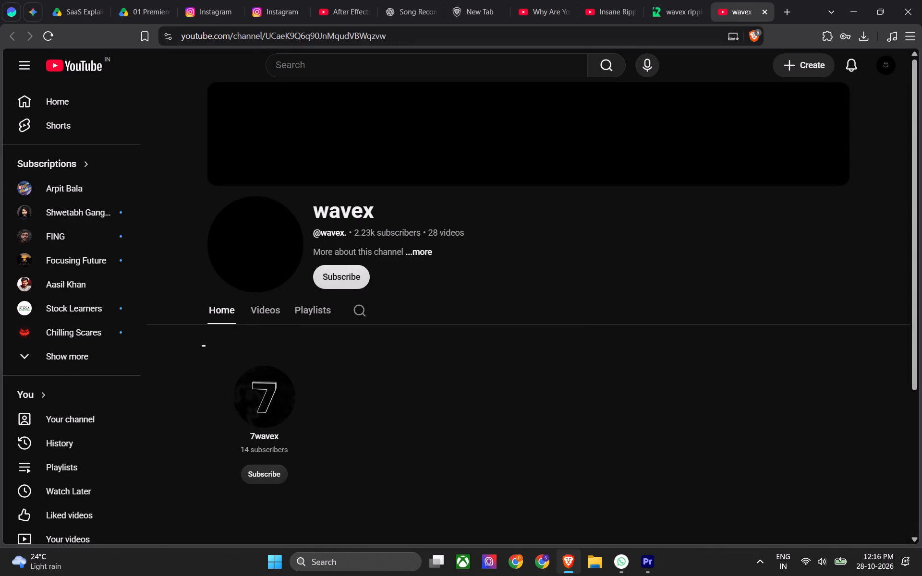
{"action": "left_click", "coordinate": [358, 278]}
{"action": "left_click", "coordinate": [667, 16]}
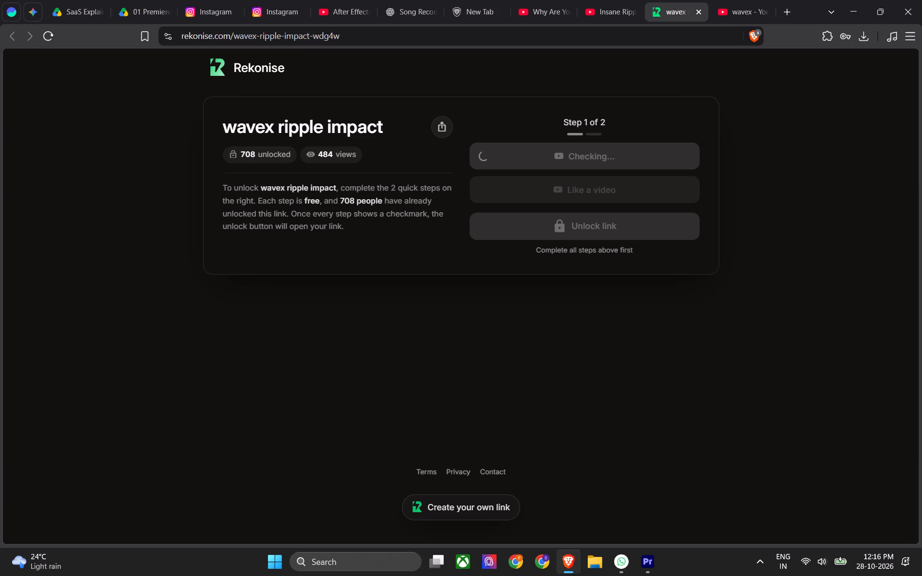
{"action": "left_click", "coordinate": [752, 0]}
{"action": "left_click", "coordinate": [521, 278]}
{"action": "scroll", "coordinate": [444, 375], "scroll_direction": "down", "scroll_amount": 5}
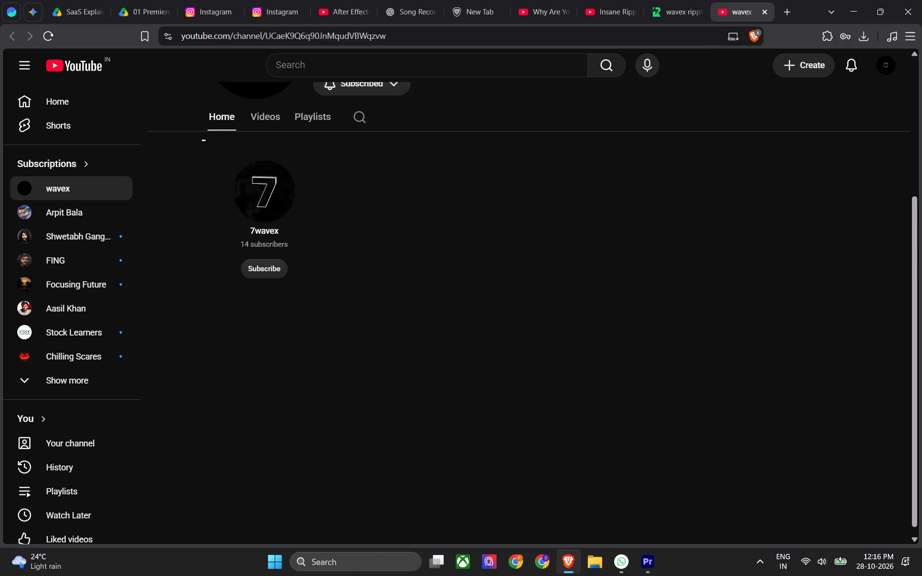
{"action": "scroll", "coordinate": [472, 358], "scroll_direction": "up", "scroll_amount": 4}
{"action": "left_click", "coordinate": [691, 0]}
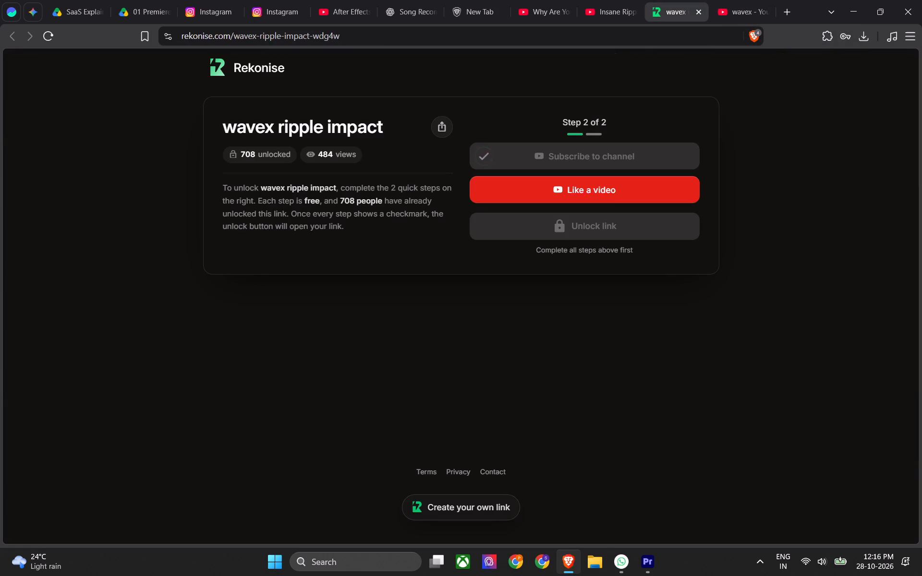
Complete the second unlock step by liking wavex's Laneswitch video, and return to the Rekonise page.
{"action": "left_click", "coordinate": [564, 189]}
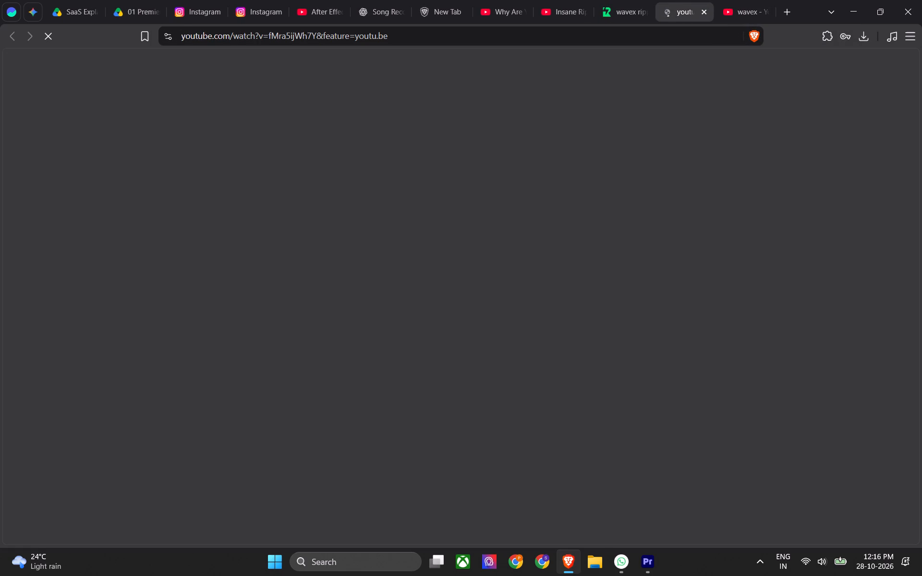
{"action": "scroll", "coordinate": [218, 288], "scroll_direction": "down", "scroll_amount": 2}
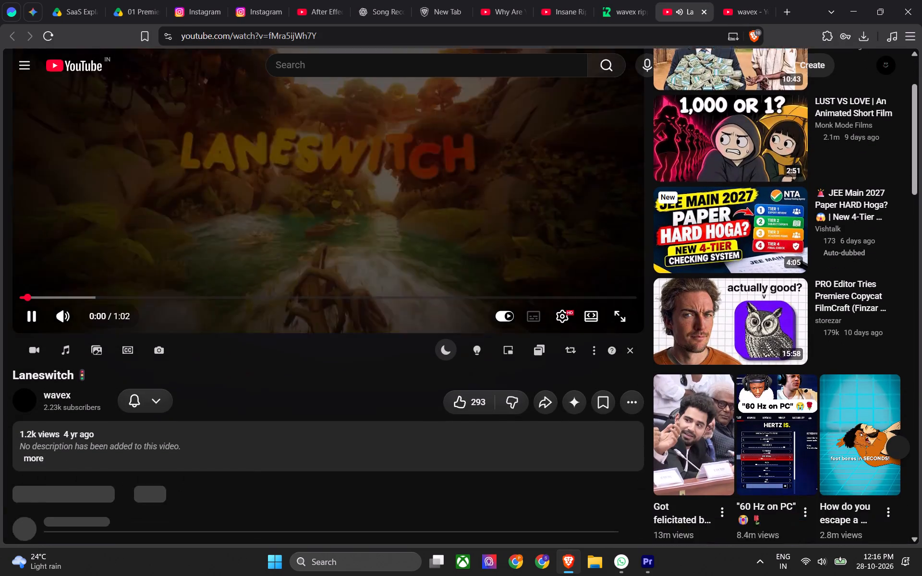
{"action": "left_click", "coordinate": [255, 191]}
{"action": "left_click", "coordinate": [457, 396]}
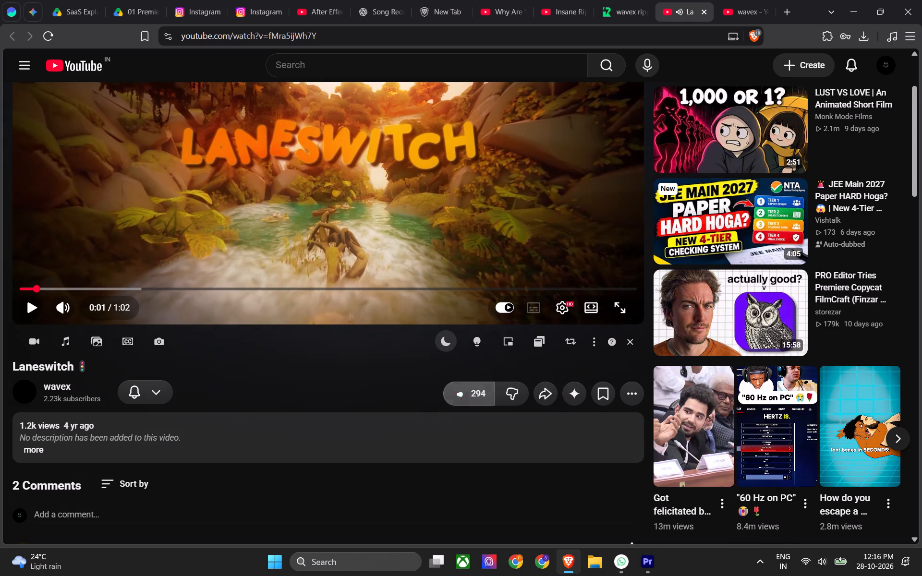
{"action": "left_click", "coordinate": [727, 14]}
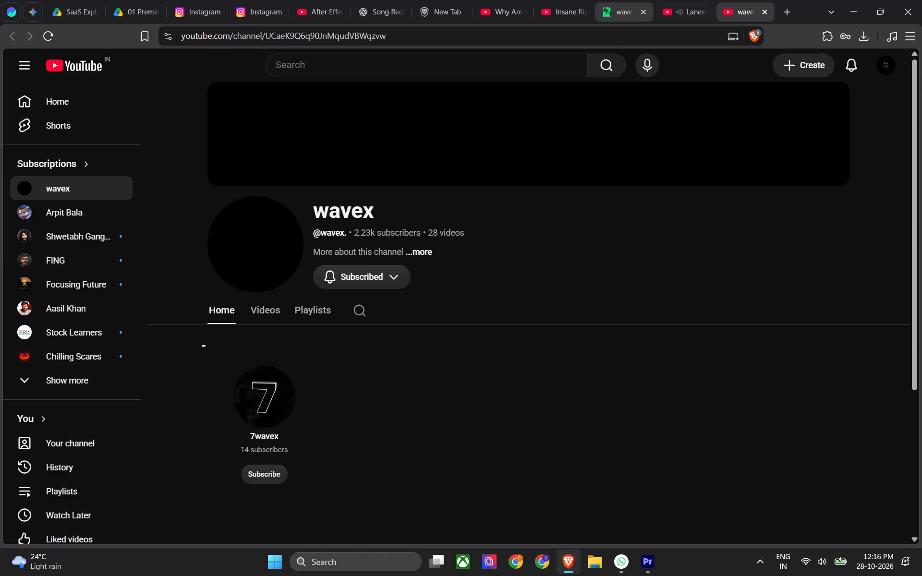
{"action": "left_click", "coordinate": [629, 11]}
{"action": "left_click", "coordinate": [530, 371]}
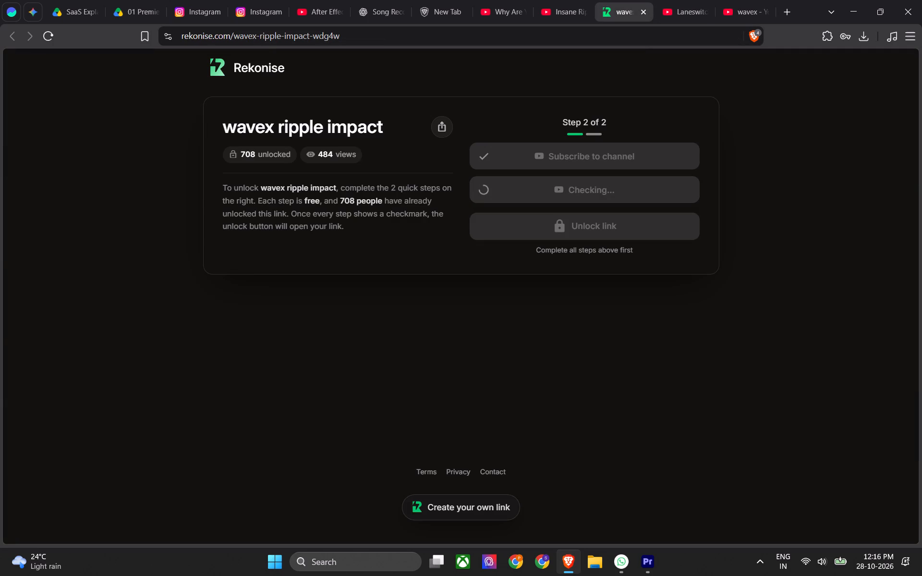
{"action": "left_click", "coordinate": [674, 0]}
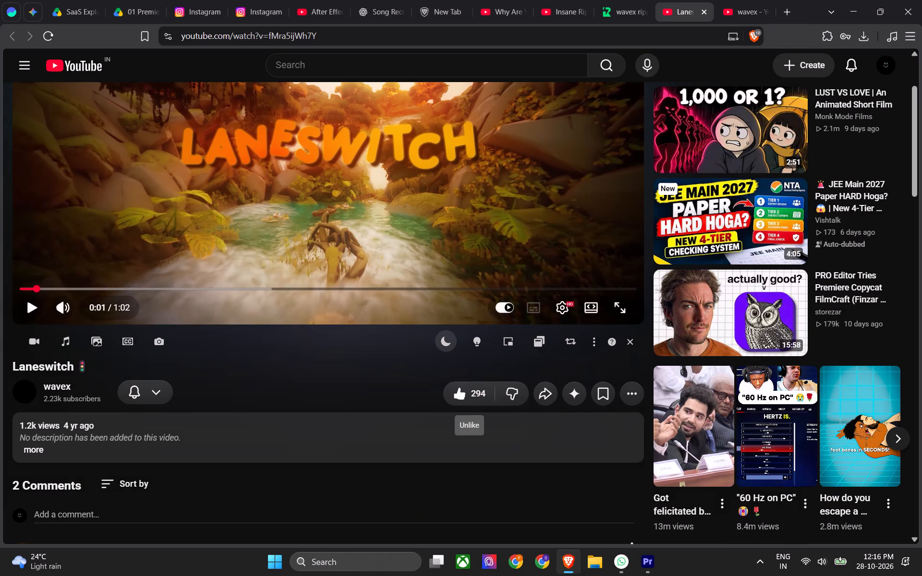
{"action": "scroll", "coordinate": [199, 248], "scroll_direction": "up", "scroll_amount": 1}
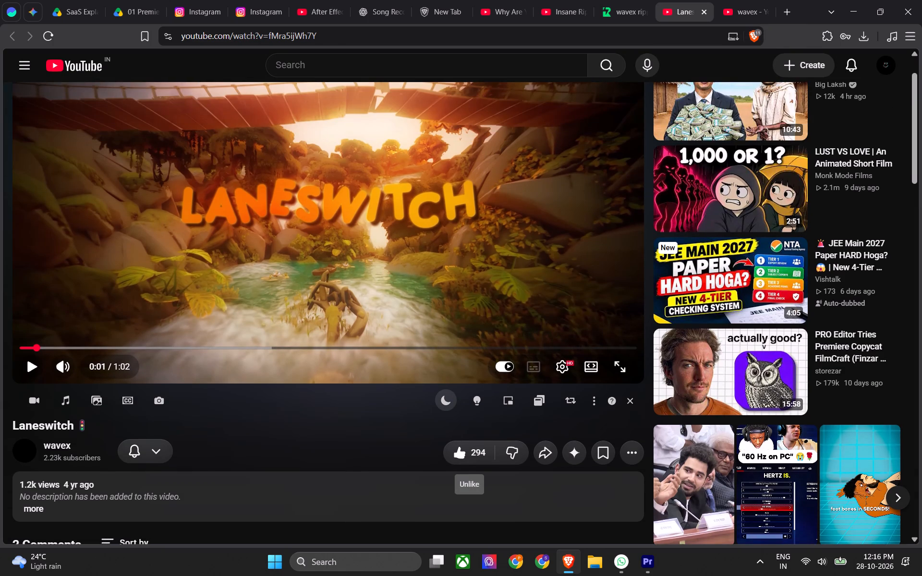
{"action": "left_click", "coordinate": [611, 8]}
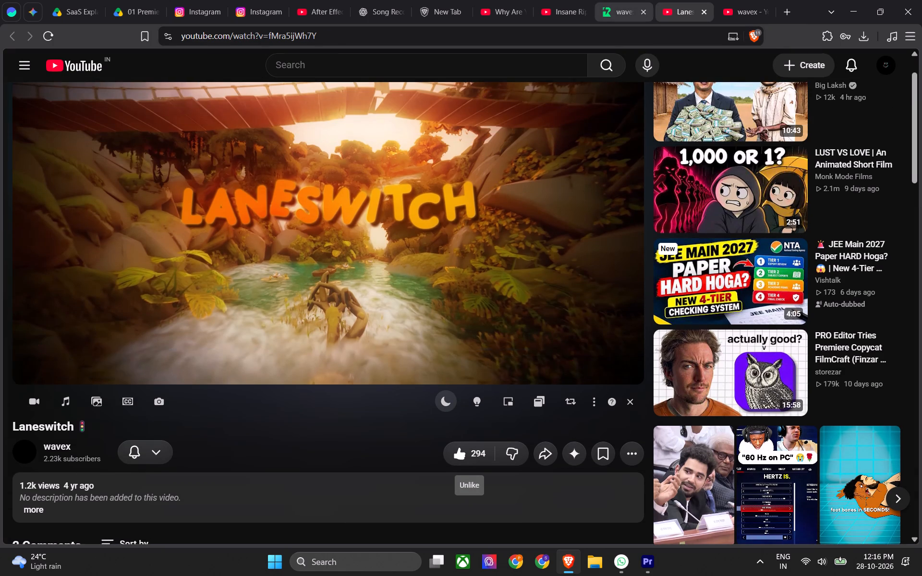
Unlock the wavex ripple impact link to open its shared Drive folder.
{"action": "left_click", "coordinate": [588, 258]}
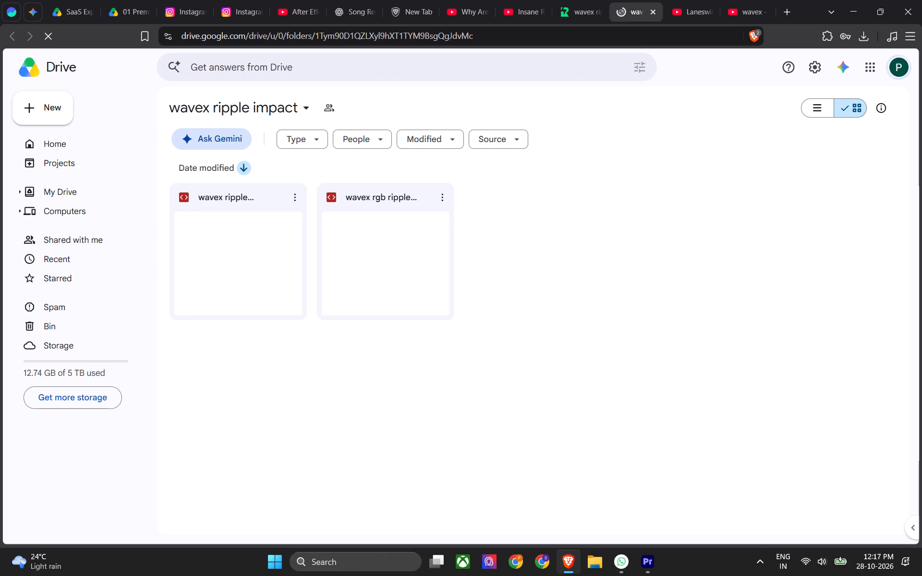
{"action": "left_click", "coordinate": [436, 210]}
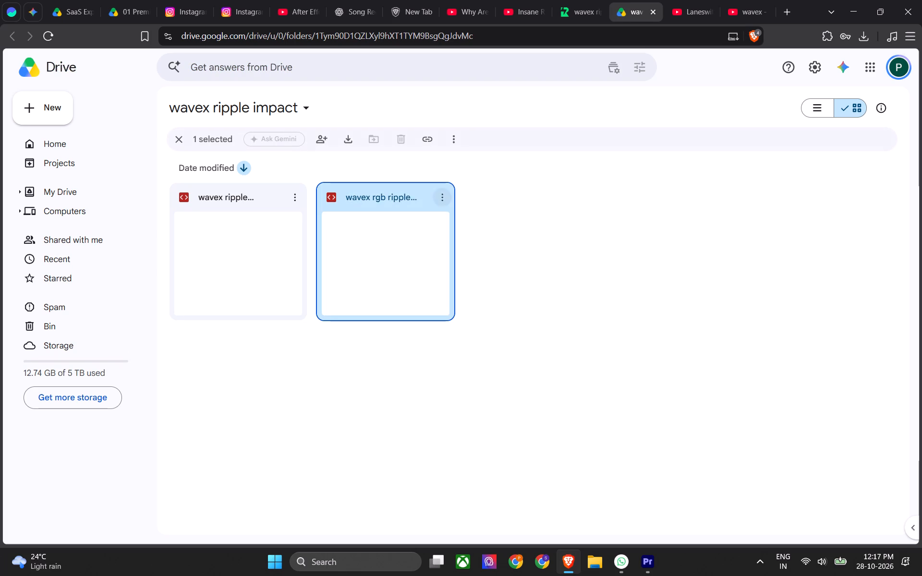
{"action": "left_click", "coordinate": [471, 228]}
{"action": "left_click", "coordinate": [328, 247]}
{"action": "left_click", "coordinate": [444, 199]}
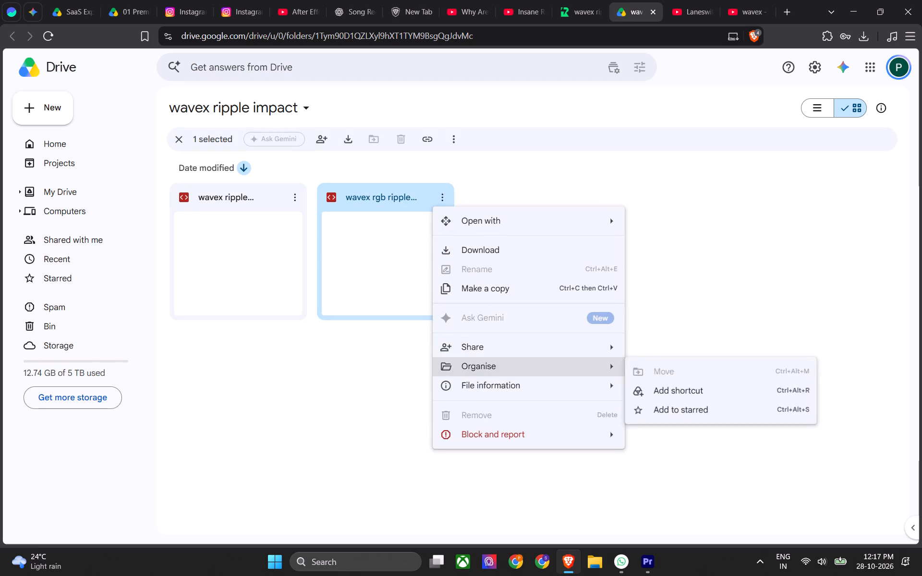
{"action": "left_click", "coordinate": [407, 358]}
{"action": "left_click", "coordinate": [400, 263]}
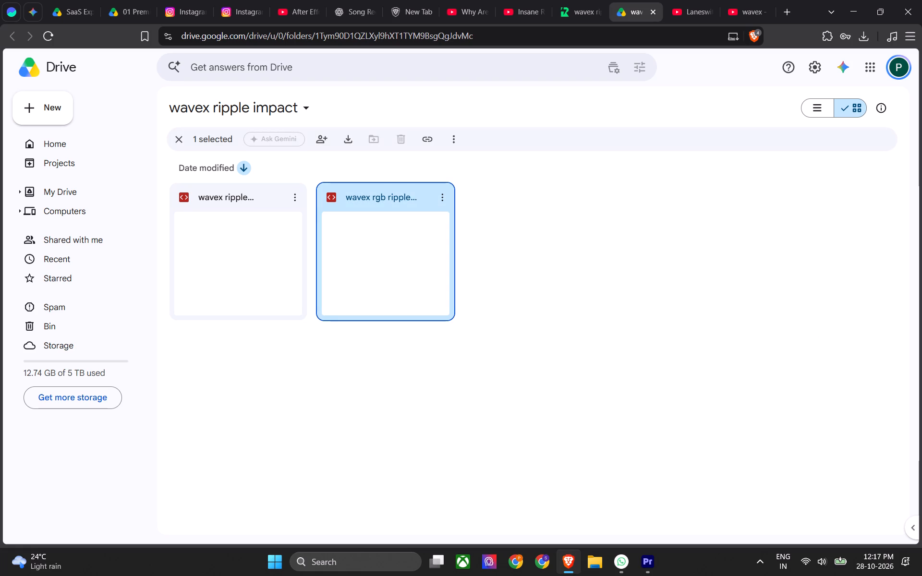
Return to the Insane Ripple Impact video and watch how the preset is applied through to the end.
{"action": "left_click", "coordinate": [527, 16]}
{"action": "scroll", "coordinate": [404, 258], "scroll_direction": "up", "scroll_amount": 6}
{"action": "left_click", "coordinate": [387, 253]}
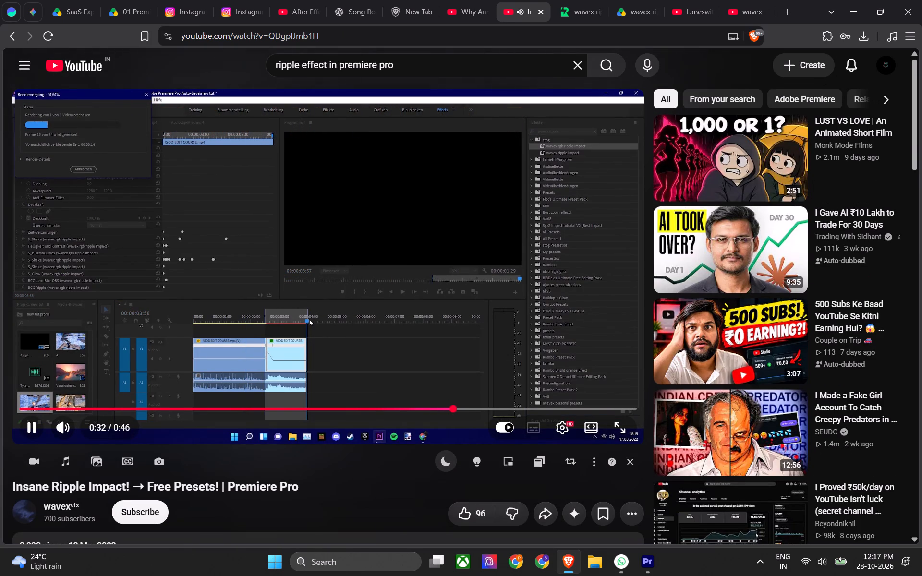
{"action": "key", "text": "space"}
{"action": "key", "text": "space"}
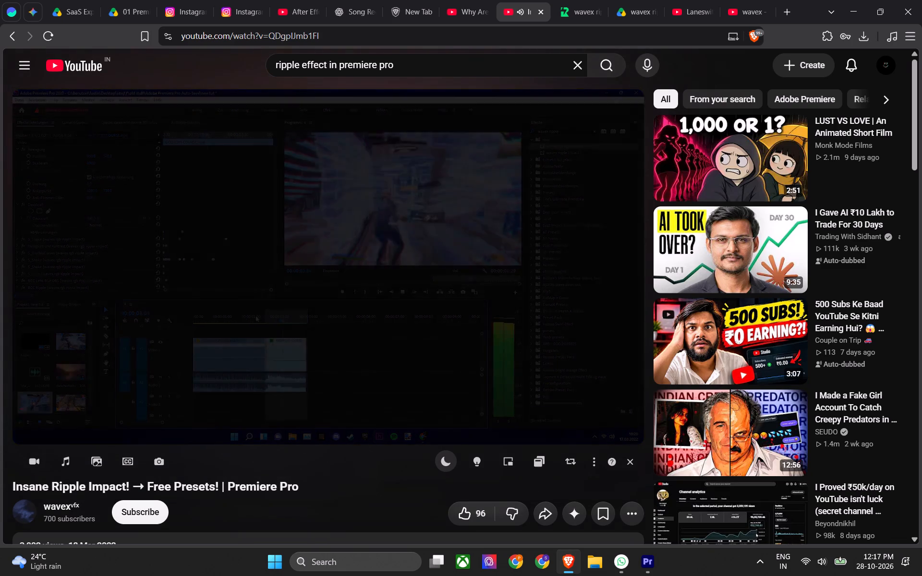
{"action": "key", "text": "space"}
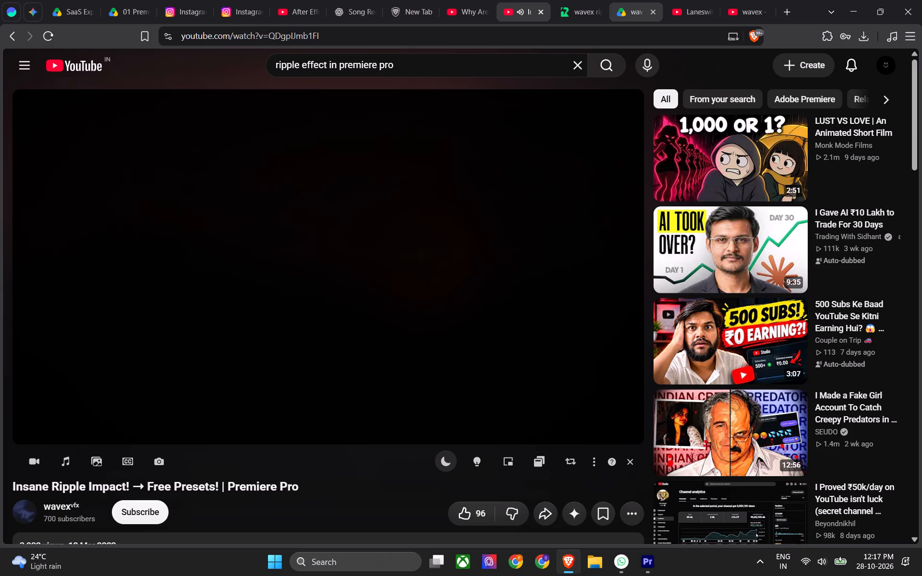
Delete the Shockwave Effect.bsp file from the desktop.
{"action": "left_click", "coordinate": [645, 2]}
{"action": "left_click", "coordinate": [921, 575]}
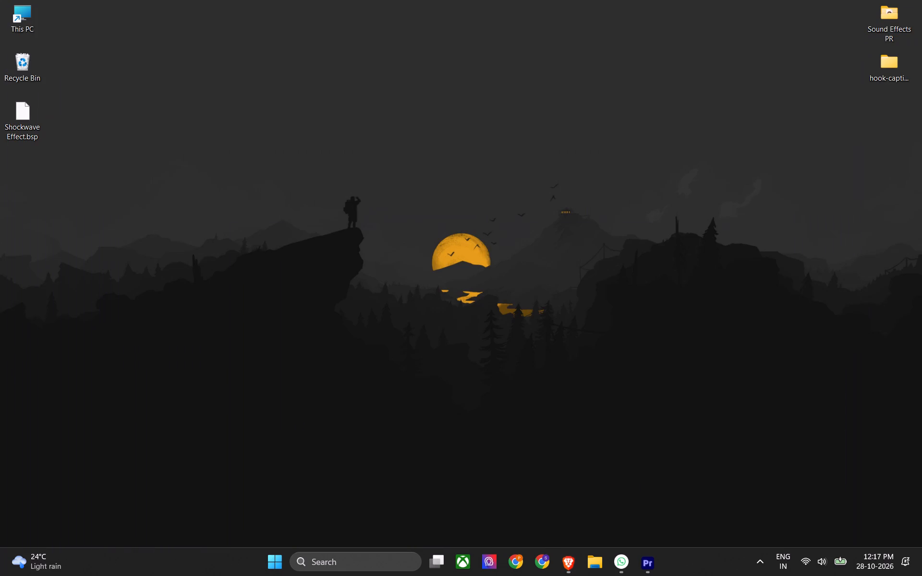
{"action": "left_click_drag", "start_coordinate": [22, 206], "coordinate": [23, 129]}
{"action": "right_click", "coordinate": [22, 117]}
{"action": "left_click", "coordinate": [196, 138]}
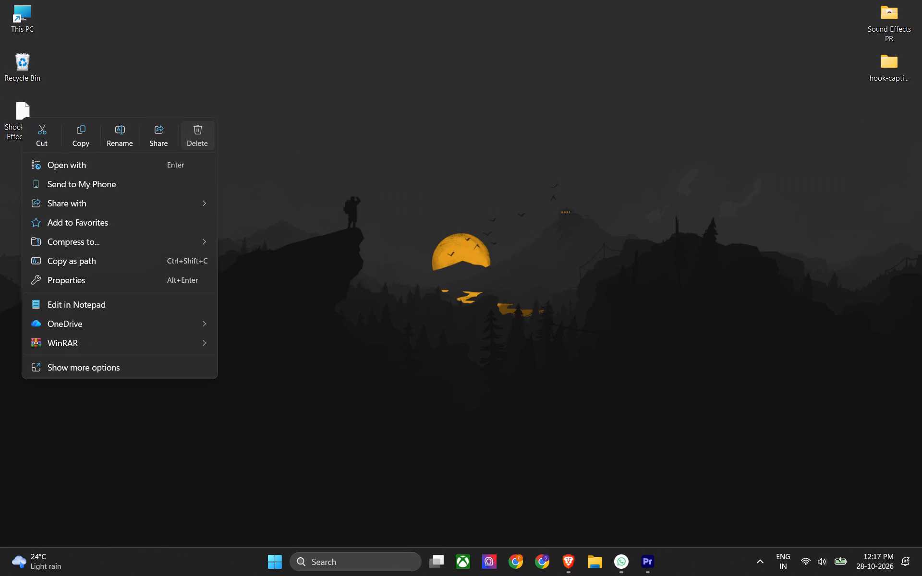
Download the wavex rgb ripple preset file from the wavex ripple impact Drive folder.
{"action": "left_click", "coordinate": [575, 564]}
{"action": "left_click_drag", "start_coordinate": [386, 405], "coordinate": [267, 282]}
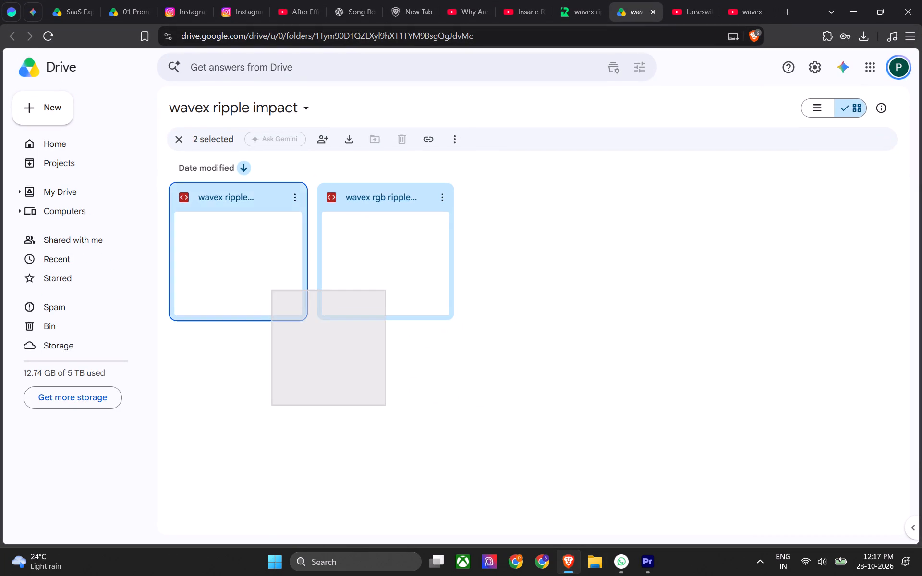
{"action": "left_click_drag", "start_coordinate": [267, 282], "coordinate": [366, 344]}
{"action": "left_click", "coordinate": [437, 203]}
{"action": "left_click", "coordinate": [486, 248]}
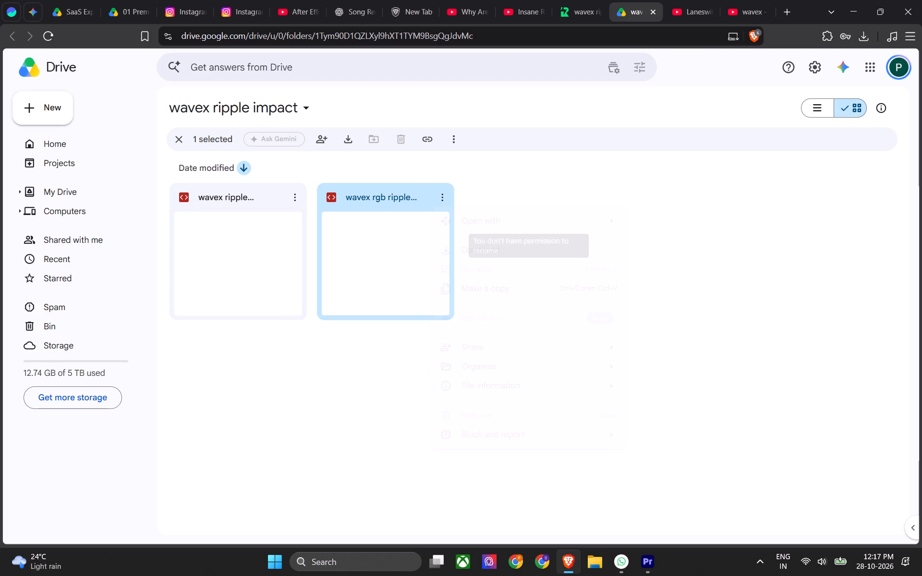
Download the wavex rgb ripple impact and wavex ripple impact preset files from the Drive folder to the desktop.
{"action": "left_click", "coordinate": [448, 197]}
{"action": "left_click", "coordinate": [469, 246]}
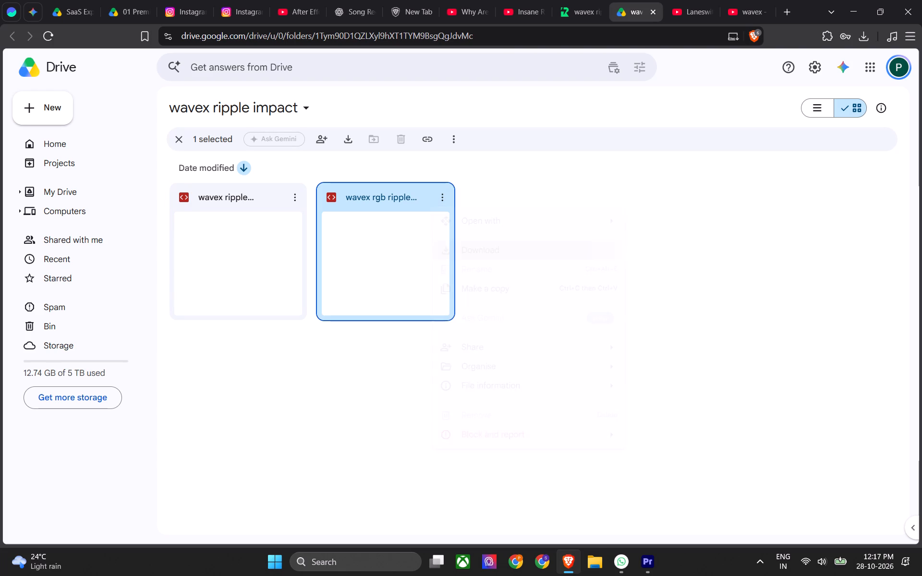
{"action": "left_click", "coordinate": [294, 198]}
{"action": "left_click", "coordinate": [325, 252]}
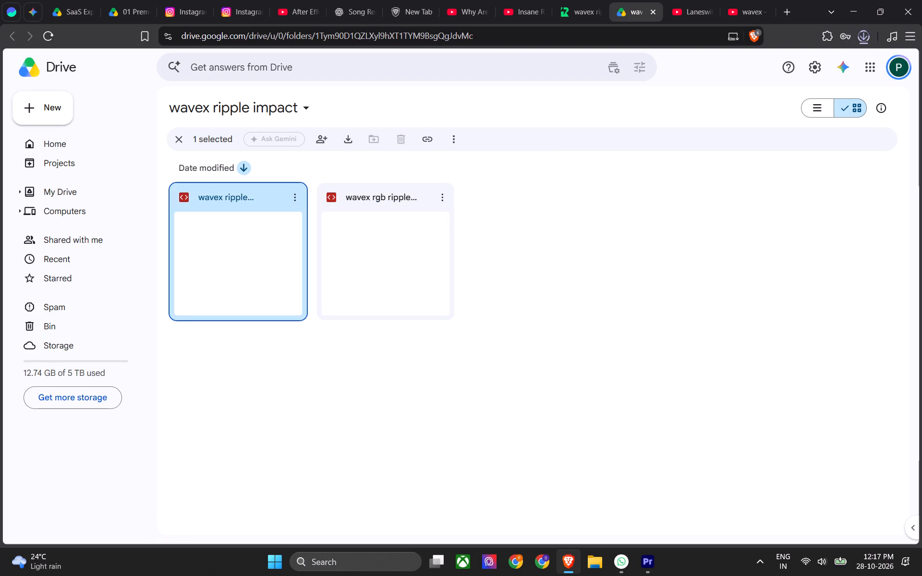
{"action": "left_click", "coordinate": [921, 575]}
{"action": "right_click", "coordinate": [129, 121]}
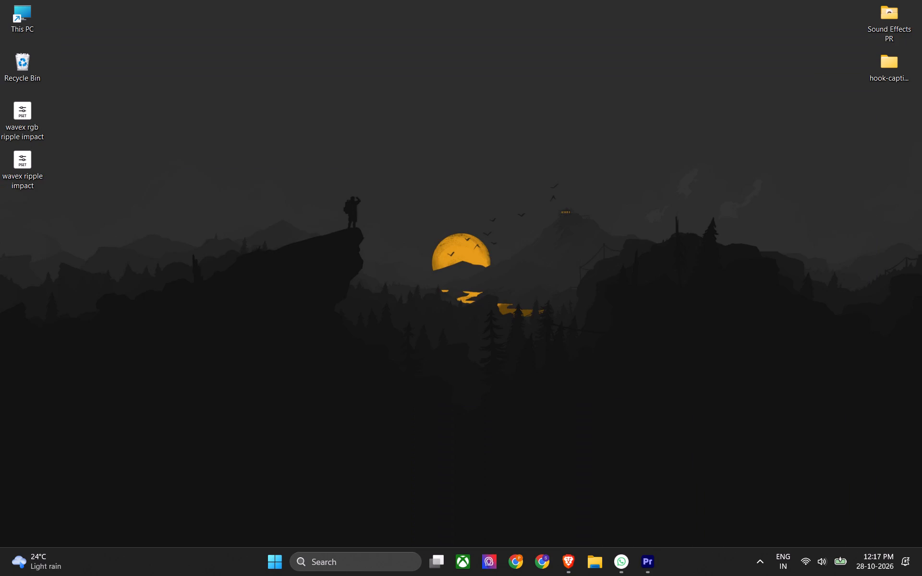
{"action": "left_click", "coordinate": [151, 174]}
Switch to Premiere and import the wavex ripple impact preset file from the desktop into the effect presets.
{"action": "left_click", "coordinate": [654, 560]}
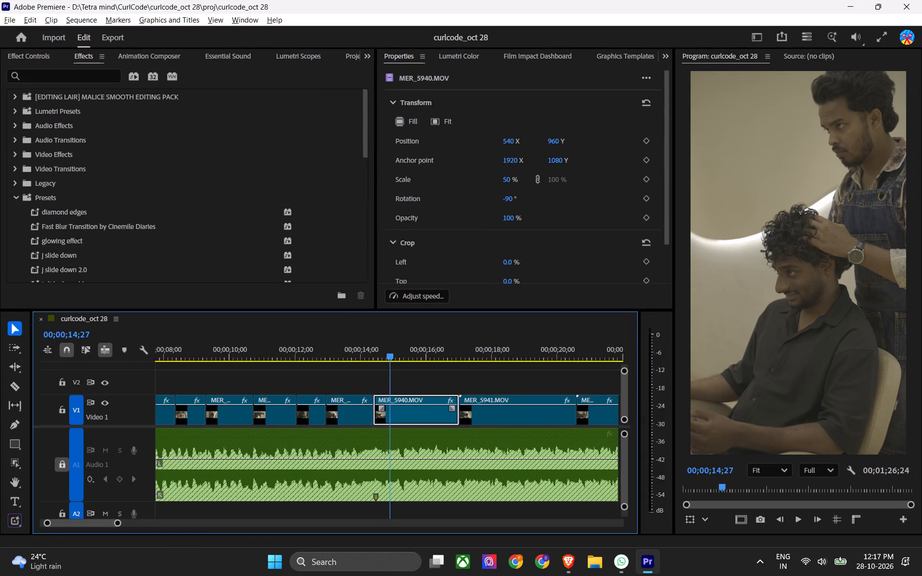
{"action": "scroll", "coordinate": [102, 229], "scroll_direction": "down", "scroll_amount": 6}
{"action": "scroll", "coordinate": [104, 235], "scroll_direction": "up", "scroll_amount": 7}
{"action": "right_click", "coordinate": [93, 200]}
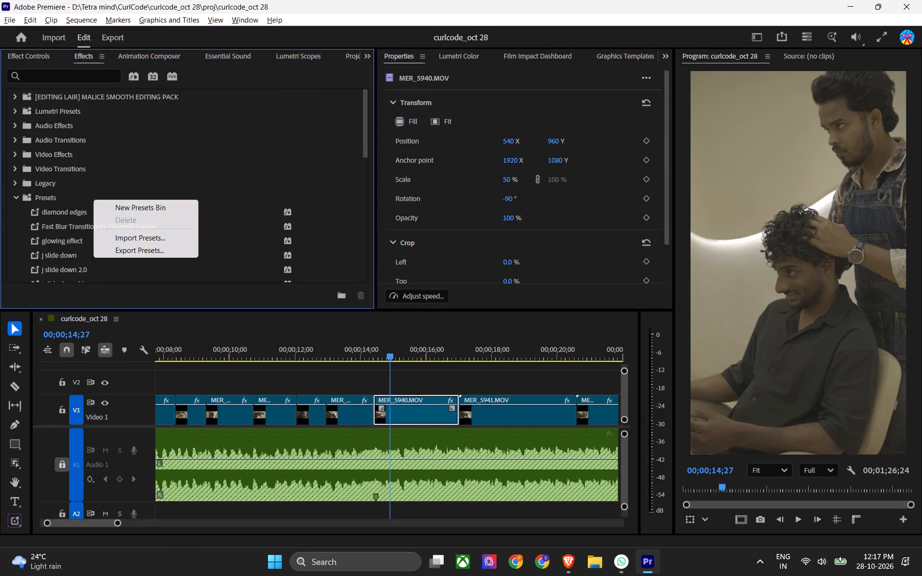
{"action": "left_click", "coordinate": [146, 239]}
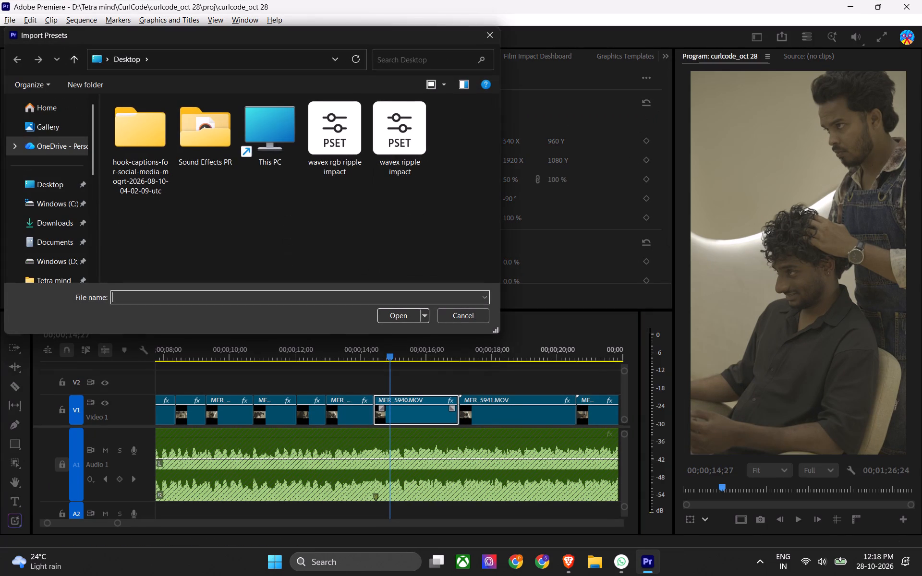
{"action": "left_click_drag", "start_coordinate": [345, 200], "coordinate": [442, 127]}
{"action": "left_click", "coordinate": [340, 134]}
{"action": "left_click", "coordinate": [399, 139]}
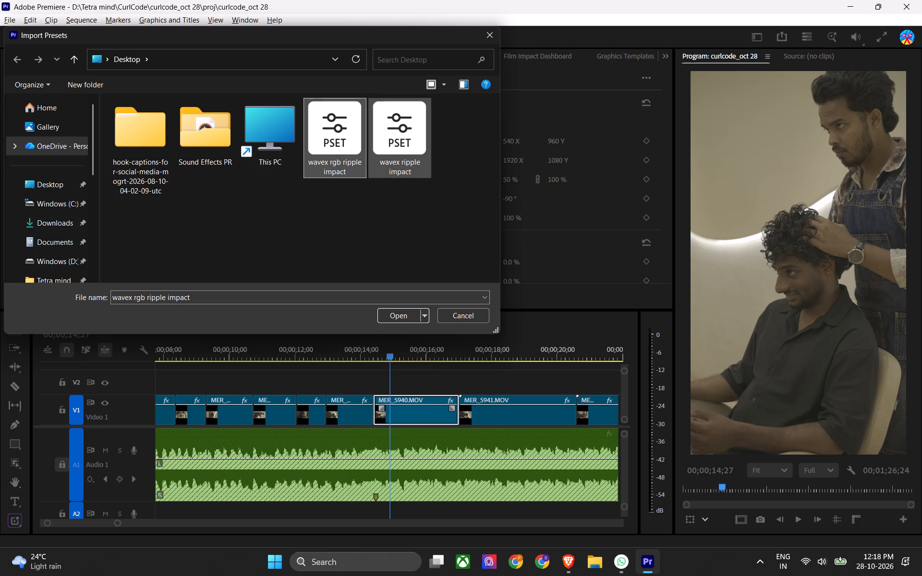
{"action": "left_click", "coordinate": [349, 128], "text": "shift"}
{"action": "left_click", "coordinate": [339, 144], "text": "shift"}
{"action": "left_click", "coordinate": [392, 133], "text": "shift"}
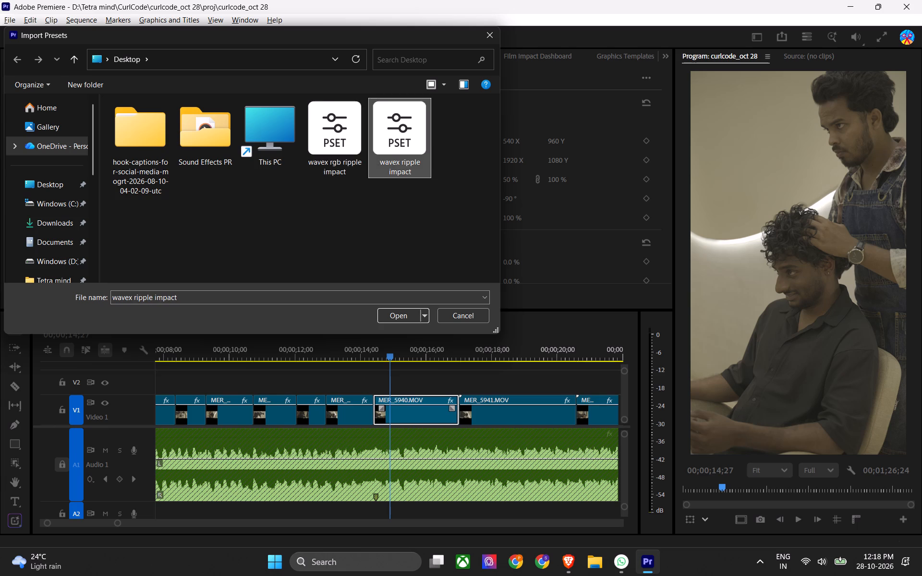
{"action": "left_click", "coordinate": [349, 141]}
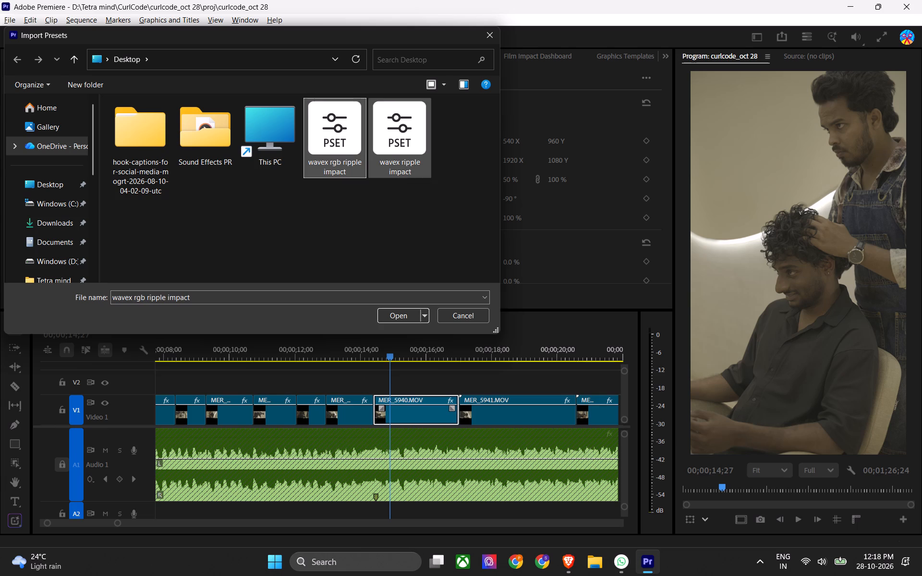
{"action": "left_click", "coordinate": [381, 135]}
{"action": "left_click", "coordinate": [397, 310]}
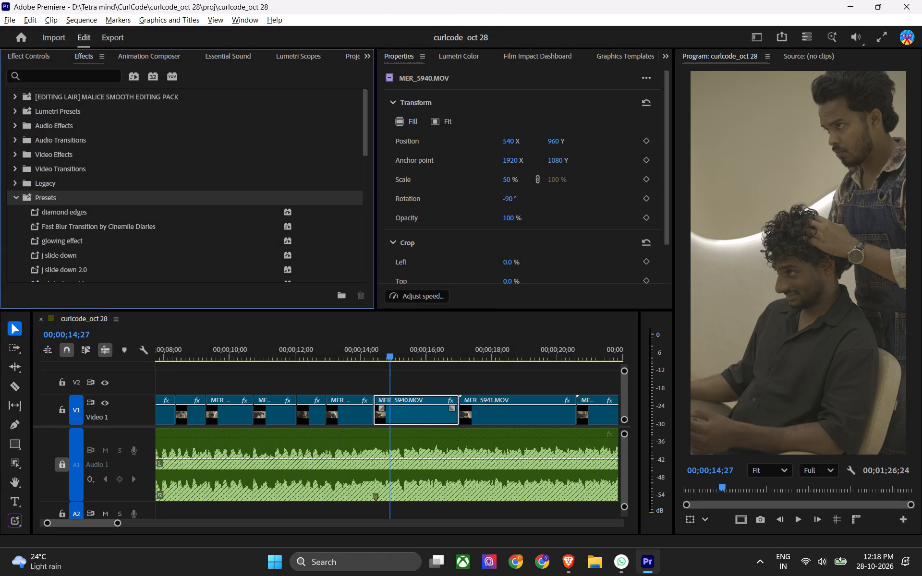
Search the effects for "wave" and for "ripple", check the stog bin, and clear the search.
{"action": "left_click", "coordinate": [99, 78]}
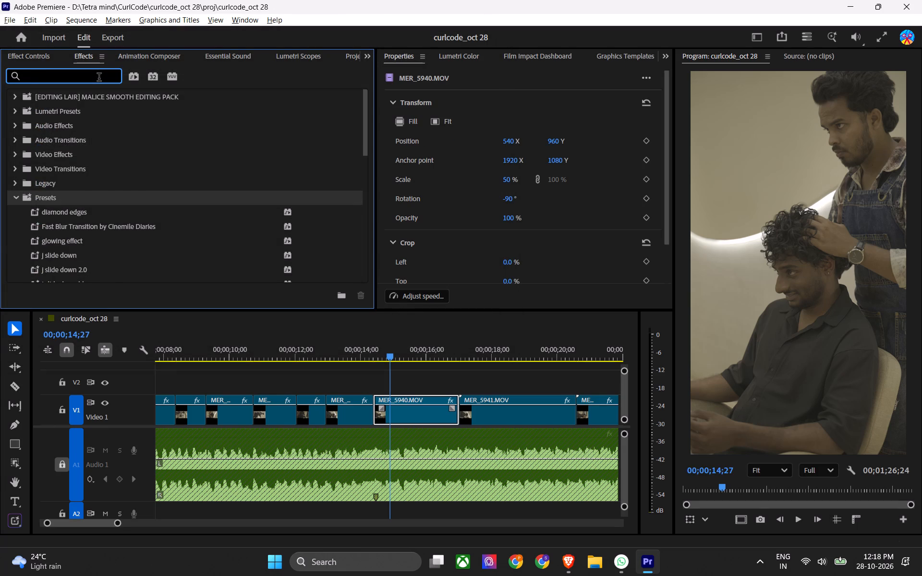
{"action": "type", "text": "WA"}
{"action": "type", "text": "ve"}
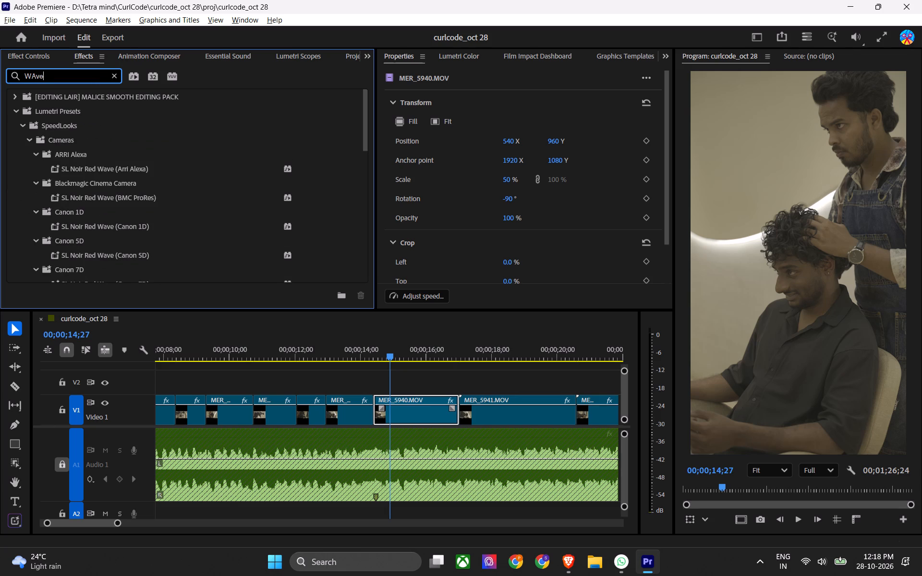
{"action": "scroll", "coordinate": [131, 229], "scroll_direction": "down", "scroll_amount": 8}
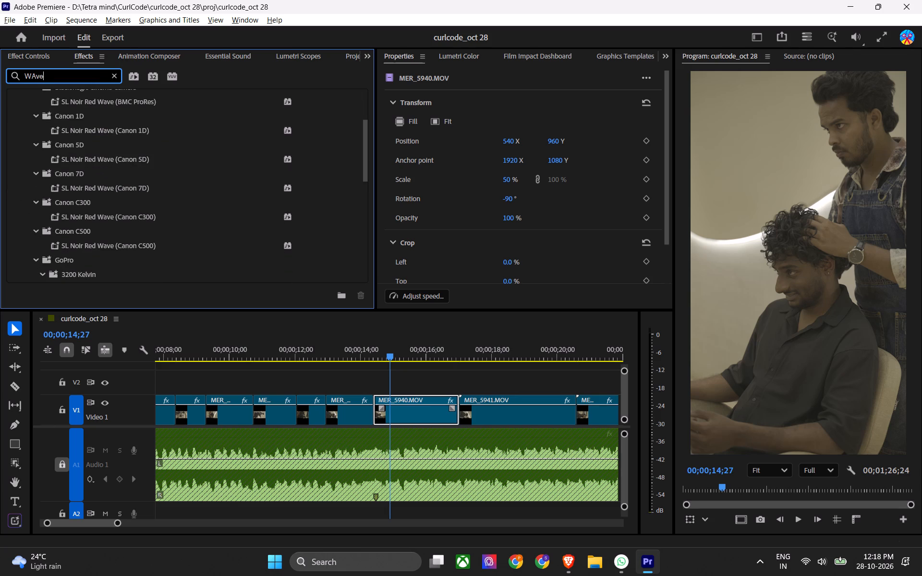
{"action": "scroll", "coordinate": [143, 222], "scroll_direction": "up", "scroll_amount": 9}
{"action": "left_click", "coordinate": [113, 77]}
{"action": "left_click", "coordinate": [95, 74]}
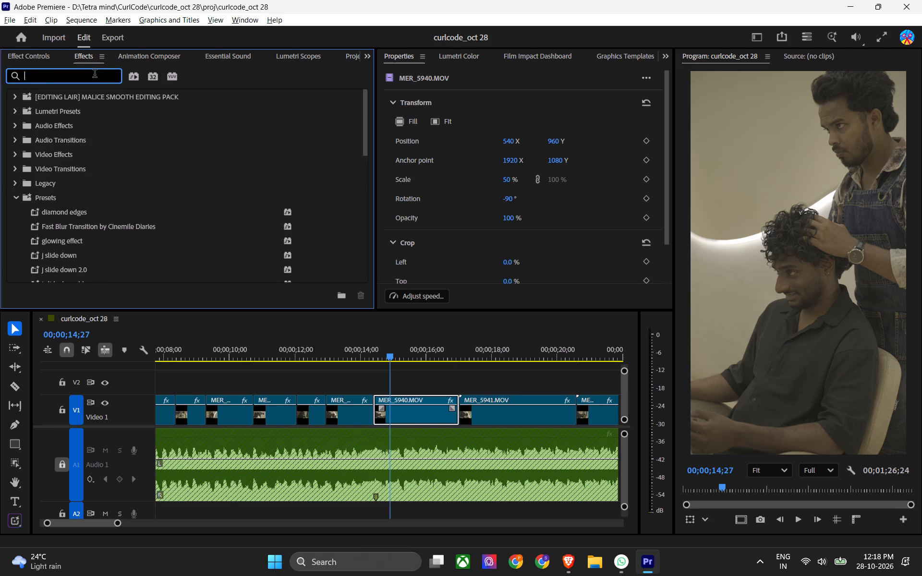
{"action": "type", "text": "ripple"}
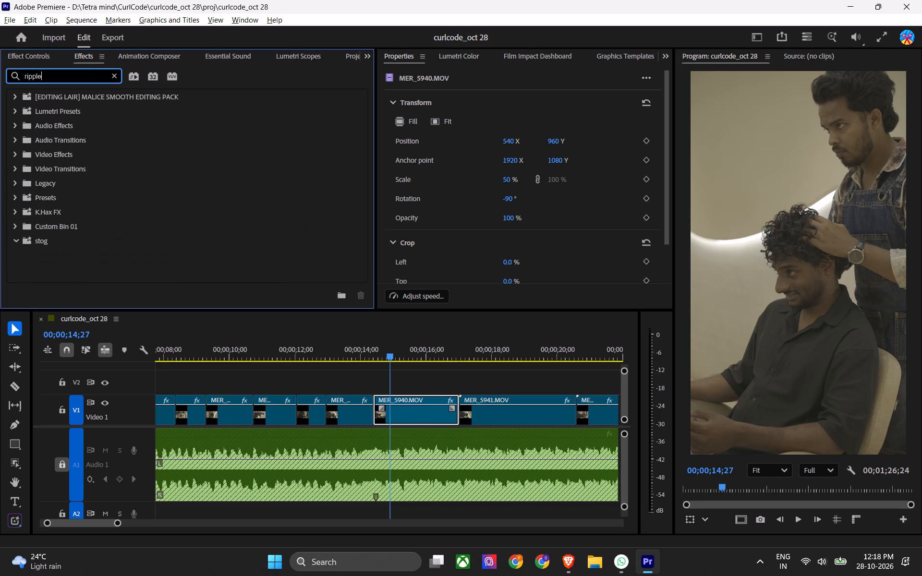
{"action": "left_click", "coordinate": [13, 246]}
{"action": "double_click", "coordinate": [16, 241]}
{"action": "left_click", "coordinate": [31, 239]}
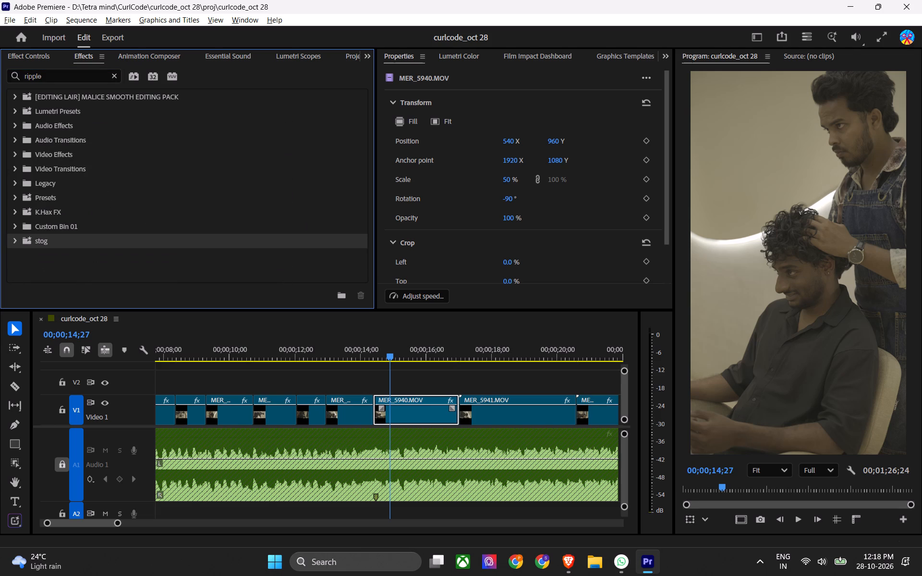
{"action": "key", "text": "z"}
{"action": "left_click", "coordinate": [47, 241]}
{"action": "left_click", "coordinate": [118, 77]}
{"action": "key", "text": "alt+Tab"}
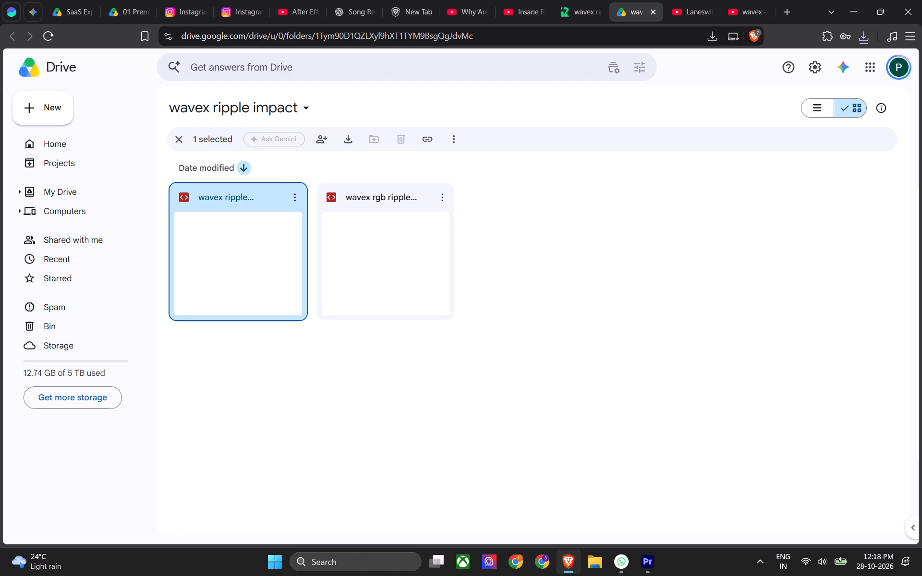
{"action": "key", "text": "alt+Tab"}
Search the effects for "wavex" and clear the search.
{"action": "left_click", "coordinate": [76, 70]}
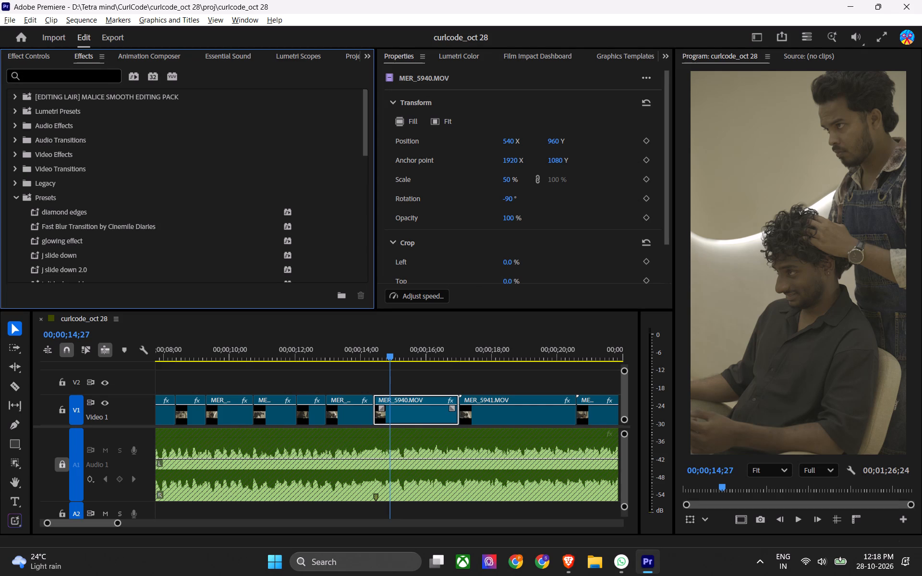
{"action": "left_click", "coordinate": [81, 81]}
{"action": "left_click", "coordinate": [82, 80]}
{"action": "type", "text": "wavex"}
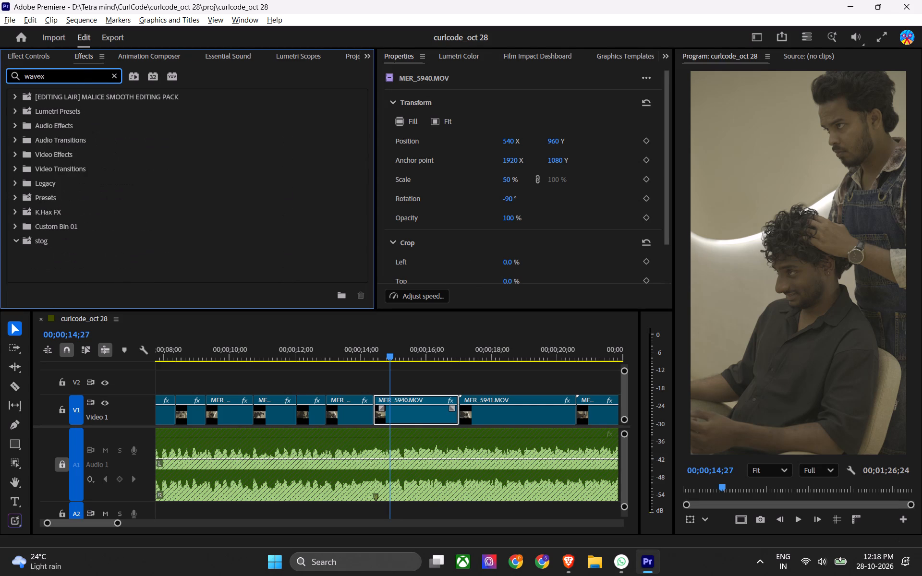
{"action": "key", "text": "BackSpace"}
{"action": "key", "text": "BackSpace"}
{"action": "key", "text": "BackSpace"}
{"action": "key", "text": "BackSpace"}
{"action": "key", "text": "BackSpace"}
{"action": "key", "text": "BackSpace"}
{"action": "key", "text": "BackSpace"}
{"action": "key", "text": "BackSpace"}
{"action": "key", "text": "BackSpace"}
{"action": "key", "text": "BackSpace"}
{"action": "key", "text": "BackSpace"}
{"action": "key", "text": "BackSpace"}
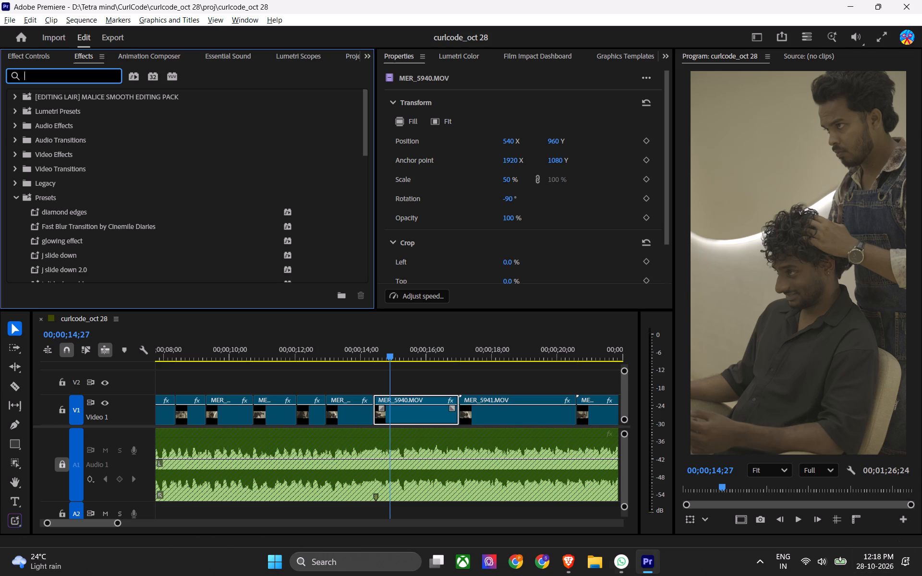
Refresh the desktop and check the downloaded wavex preset files there.
{"action": "left_click", "coordinate": [921, 575]}
{"action": "right_click", "coordinate": [164, 127]}
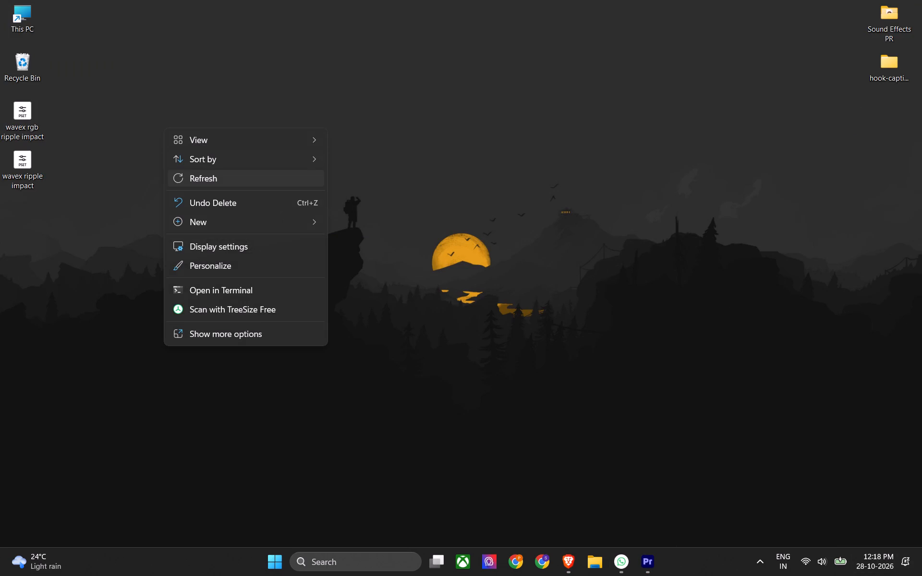
{"action": "left_click", "coordinate": [205, 179]}
{"action": "left_click", "coordinate": [648, 554]}
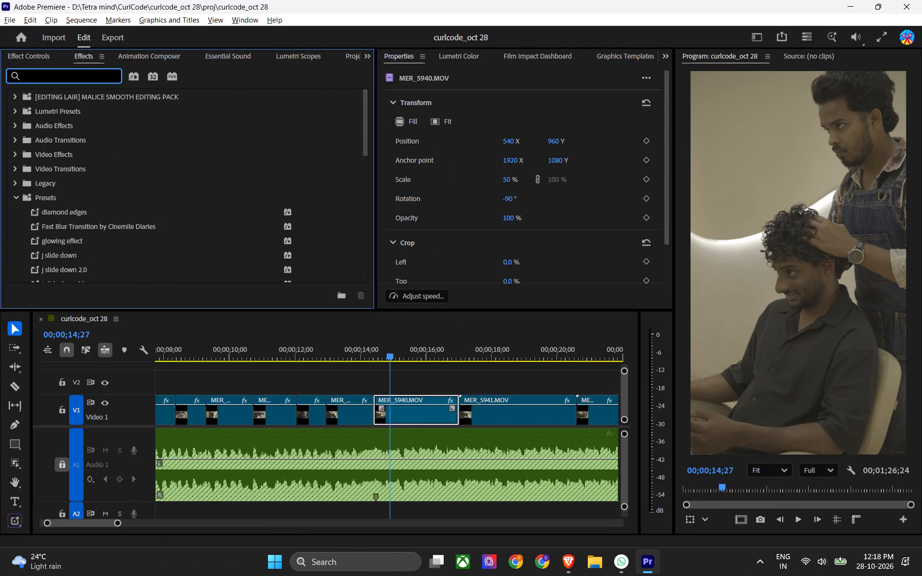
Look through the Presets bin, including Joseph's Ultimate Animations presets, for the imported wavex ripple preset.
{"action": "left_click", "coordinate": [8, 203]}
{"action": "double_click", "coordinate": [12, 198]}
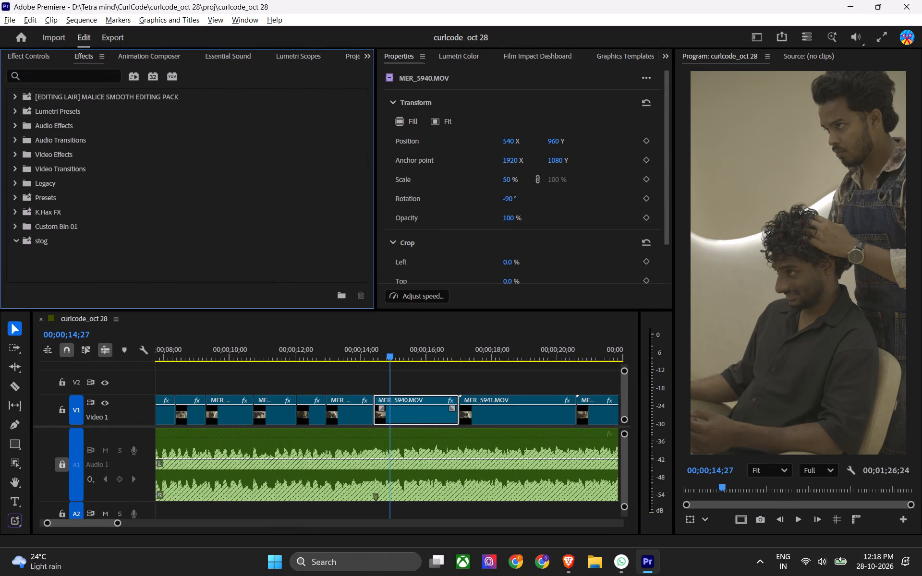
{"action": "scroll", "coordinate": [30, 217], "scroll_direction": "down", "scroll_amount": 5}
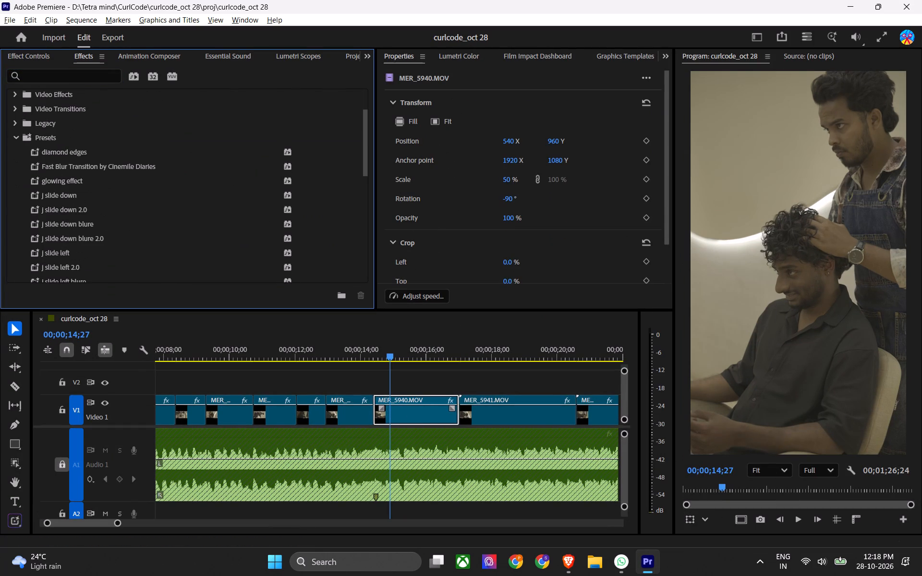
{"action": "scroll", "coordinate": [63, 221], "scroll_direction": "down", "scroll_amount": 17}
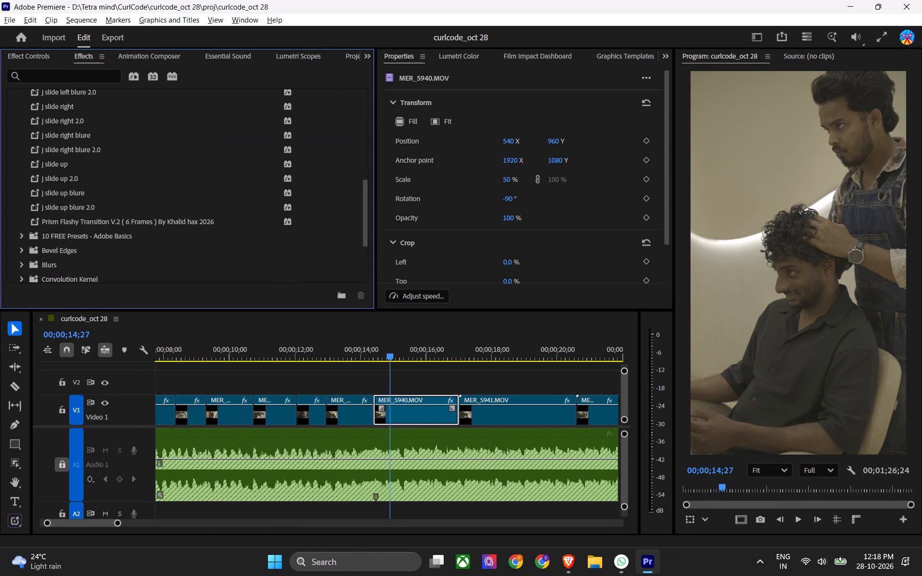
{"action": "scroll", "coordinate": [73, 232], "scroll_direction": "down", "scroll_amount": 8}
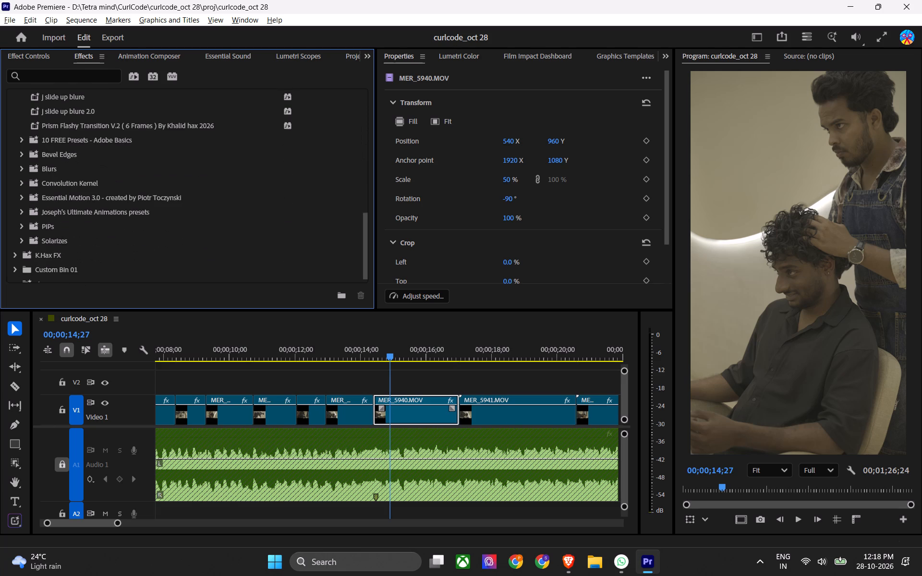
{"action": "scroll", "coordinate": [74, 233], "scroll_direction": "down", "scroll_amount": 3}
{"action": "left_click", "coordinate": [18, 275]}
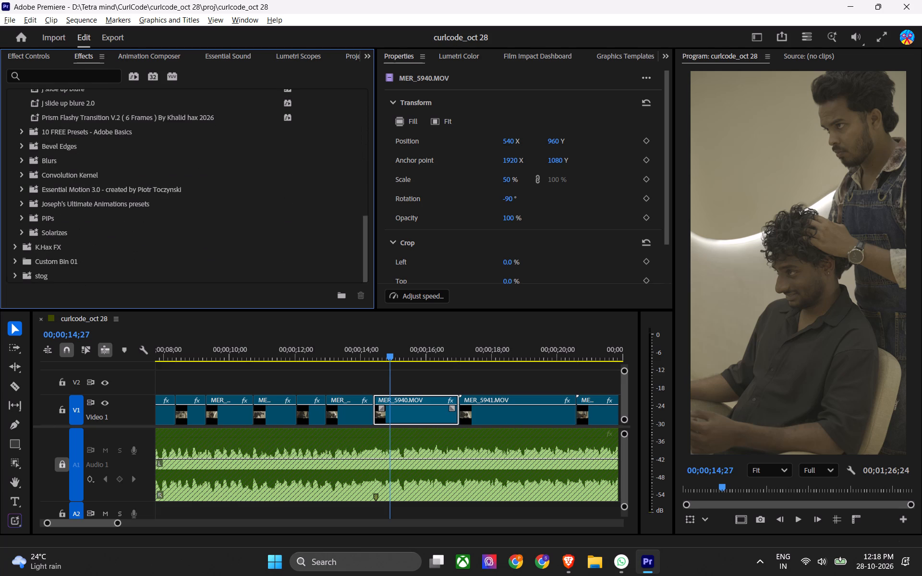
{"action": "left_click", "coordinate": [24, 204]}
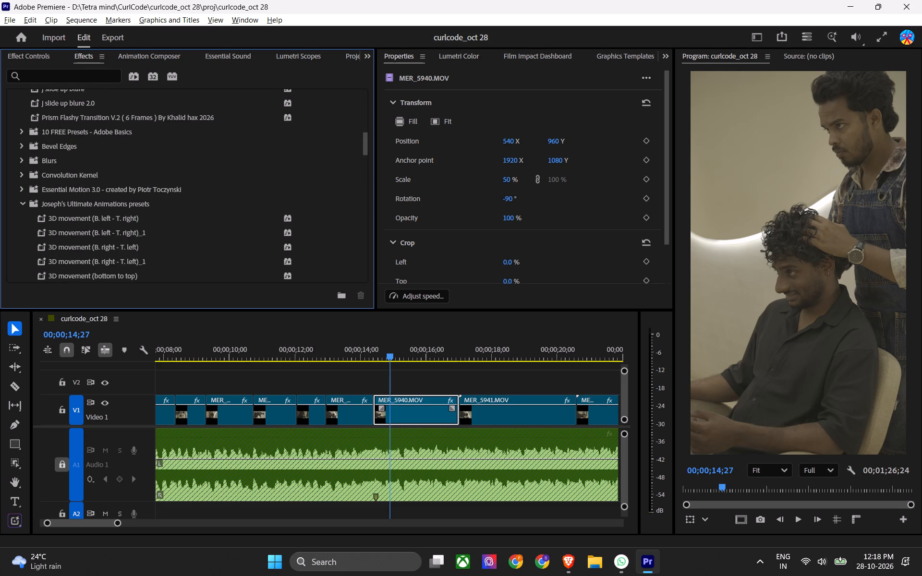
{"action": "scroll", "coordinate": [27, 204], "scroll_direction": "down", "scroll_amount": 14}
{"action": "scroll", "coordinate": [27, 204], "scroll_direction": "up", "scroll_amount": 3}
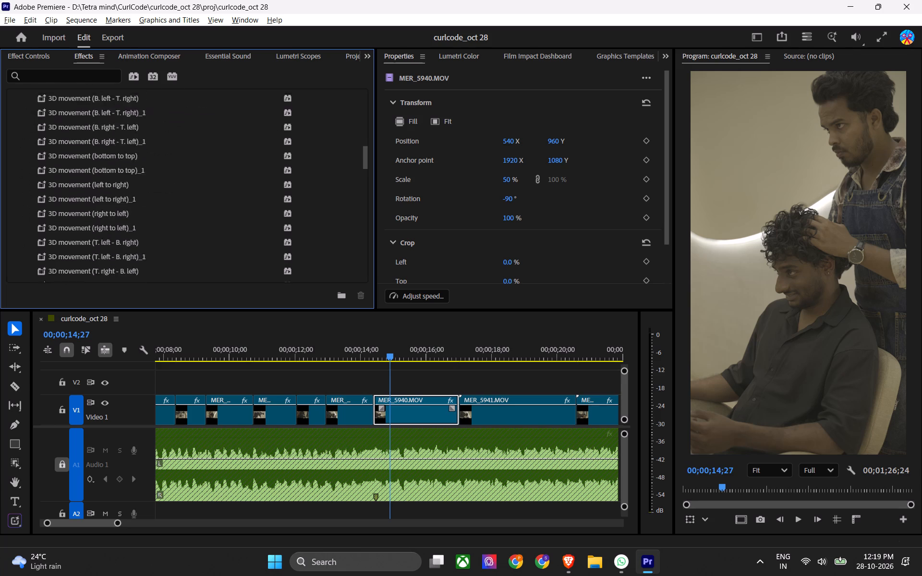
{"action": "scroll", "coordinate": [27, 204], "scroll_direction": "down", "scroll_amount": 1}
{"action": "scroll", "coordinate": [27, 204], "scroll_direction": "up", "scroll_amount": 10}
{"action": "left_click", "coordinate": [23, 176]}
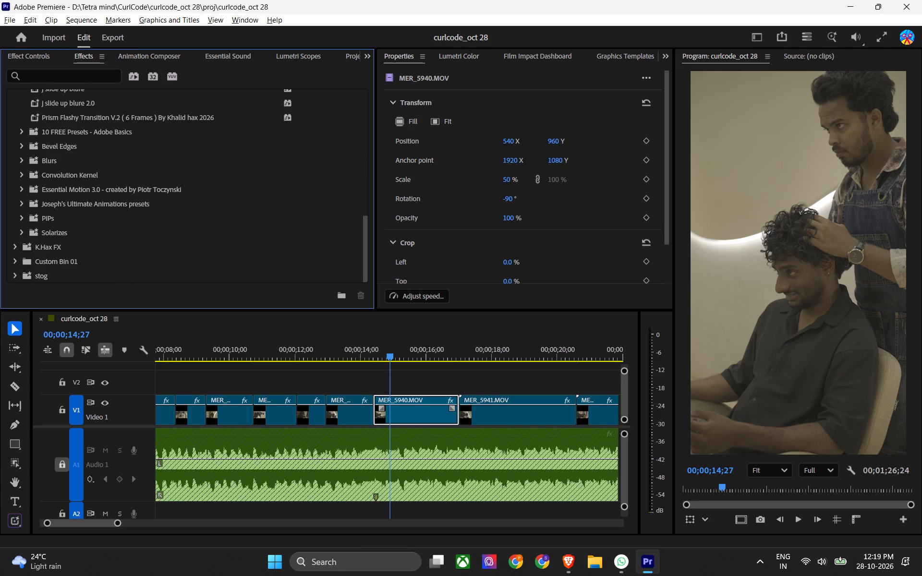
{"action": "scroll", "coordinate": [67, 206], "scroll_direction": "up", "scroll_amount": 15}
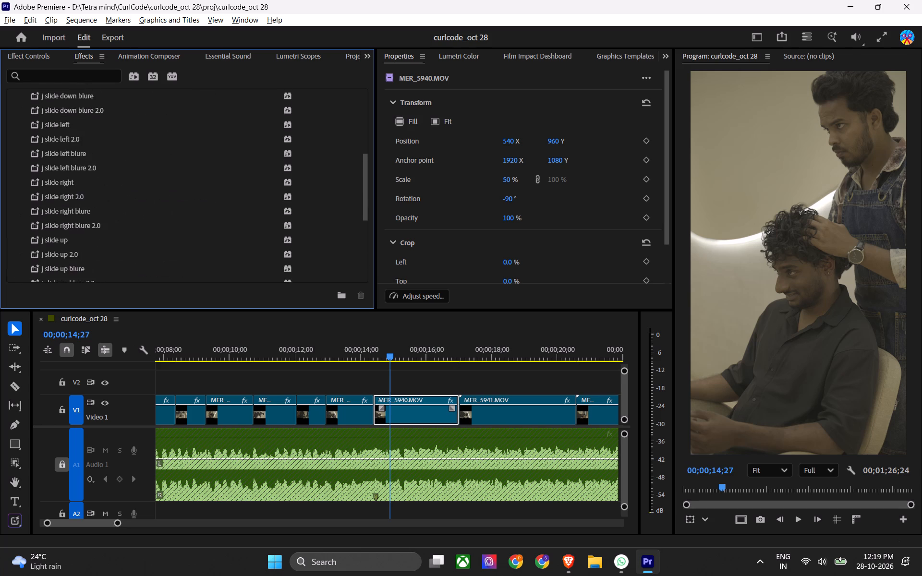
{"action": "scroll", "coordinate": [76, 201], "scroll_direction": "up", "scroll_amount": 13}
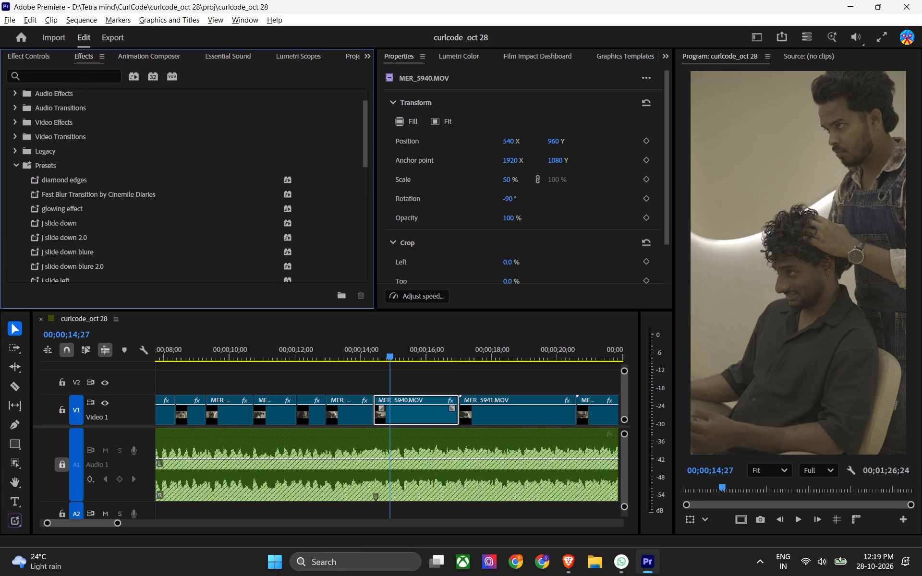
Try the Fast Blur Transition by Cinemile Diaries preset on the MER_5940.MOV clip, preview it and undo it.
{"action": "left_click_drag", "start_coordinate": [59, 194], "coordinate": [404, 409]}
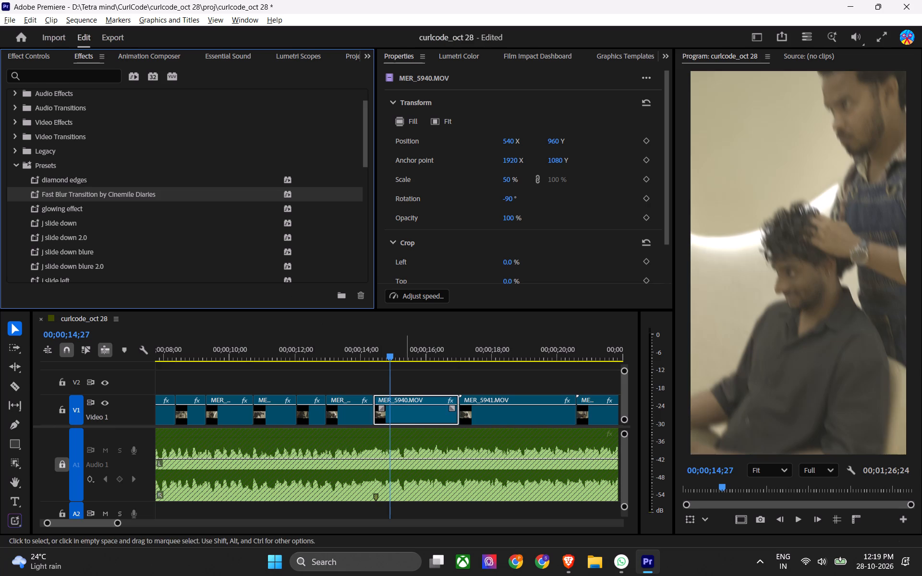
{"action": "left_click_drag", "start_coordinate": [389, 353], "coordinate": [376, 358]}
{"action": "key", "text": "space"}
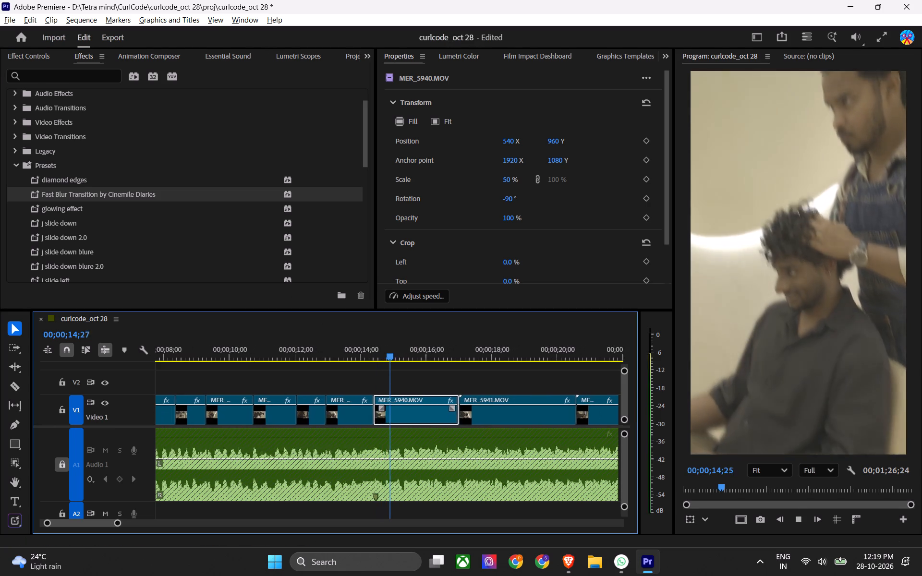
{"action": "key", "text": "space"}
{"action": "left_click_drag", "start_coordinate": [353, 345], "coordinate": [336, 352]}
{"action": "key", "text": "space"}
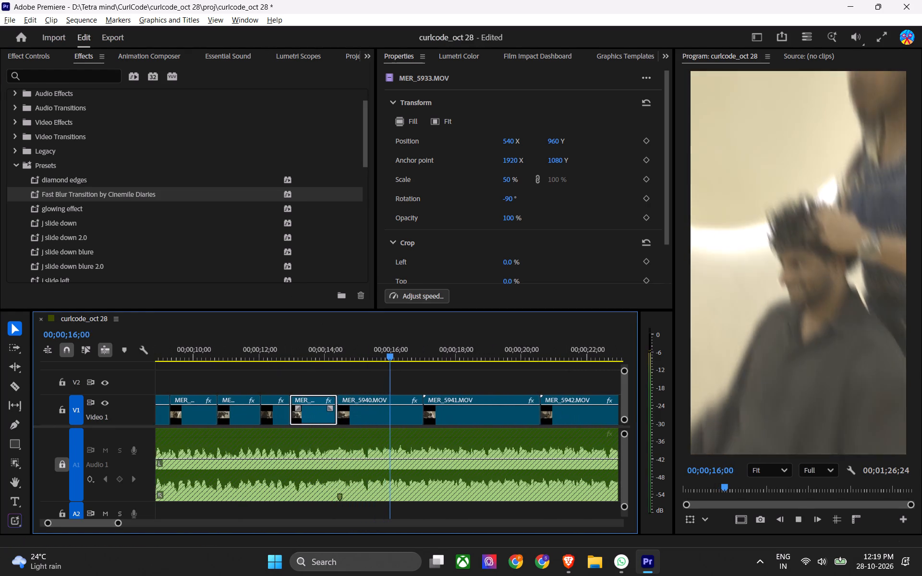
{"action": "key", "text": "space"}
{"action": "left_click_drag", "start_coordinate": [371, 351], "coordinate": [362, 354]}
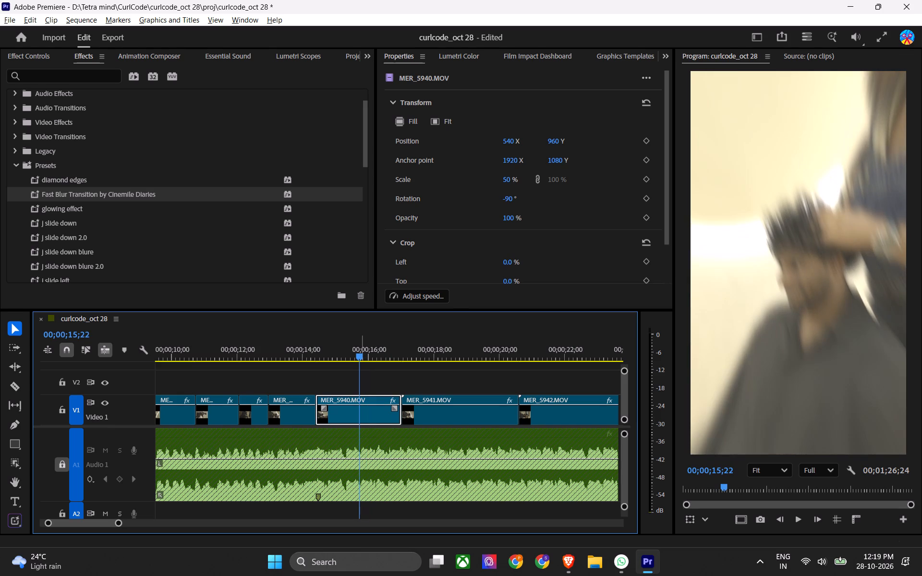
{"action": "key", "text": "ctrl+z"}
Save the curlcode_oct 28 project.
{"action": "key", "text": "ctrl+s"}
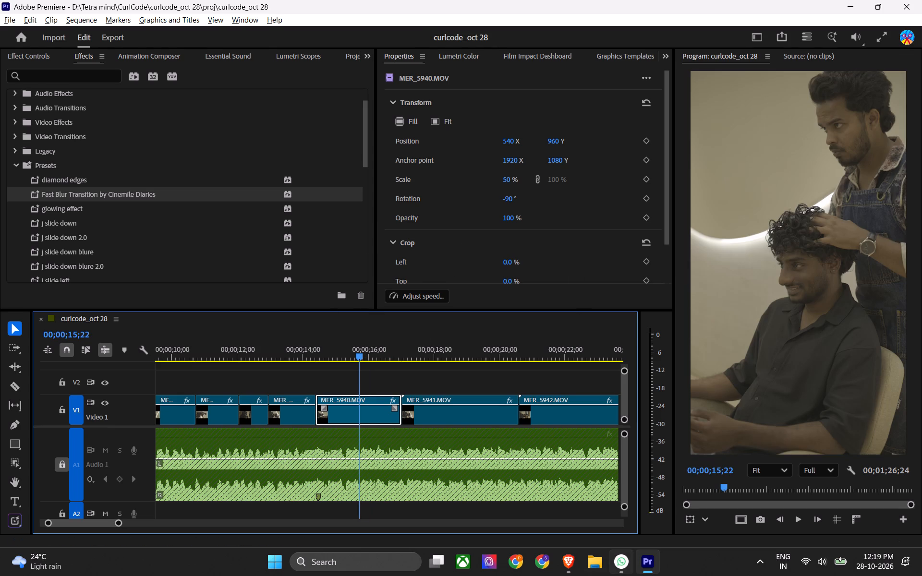
Return to the Insane Ripple Impact video and review the part around 0:25 showing the wavex presets in the effects list.
{"action": "left_click", "coordinate": [573, 567]}
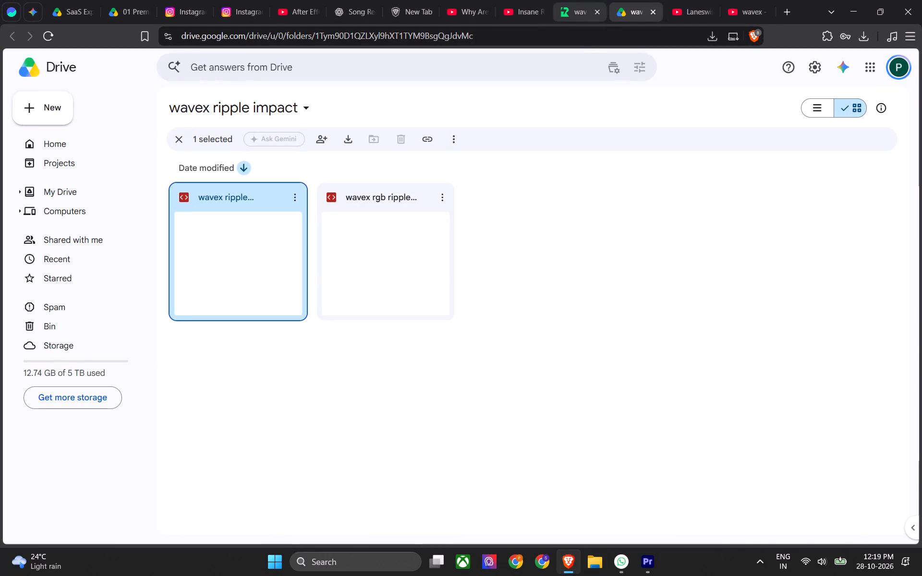
{"action": "left_click", "coordinate": [511, 0]}
{"action": "left_click", "coordinate": [402, 291]}
{"action": "left_click_drag", "start_coordinate": [414, 406], "coordinate": [359, 413]}
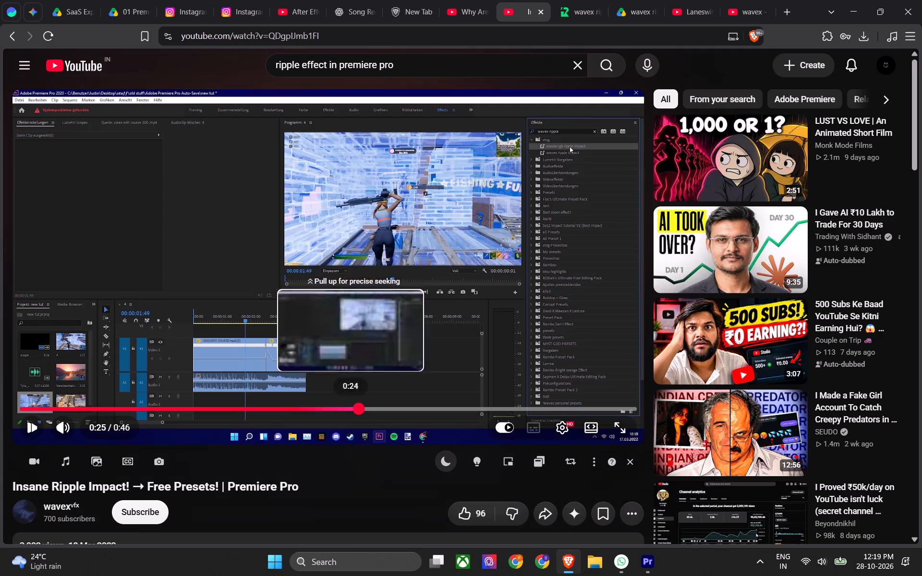
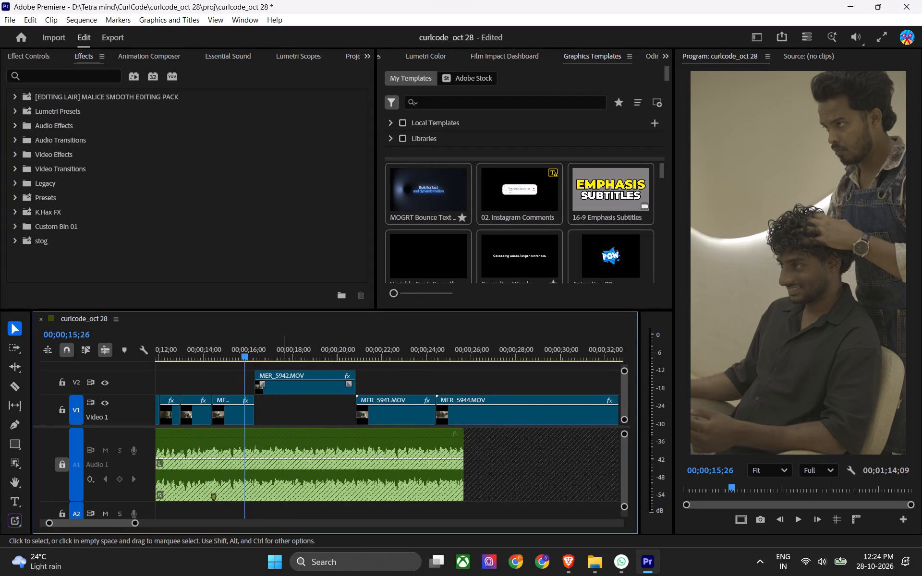
Move the MER_5942.MOV clip from track V2 down to V1, directly after MER_5940.MOV, and save the project.
{"action": "left_click_drag", "start_coordinate": [283, 393], "coordinate": [283, 410]}
{"action": "scroll", "coordinate": [288, 415], "scroll_direction": "up", "scroll_amount": 7}
{"action": "key", "text": "ctrl+s"}
{"action": "key", "text": "ctrl+s"}
{"action": "scroll", "coordinate": [306, 414], "scroll_direction": "up", "scroll_amount": 6, "text": "alt"}
{"action": "key", "text": "ctrl+s"}
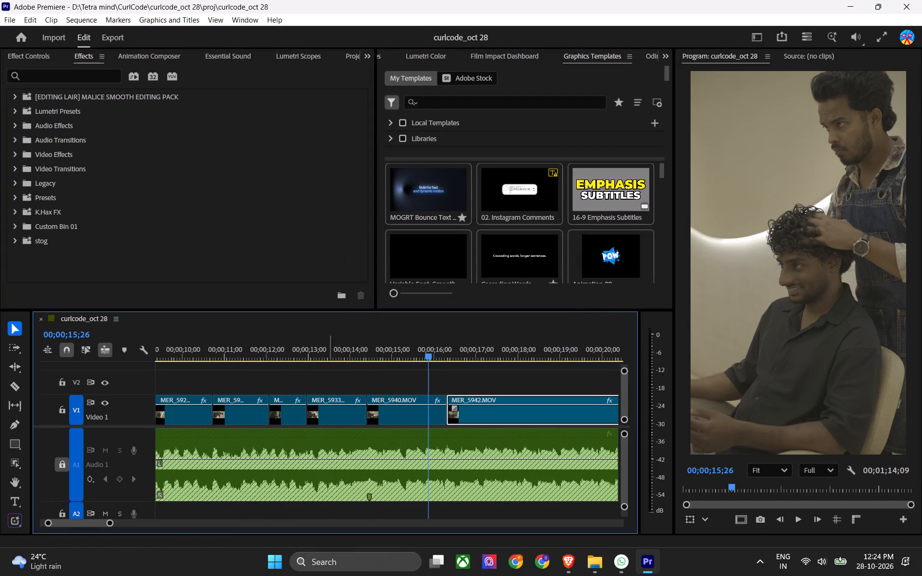
Play the MER_5940–MER_5942 section against the beat, split MER_5942.MOV at 00;00;18;04 and save the project.
{"action": "left_click_drag", "start_coordinate": [328, 343], "coordinate": [324, 346]}
{"action": "key", "text": "space"}
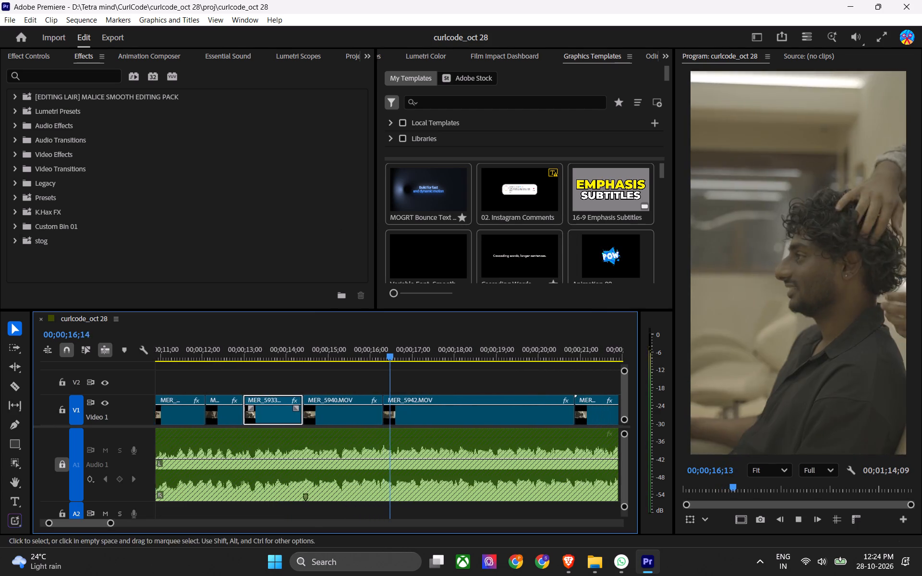
{"action": "key", "text": "space"}
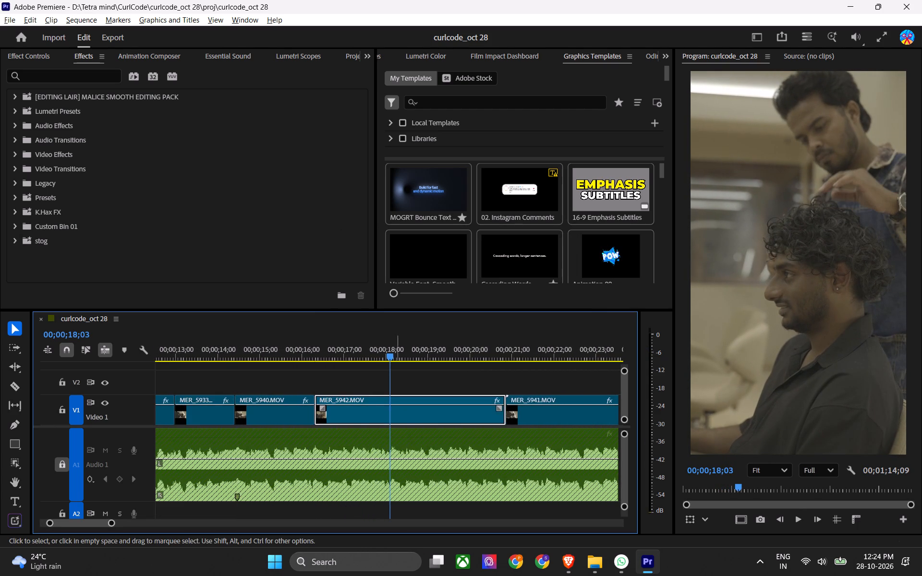
{"action": "scroll", "coordinate": [396, 447], "scroll_direction": "up", "scroll_amount": 7, "text": "alt"}
{"action": "key", "text": "Right"}
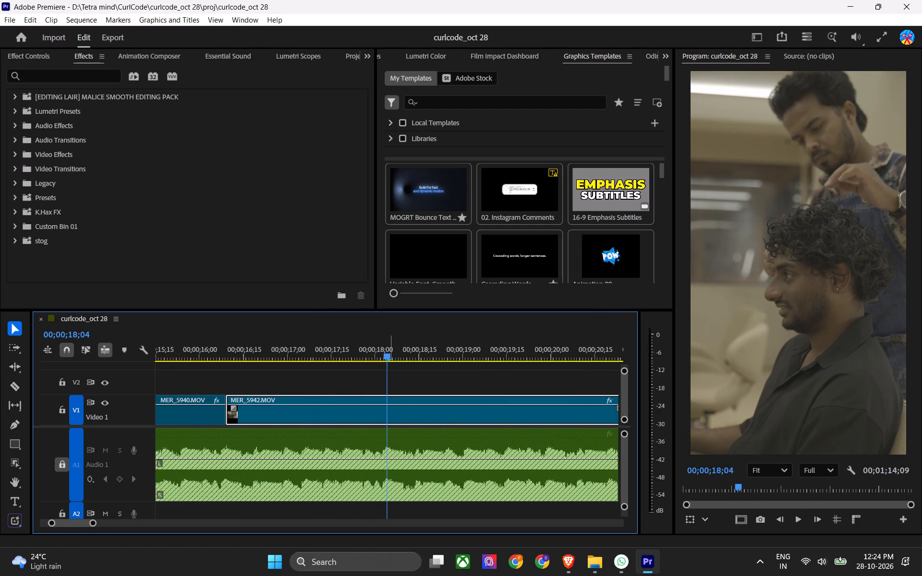
{"action": "key", "text": "c"}
{"action": "scroll", "coordinate": [395, 406], "scroll_direction": "down", "scroll_amount": 13, "text": "alt"}
{"action": "key", "text": "ctrl+s"}
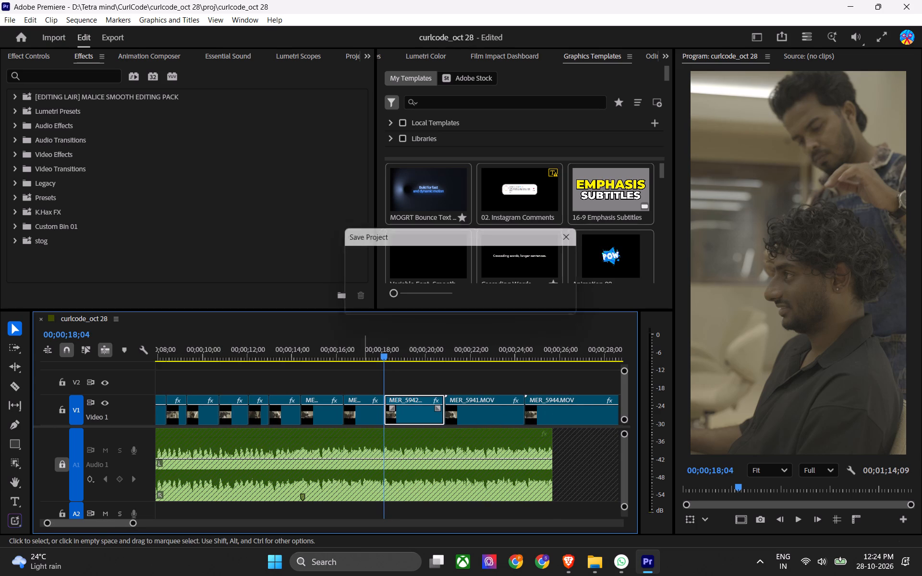
{"action": "key", "text": "ctrl+s"}
{"action": "key", "text": "ctrl+s"}
{"action": "key", "text": "ctrl+s"}
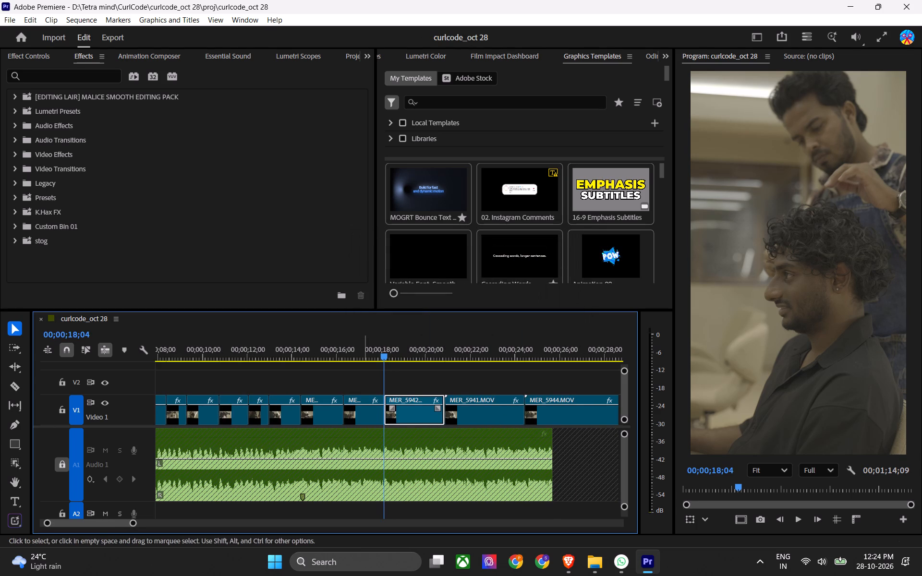
{"action": "key", "text": "ctrl+s"}
{"action": "key", "text": "ctrl+s"}
Skim the leftover part of MER_5942.MOV after the 00;00;18;04 cut and ripple delete it, closing the gap before MER_5941.MOV.
{"action": "left_click_drag", "start_coordinate": [409, 356], "coordinate": [414, 357]}
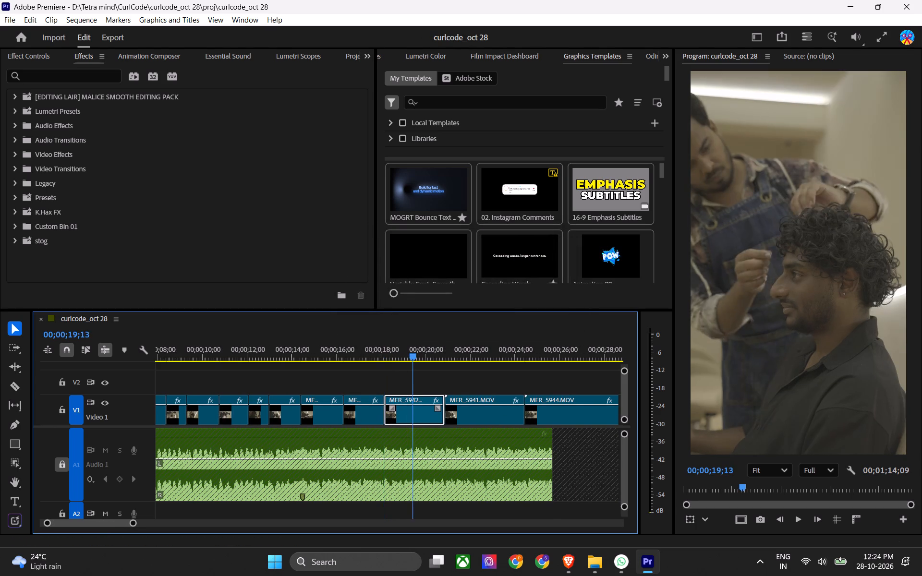
{"action": "left_click_drag", "start_coordinate": [414, 357], "coordinate": [395, 360]}
{"action": "key", "text": "x"}
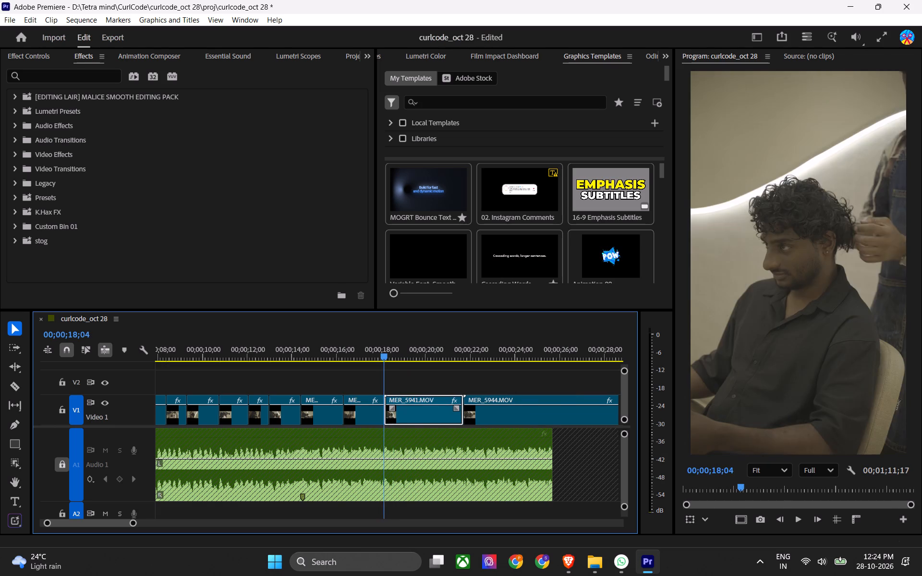
Review the remaining footage from MER_5941.MOV to MER_5948.MOV, playing MER_5947.MOV from about 00;00;57 to 00;01;00;14 to find a usable moment.
{"action": "left_click_drag", "start_coordinate": [401, 351], "coordinate": [454, 354]}
{"action": "scroll", "coordinate": [482, 386], "scroll_direction": "down", "scroll_amount": 14, "text": "alt"}
{"action": "left_click_drag", "start_coordinate": [390, 349], "coordinate": [434, 350]}
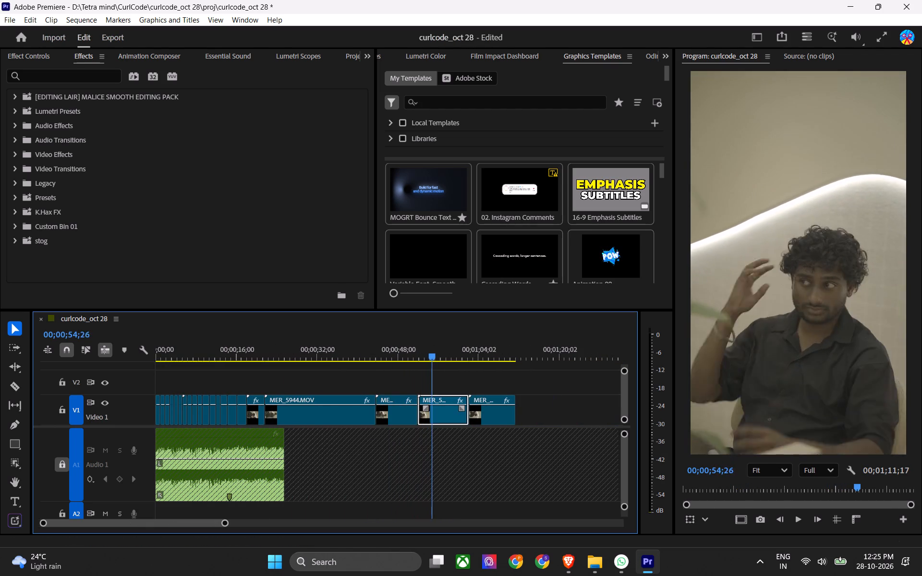
{"action": "left_click_drag", "start_coordinate": [434, 350], "coordinate": [449, 343]}
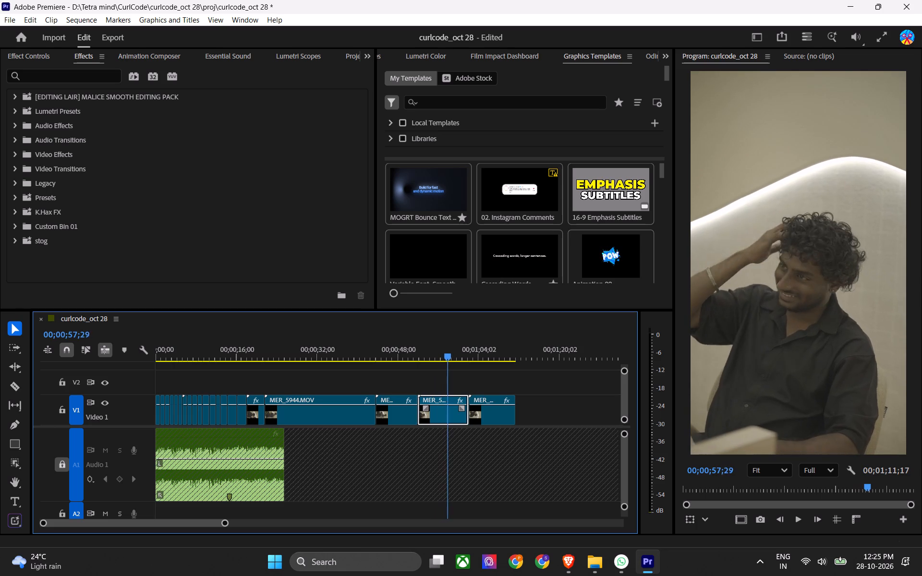
{"action": "left_click_drag", "start_coordinate": [449, 343], "coordinate": [467, 332]}
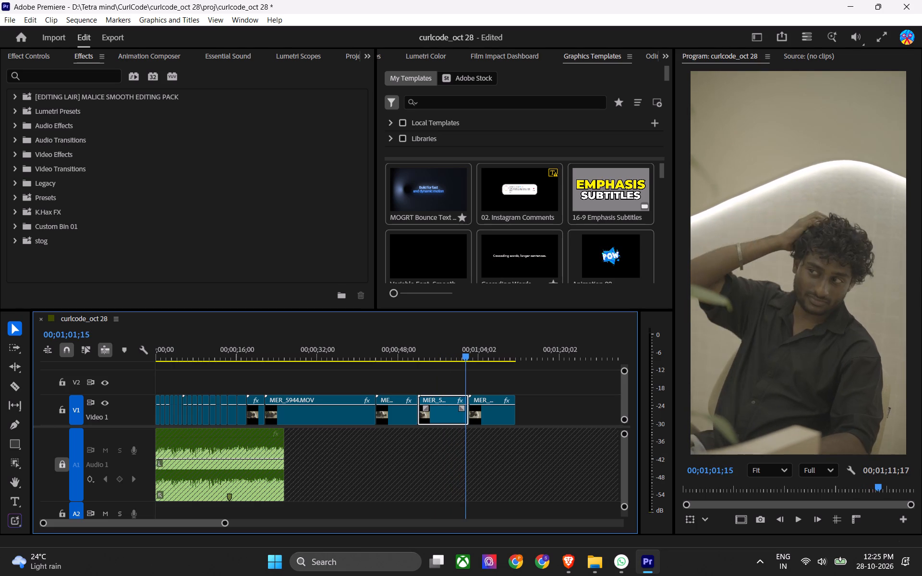
{"action": "left_click_drag", "start_coordinate": [467, 332], "coordinate": [481, 324]}
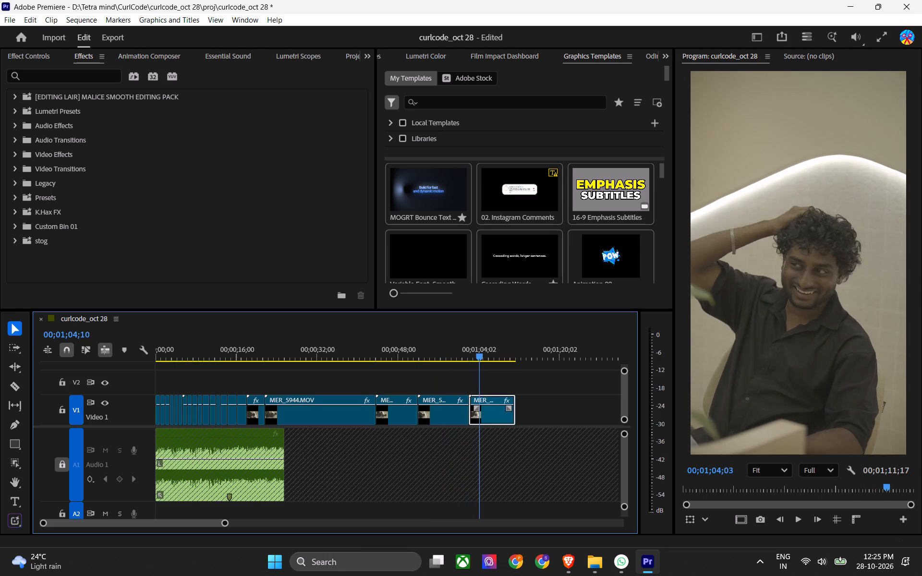
{"action": "left_click_drag", "start_coordinate": [481, 324], "coordinate": [443, 327]}
{"action": "key", "text": "space"}
{"action": "scroll", "coordinate": [493, 376], "scroll_direction": "up", "scroll_amount": 6, "text": "alt"}
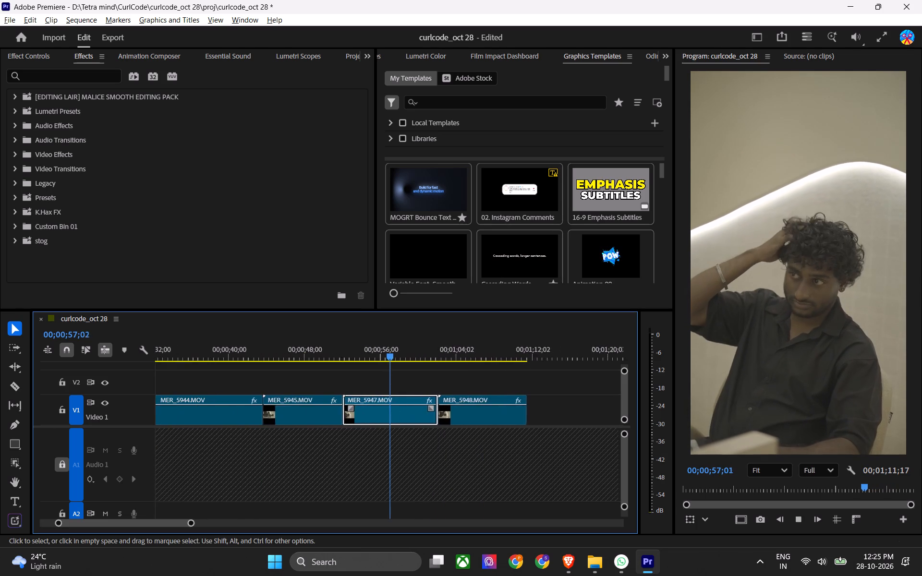
{"action": "scroll", "coordinate": [491, 381], "scroll_direction": "up", "scroll_amount": 14, "text": "alt"}
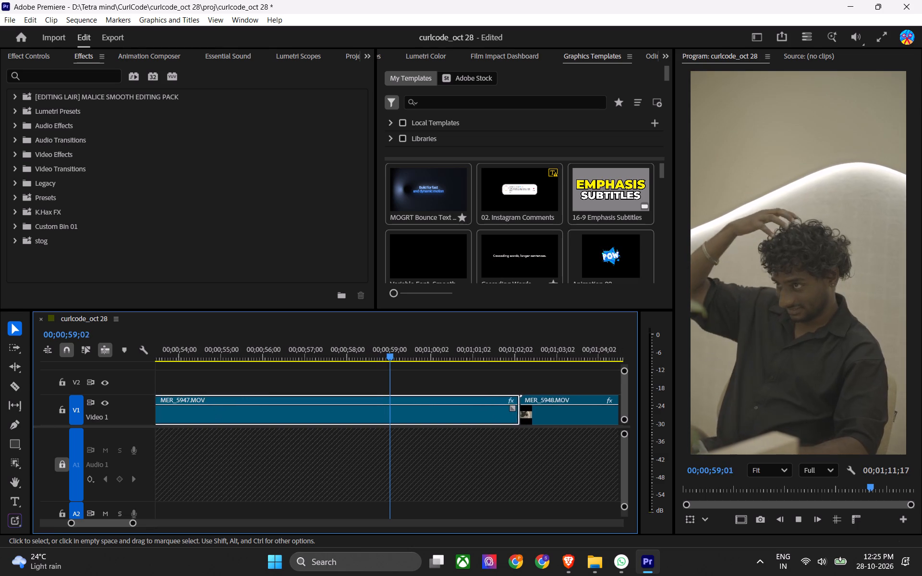
{"action": "key", "text": "space"}
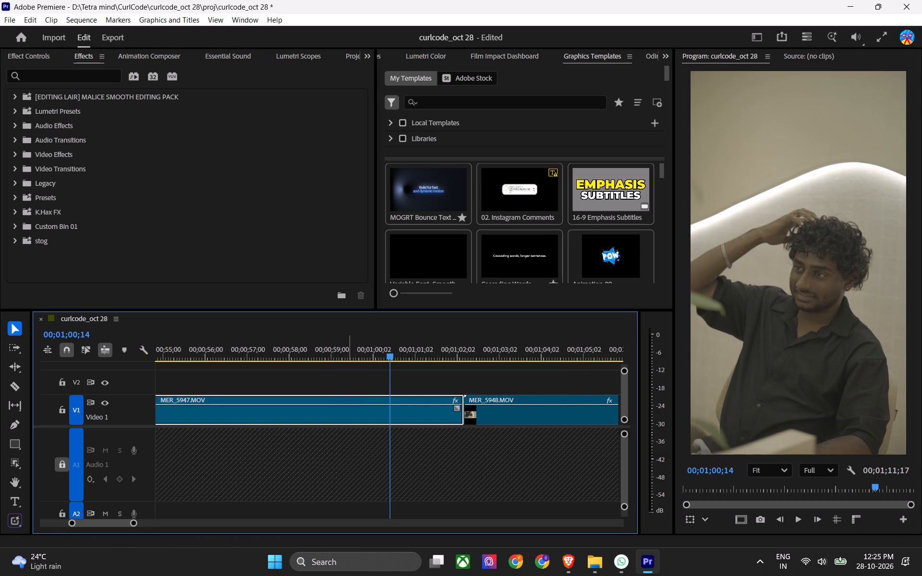
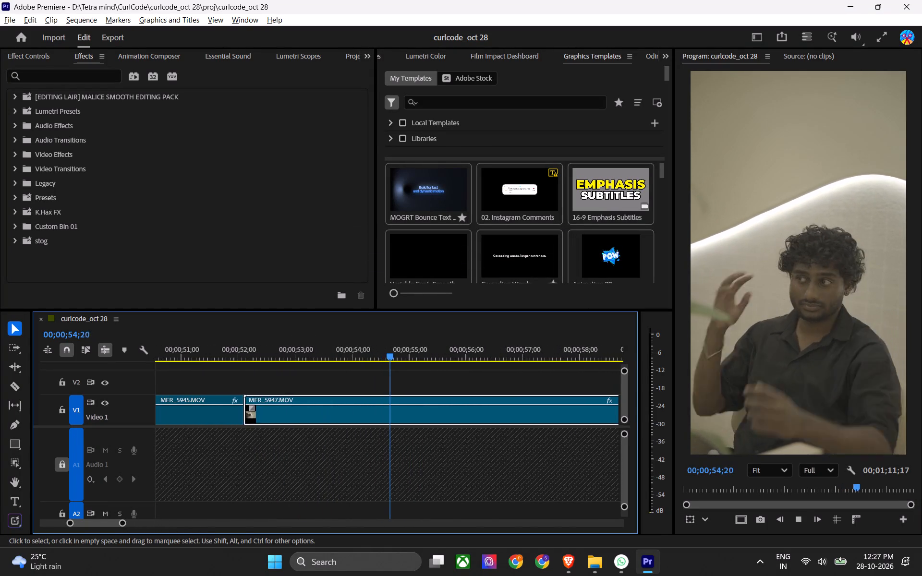
Replay the start of MER_5947.MOV, ripple trim its opening up to about 00;00;55;05 and save the project.
{"action": "key", "text": "space"}
{"action": "left_click", "coordinate": [327, 353]}
{"action": "key", "text": "Up"}
{"action": "key", "text": "ctrl+s"}
{"action": "key", "text": "space"}
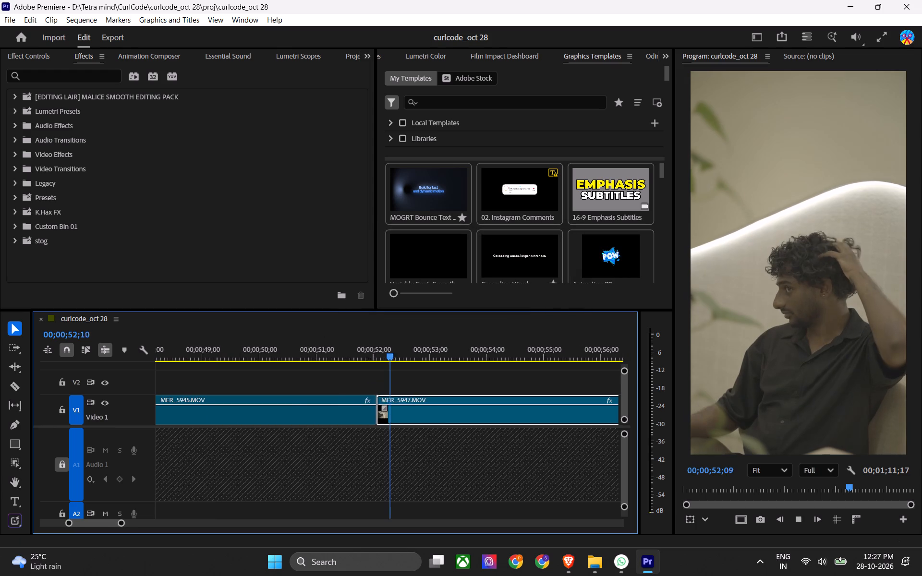
{"action": "scroll", "coordinate": [358, 374], "scroll_direction": "up", "scroll_amount": 6, "text": "alt"}
{"action": "key", "text": "space"}
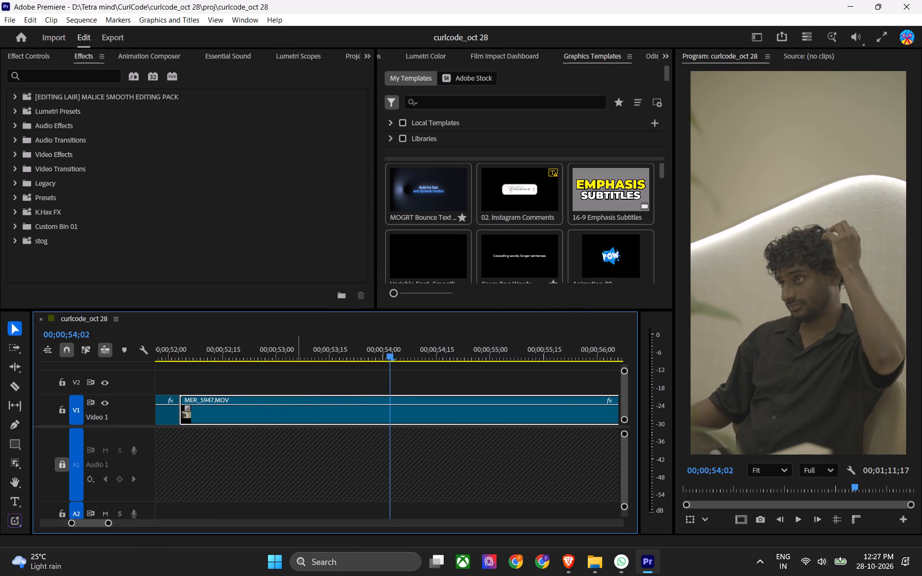
{"action": "key", "text": "space"}
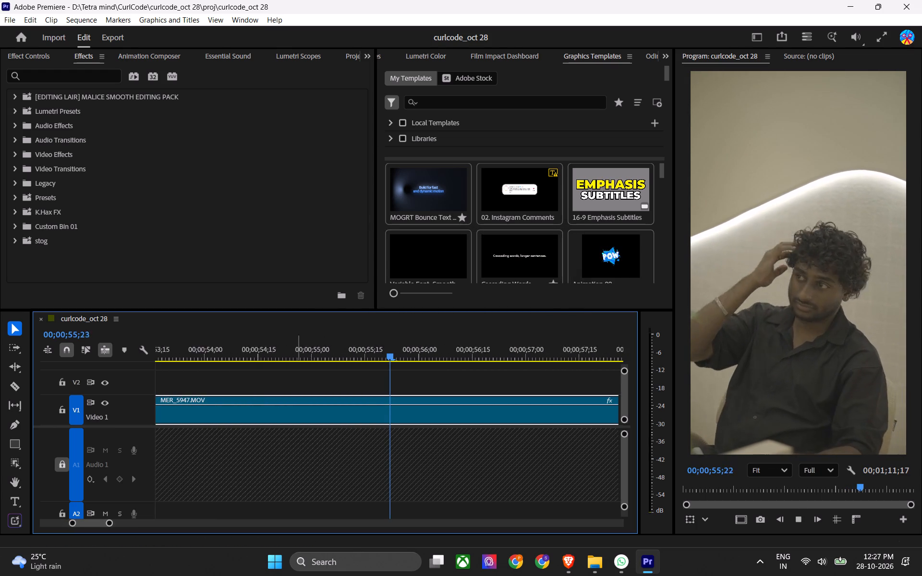
{"action": "key", "text": "space"}
{"action": "left_click_drag", "start_coordinate": [262, 351], "coordinate": [215, 368]}
{"action": "scroll", "coordinate": [249, 383], "scroll_direction": "up", "scroll_amount": 6}
{"action": "key", "text": "space"}
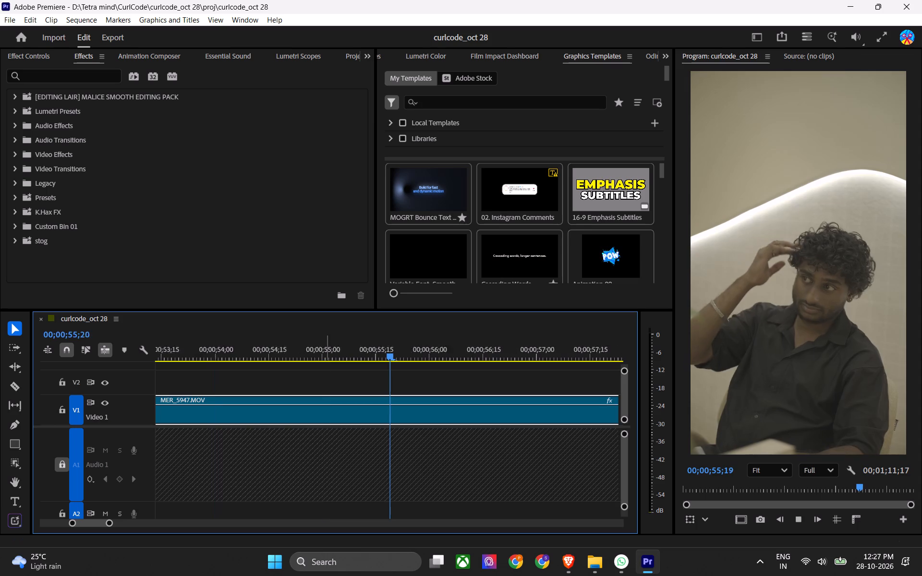
{"action": "key", "text": "space"}
{"action": "left_click_drag", "start_coordinate": [331, 348], "coordinate": [224, 388]}
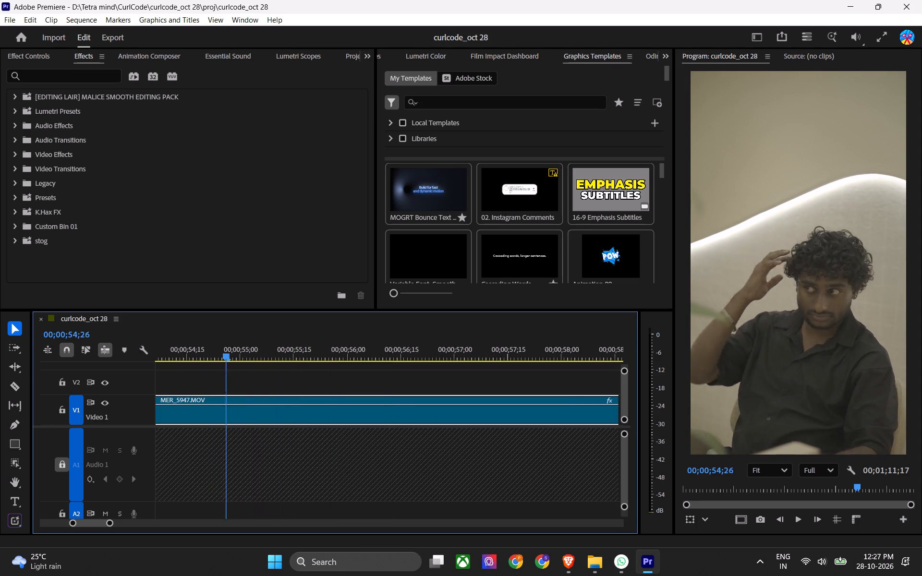
{"action": "left_click_drag", "start_coordinate": [224, 388], "coordinate": [263, 387]}
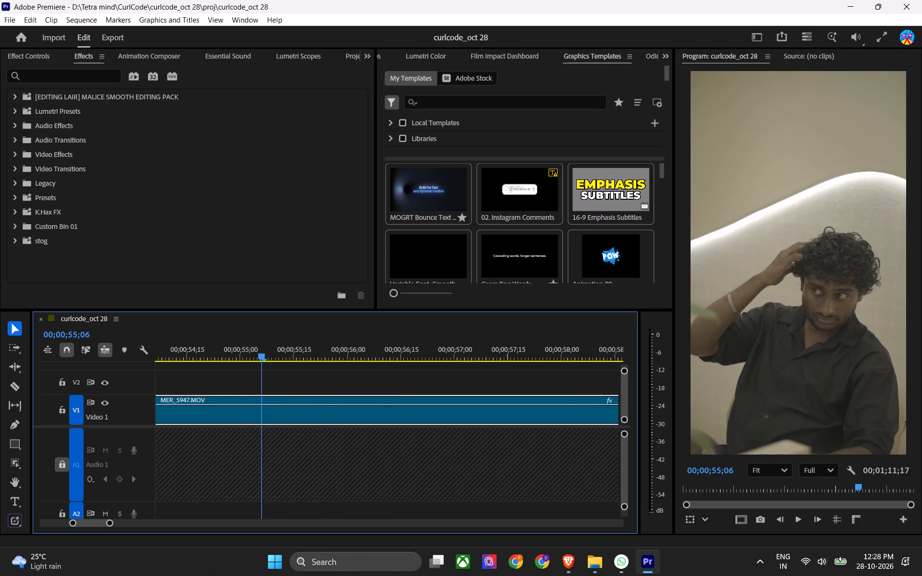
{"action": "left_click_drag", "start_coordinate": [263, 387], "coordinate": [257, 386]}
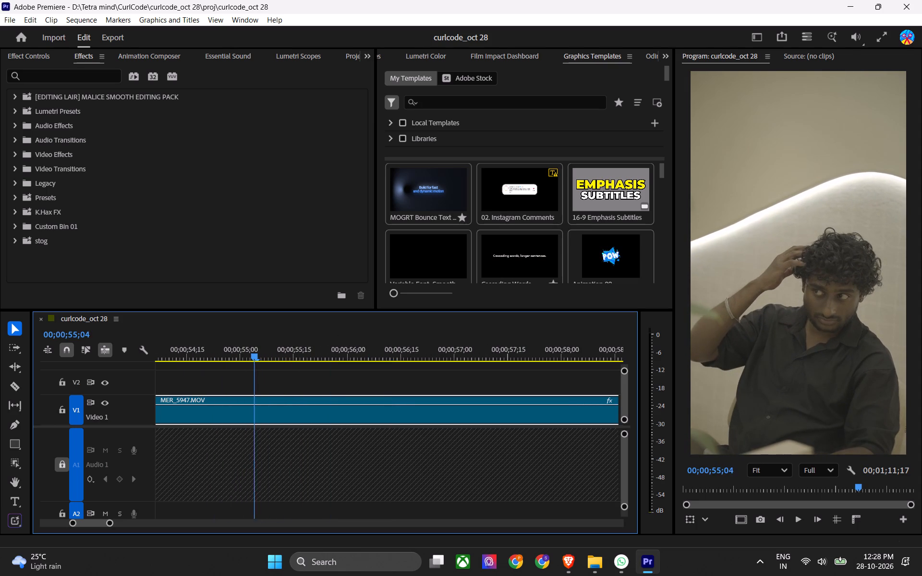
{"action": "left_click_drag", "start_coordinate": [257, 386], "coordinate": [259, 386]}
{"action": "key", "text": "q"}
{"action": "key", "text": "ctrl+s"}
Play the trimmed MER_5947.MOV and ripple trim its end at 00;00;55;21, just after the smile.
{"action": "key", "text": "space"}
{"action": "scroll", "coordinate": [403, 423], "scroll_direction": "down", "scroll_amount": 2, "text": "alt"}
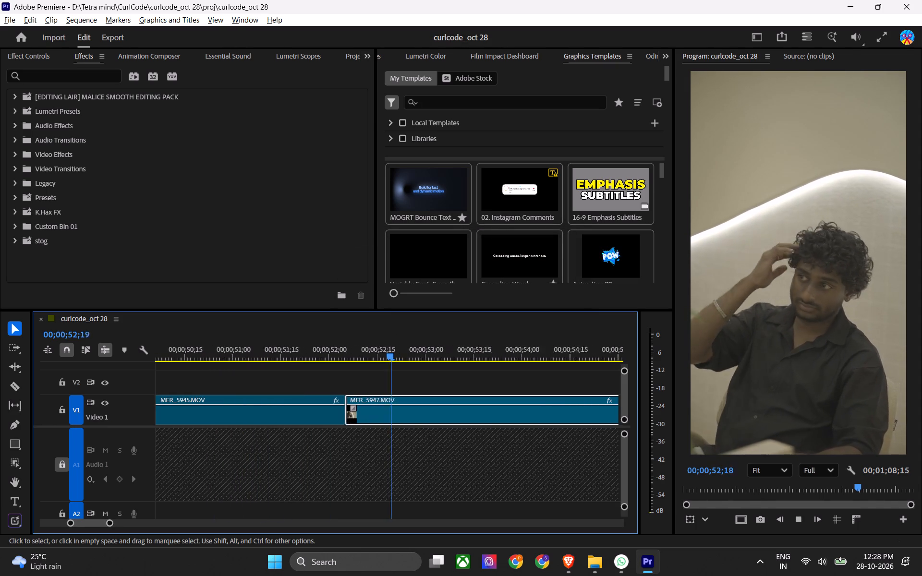
{"action": "scroll", "coordinate": [405, 428], "scroll_direction": "down", "scroll_amount": 2, "text": "alt"}
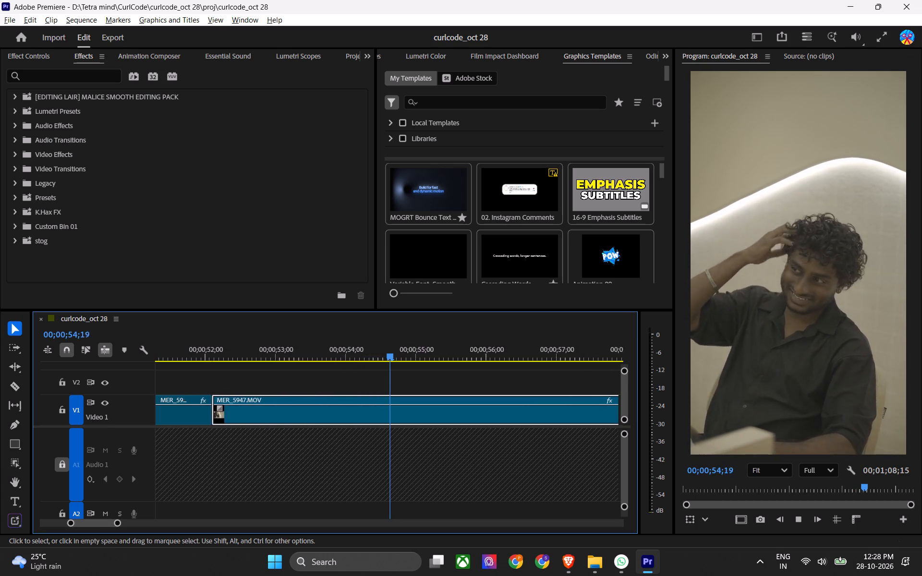
{"action": "key", "text": "space"}
{"action": "left_click_drag", "start_coordinate": [385, 356], "coordinate": [373, 360]}
{"action": "key", "text": "w"}
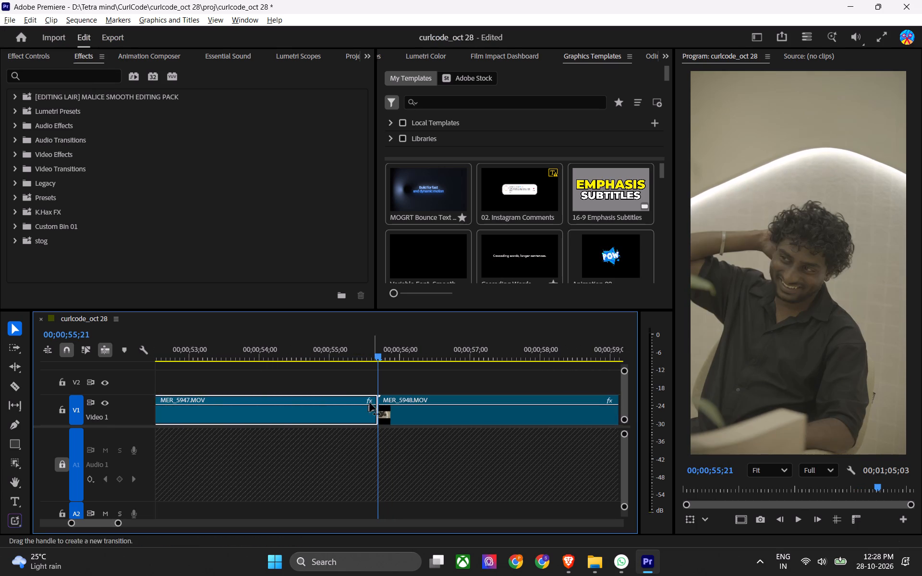
Cut MER_5947.MOV from the leftover footage and insert it at 00;00;18;04, between MER_5942.MOV and MER_5941.MOV.
{"action": "left_click_drag", "start_coordinate": [312, 329], "coordinate": [306, 333]}
{"action": "left_click", "coordinate": [304, 350]}
{"action": "key", "text": "ctrl+x"}
{"action": "scroll", "coordinate": [353, 406], "scroll_direction": "down", "scroll_amount": 4, "text": "alt"}
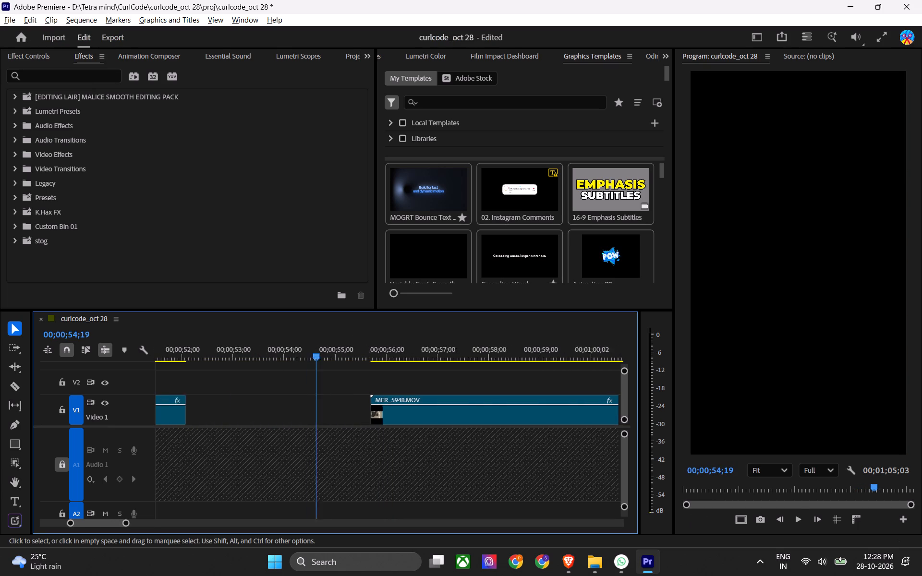
{"action": "scroll", "coordinate": [349, 436], "scroll_direction": "down", "scroll_amount": 6, "text": "alt"}
{"action": "scroll", "coordinate": [348, 438], "scroll_direction": "up", "scroll_amount": 18}
{"action": "scroll", "coordinate": [321, 431], "scroll_direction": "down", "scroll_amount": 8, "text": "alt"}
{"action": "scroll", "coordinate": [327, 435], "scroll_direction": "up", "scroll_amount": 8}
{"action": "scroll", "coordinate": [333, 433], "scroll_direction": "up", "scroll_amount": 13}
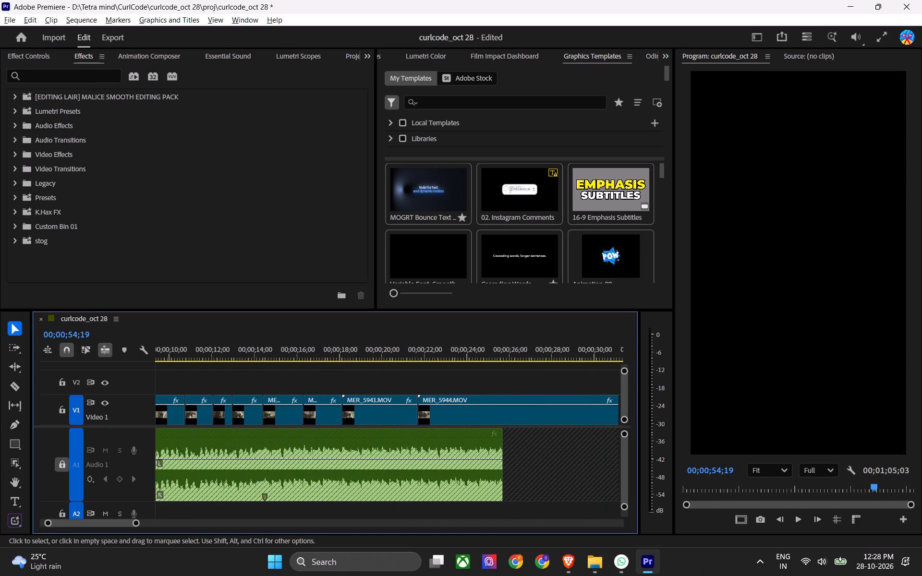
{"action": "left_click", "coordinate": [318, 345]}
{"action": "key", "text": "space"}
{"action": "scroll", "coordinate": [408, 426], "scroll_direction": "up", "scroll_amount": 5, "text": "alt"}
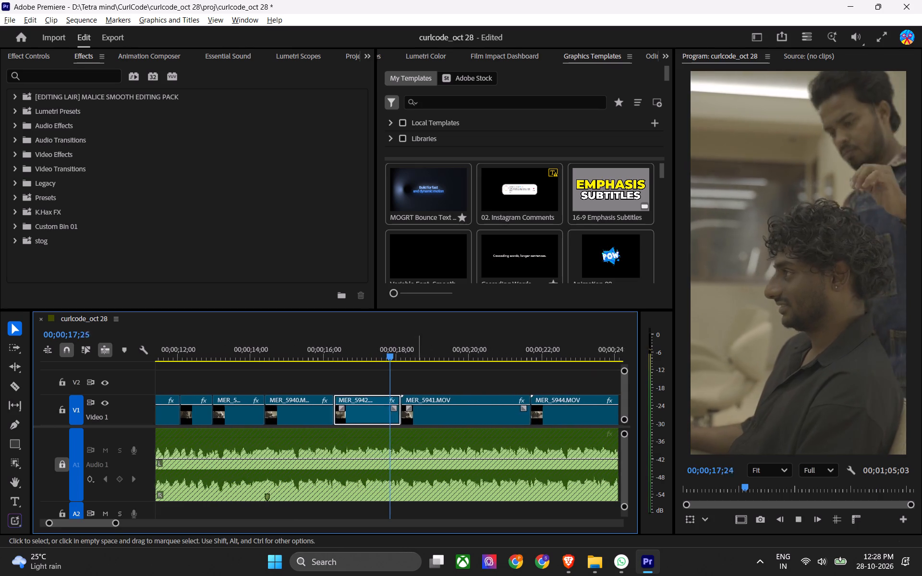
{"action": "key", "text": "space"}
{"action": "left_click_drag", "start_coordinate": [317, 346], "coordinate": [258, 364]}
{"action": "key", "text": "space"}
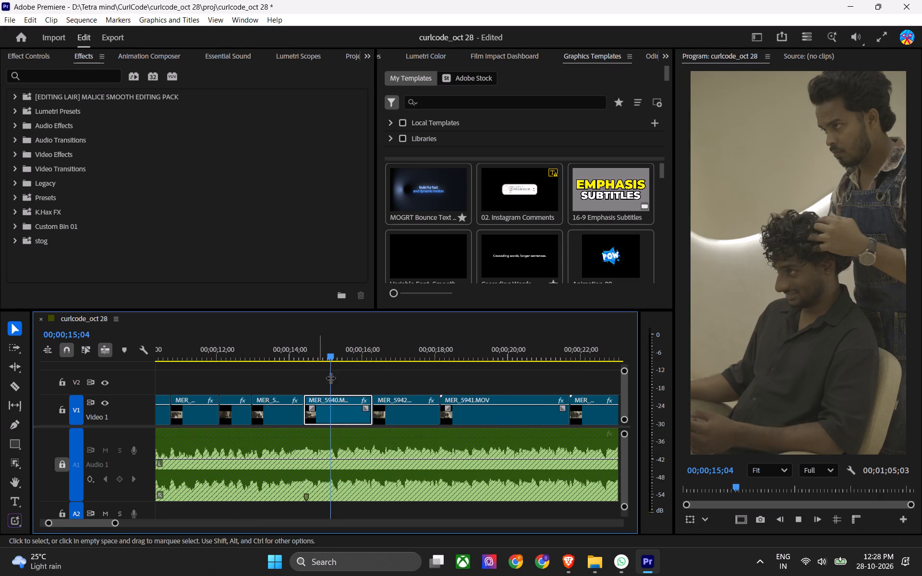
{"action": "scroll", "coordinate": [383, 402], "scroll_direction": "up", "scroll_amount": 3, "text": "alt"}
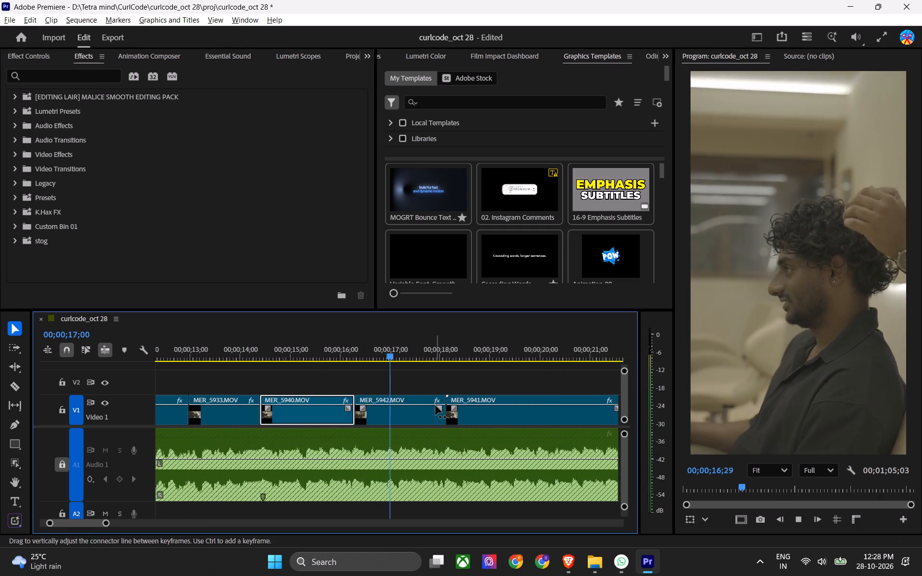
{"action": "scroll", "coordinate": [436, 406], "scroll_direction": "up", "scroll_amount": 3, "text": "alt"}
{"action": "key", "text": "space"}
{"action": "key", "text": "Up"}
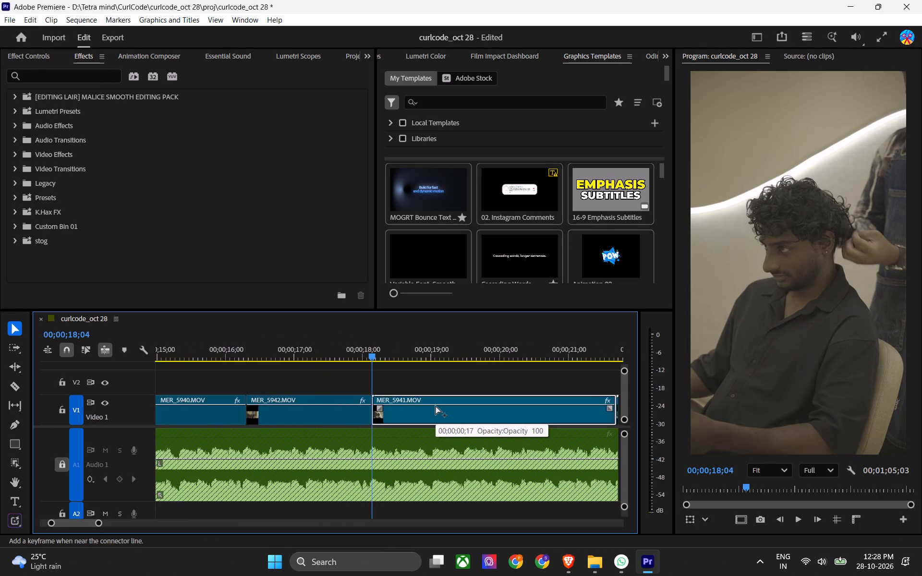
{"action": "key", "text": "ctrl+shift+v"}
Play the inserted MER_5947.MOV against the beat and ripple trim its start up to about 00;00;19;08.
{"action": "left_click_drag", "start_coordinate": [372, 348], "coordinate": [344, 348]}
{"action": "key", "text": "space"}
{"action": "scroll", "coordinate": [318, 388], "scroll_direction": "down", "scroll_amount": 6, "text": "alt"}
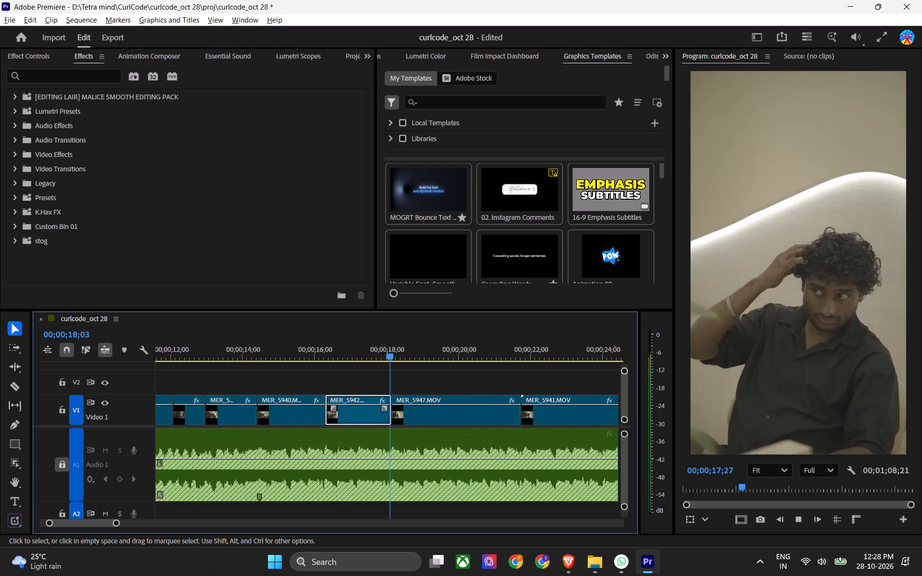
{"action": "scroll", "coordinate": [336, 380], "scroll_direction": "down", "scroll_amount": 4, "text": "alt"}
{"action": "scroll", "coordinate": [378, 392], "scroll_direction": "up", "scroll_amount": 3, "text": "alt"}
{"action": "key", "text": "space"}
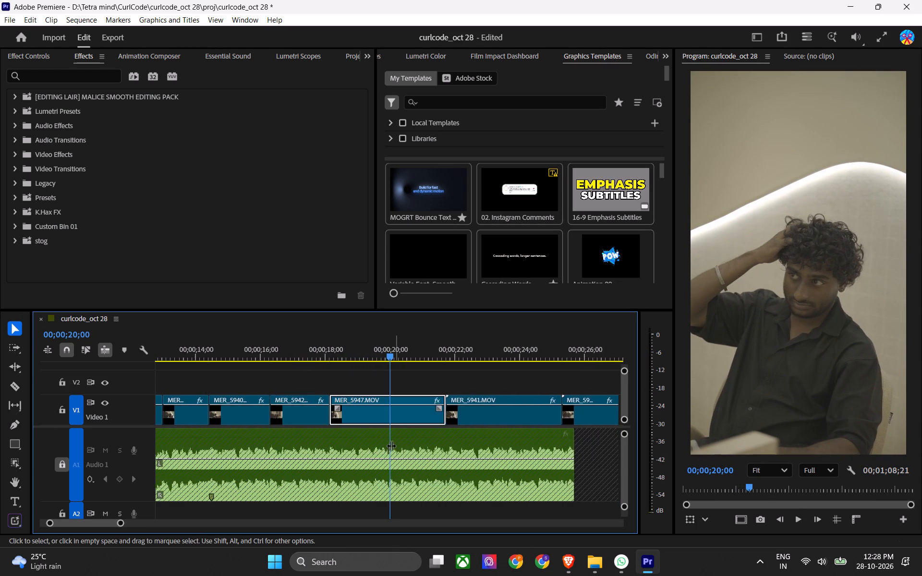
{"action": "scroll", "coordinate": [388, 451], "scroll_direction": "up", "scroll_amount": 7, "text": "alt"}
{"action": "left_click_drag", "start_coordinate": [359, 347], "coordinate": [335, 365]}
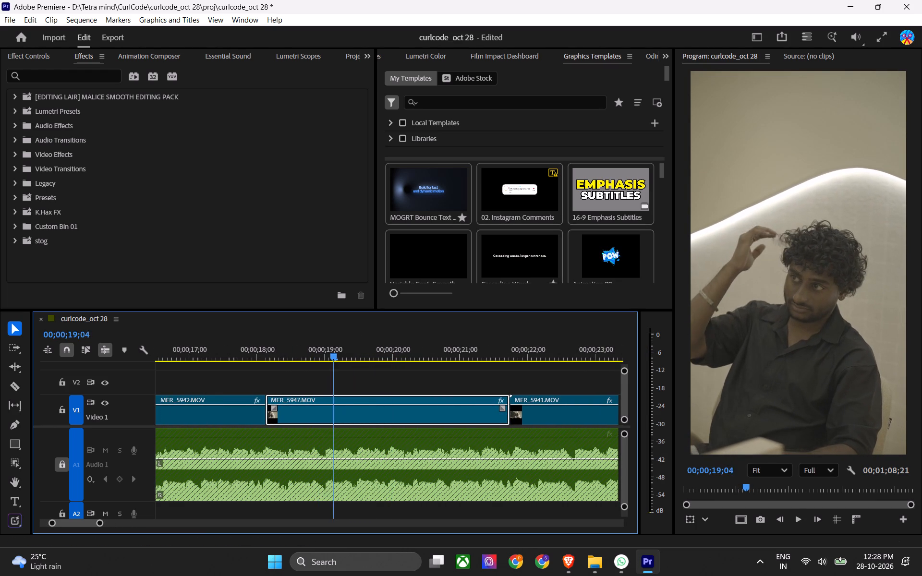
{"action": "left_click_drag", "start_coordinate": [335, 365], "coordinate": [346, 370]}
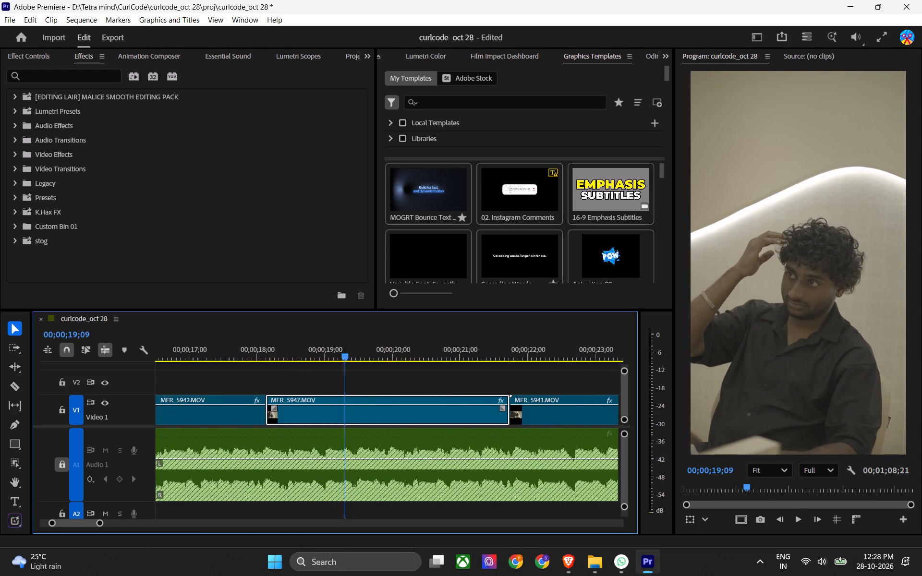
{"action": "left_click_drag", "start_coordinate": [346, 370], "coordinate": [343, 372]}
{"action": "key", "text": "q"}
Play MER_5947.MOV from the preceding cut and ripple trim its end on the beat at about 00;00;20;00.
{"action": "left_click_drag", "start_coordinate": [256, 349], "coordinate": [233, 355]}
{"action": "key", "text": "space"}
{"action": "scroll", "coordinate": [342, 429], "scroll_direction": "up", "scroll_amount": 4, "text": "alt"}
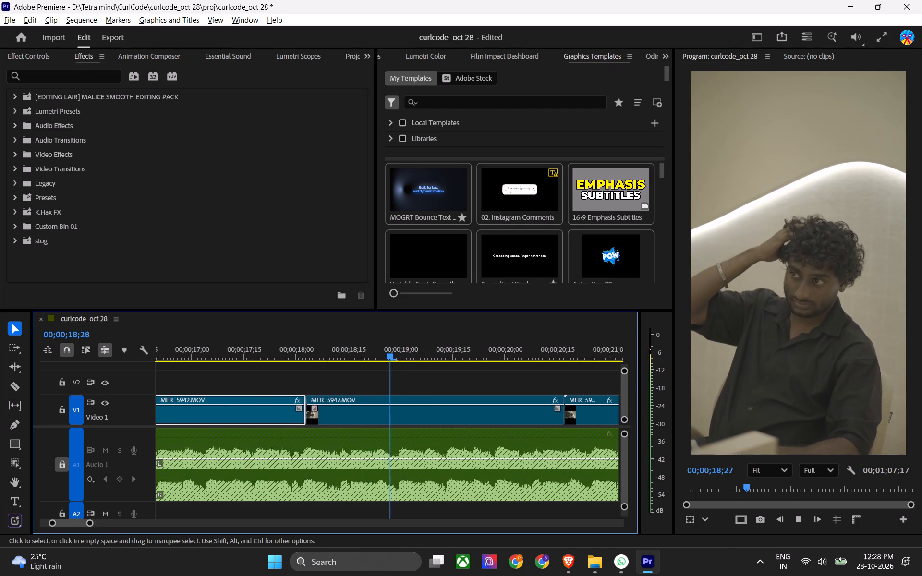
{"action": "key", "text": "space"}
{"action": "left_click_drag", "start_coordinate": [349, 342], "coordinate": [185, 370]}
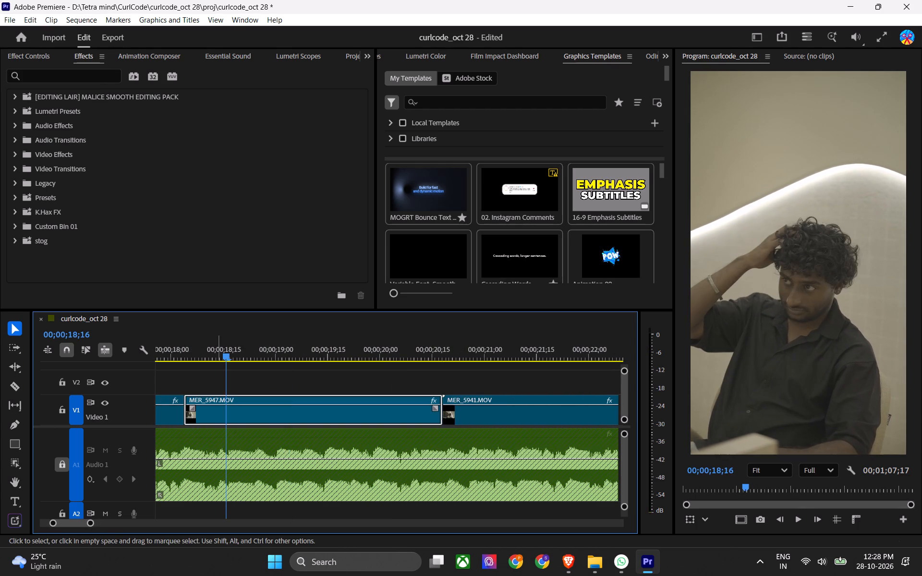
{"action": "key", "text": "space"}
{"action": "key", "text": "space"}
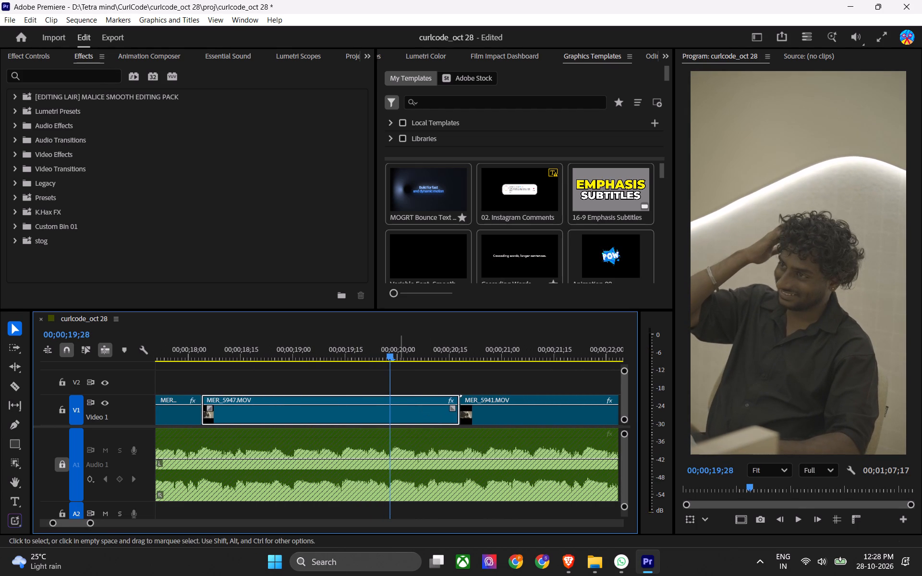
{"action": "left_click", "coordinate": [395, 352]}
{"action": "key", "text": "w"}
Play on into MER_5941.MOV and ripple delete that clip, so MER_5944.MOV directly follows MER_5947.MOV.
{"action": "key", "text": "space"}
{"action": "scroll", "coordinate": [454, 422], "scroll_direction": "down", "scroll_amount": 7, "text": "alt"}
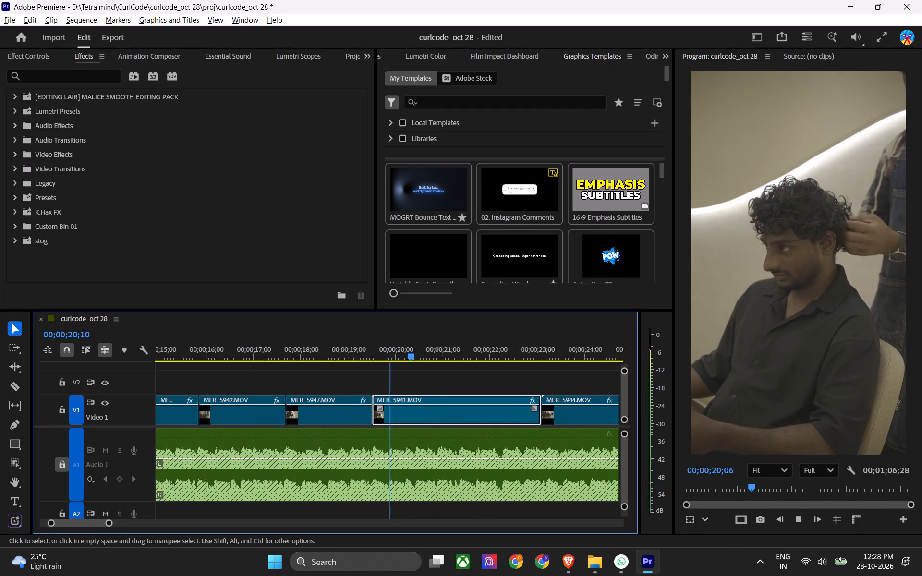
{"action": "scroll", "coordinate": [454, 431], "scroll_direction": "down", "scroll_amount": 2, "text": "alt"}
{"action": "key", "text": "space"}
{"action": "type", "text": "x"}
Skim MER_5944.MOV for the hair-combing moment and ripple trim about two seconds off the clip's start.
{"action": "key", "text": "space"}
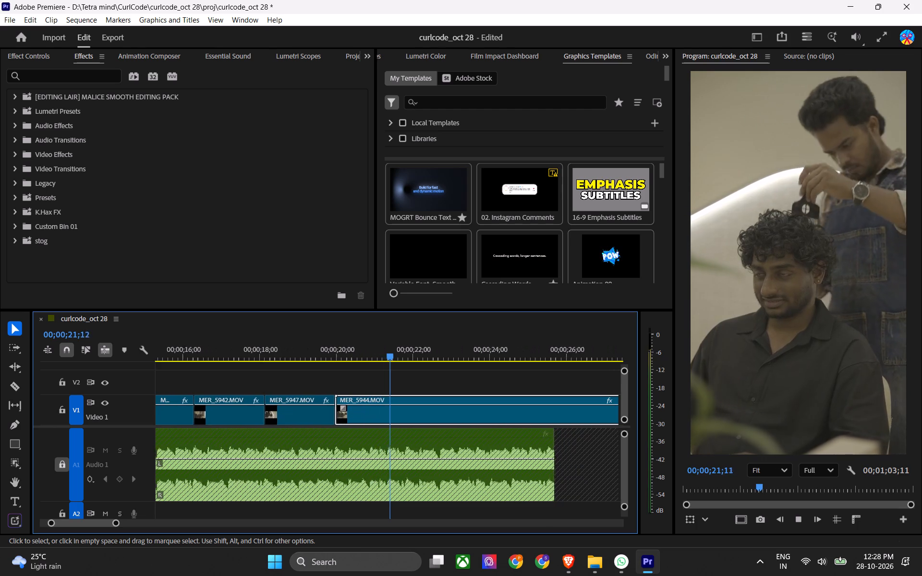
{"action": "scroll", "coordinate": [431, 414], "scroll_direction": "up", "scroll_amount": 3, "text": "alt"}
{"action": "key", "text": "space"}
{"action": "left_click_drag", "start_coordinate": [389, 350], "coordinate": [443, 361]}
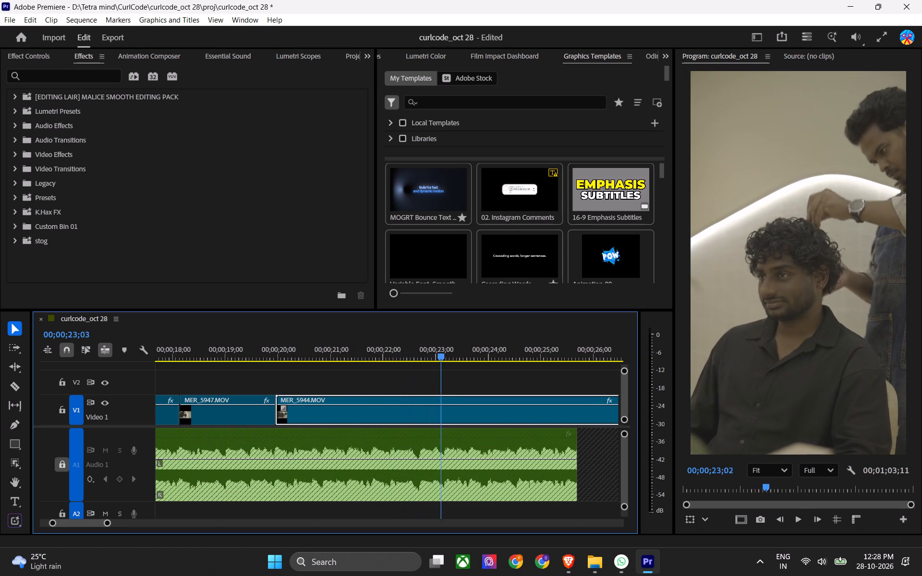
{"action": "left_click_drag", "start_coordinate": [443, 361], "coordinate": [400, 367]}
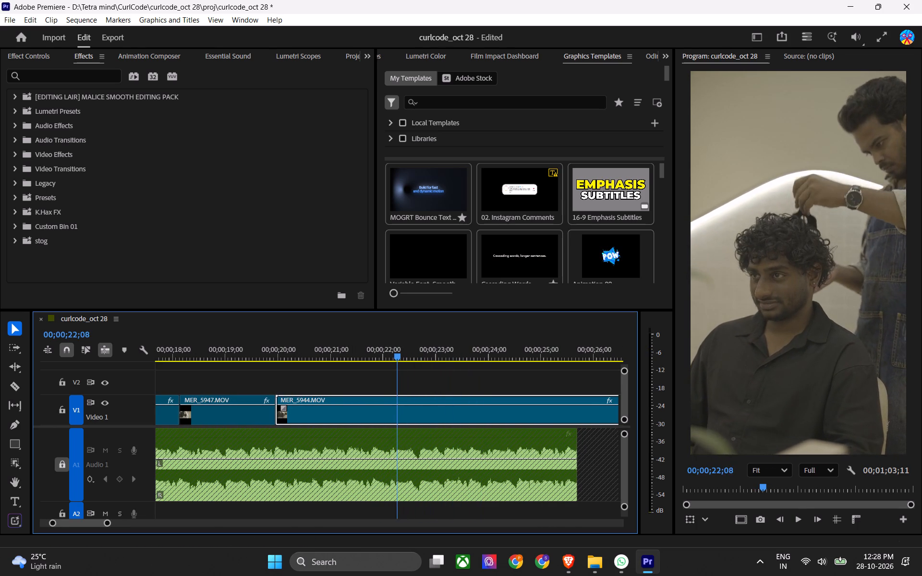
{"action": "left_click_drag", "start_coordinate": [400, 367], "coordinate": [368, 372]}
{"action": "key", "text": "q"}
Play MER_5944.MOV against the beat, ripple trim its end at 00;00;21;25 and save the project.
{"action": "left_click_drag", "start_coordinate": [260, 346], "coordinate": [249, 346]}
{"action": "key", "text": "space"}
{"action": "scroll", "coordinate": [260, 377], "scroll_direction": "up", "scroll_amount": 5, "text": "alt"}
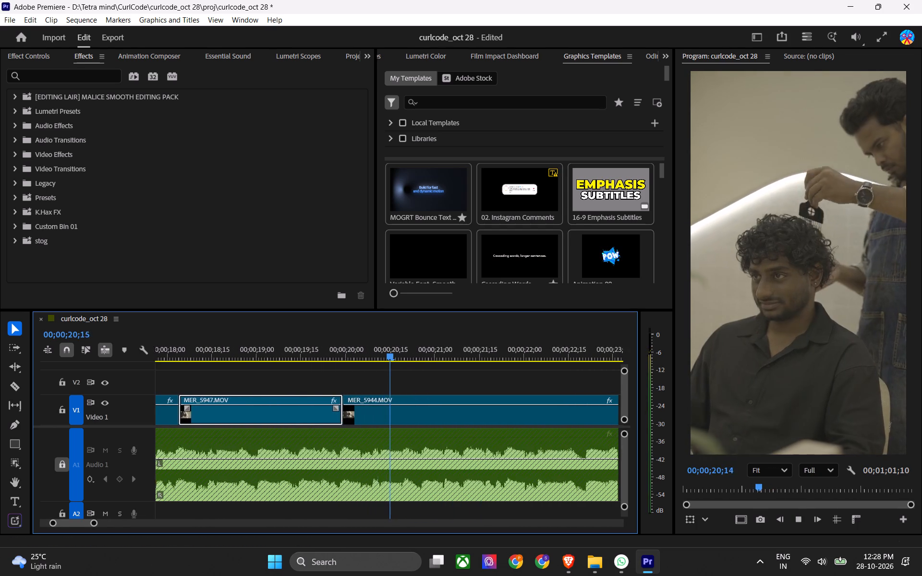
{"action": "key", "text": "space"}
{"action": "left_click", "coordinate": [389, 352]}
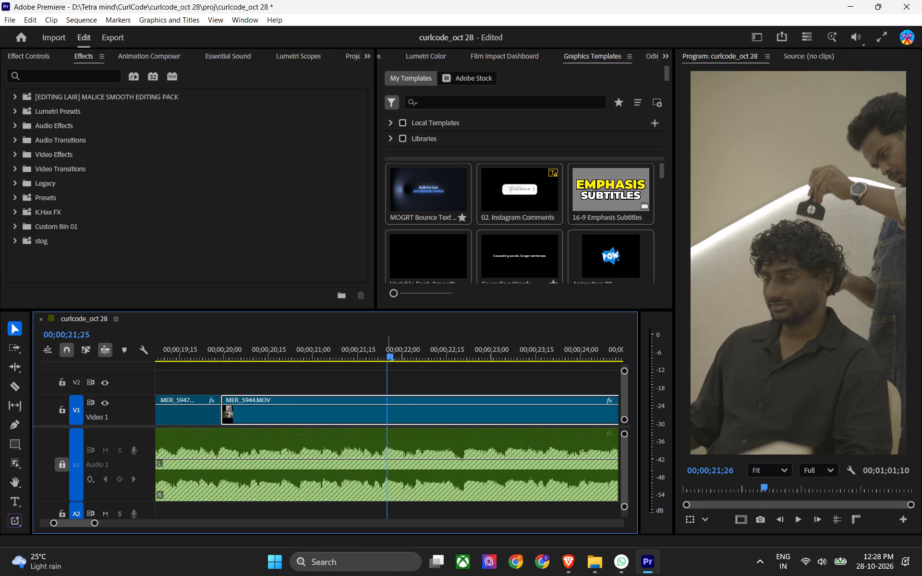
{"action": "key", "text": "w"}
{"action": "key", "text": "ctrl+s"}
Shift MER_5945.MOV away from the cut to the music's end and ripple delete it together with MER_5948.MOV.
{"action": "scroll", "coordinate": [439, 462], "scroll_direction": "down", "scroll_amount": 12, "text": "alt"}
{"action": "scroll", "coordinate": [430, 453], "scroll_direction": "up", "scroll_amount": 1, "text": "alt"}
{"action": "scroll", "coordinate": [430, 453], "scroll_direction": "down", "scroll_amount": 6, "text": "alt"}
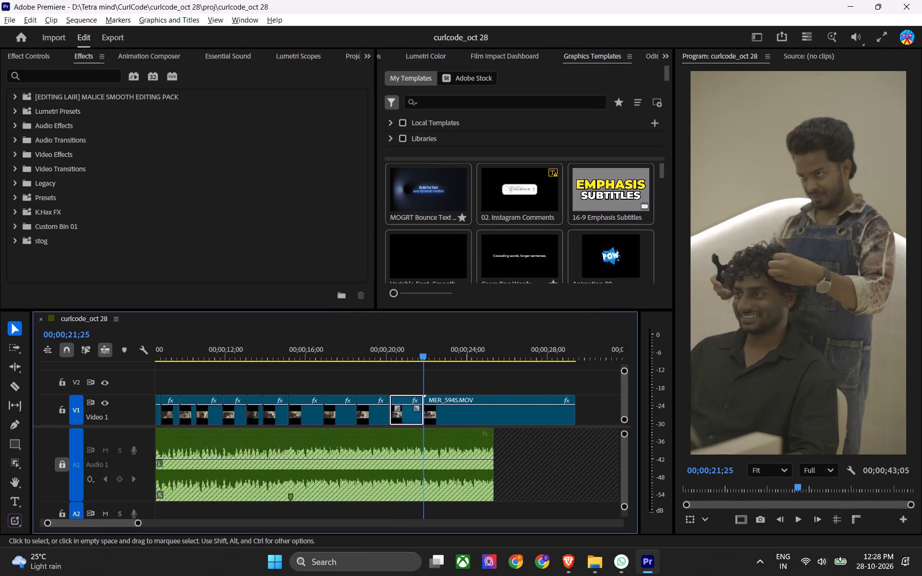
{"action": "scroll", "coordinate": [430, 445], "scroll_direction": "down", "scroll_amount": 4, "text": "alt"}
{"action": "left_click_drag", "start_coordinate": [412, 423], "coordinate": [456, 421]}
{"action": "left_click_drag", "start_coordinate": [447, 376], "coordinate": [555, 436]}
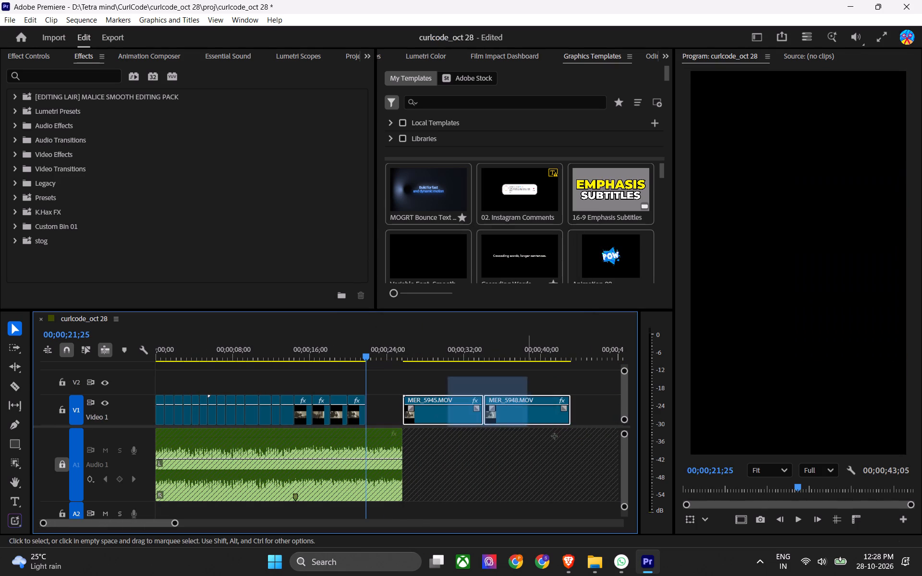
{"action": "left_click_drag", "start_coordinate": [555, 436], "coordinate": [558, 439]}
{"action": "key", "text": "x"}
Turn off timeline snapping and save the project.
{"action": "key", "text": "s"}
{"action": "key", "text": "1"}
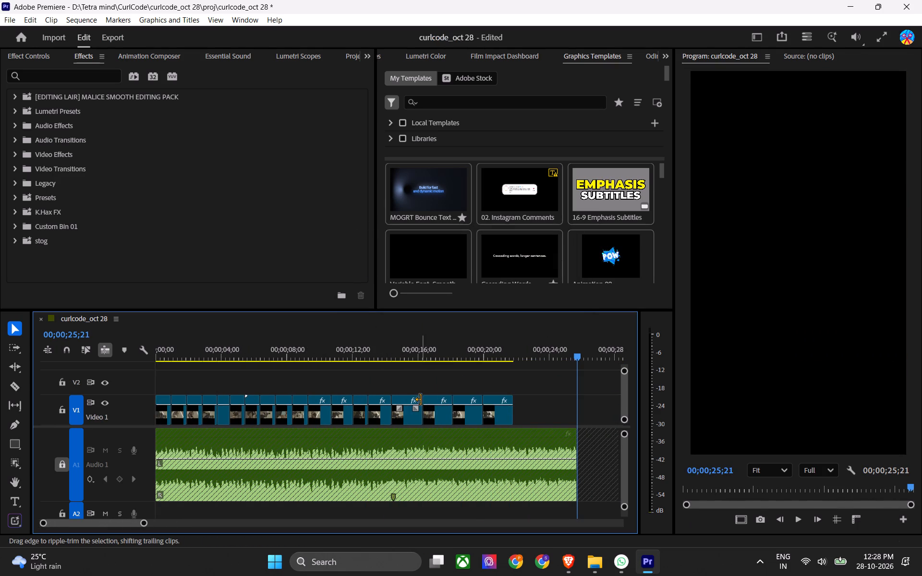
{"action": "key", "text": "ctrl+s"}
{"action": "key", "text": "ctrl+s"}
{"action": "key", "text": "ctrl+s"}
Play the cut from about 00;00;12;24 to 00;00;14;20 to check the MER_5931–MER_5940 section, saving the project.
{"action": "left_click_drag", "start_coordinate": [429, 339], "coordinate": [367, 364]}
{"action": "key", "text": "ctrl+s"}
{"action": "key", "text": "ctrl+s"}
{"action": "key", "text": "space"}
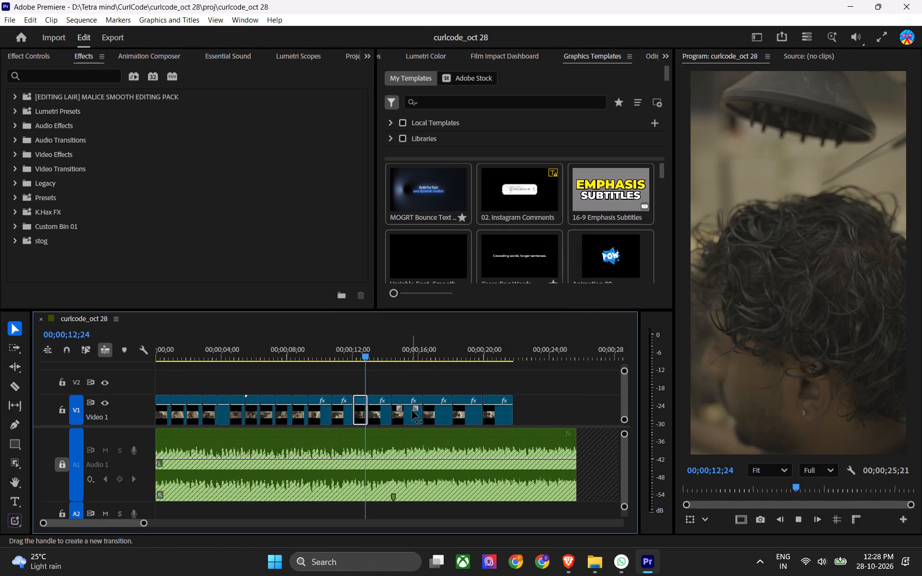
{"action": "scroll", "coordinate": [441, 459], "scroll_direction": "up", "scroll_amount": 15, "text": "alt"}
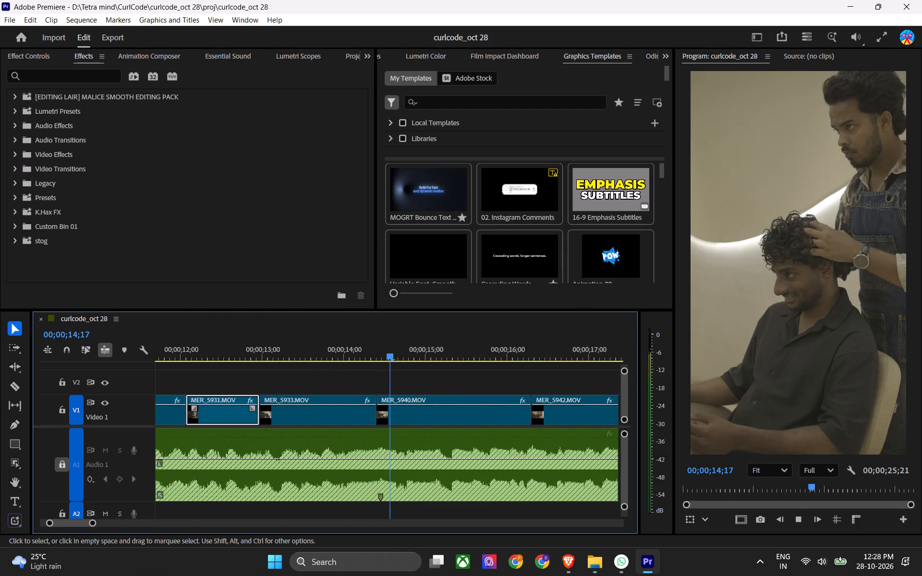
{"action": "key", "text": "space"}
{"action": "key", "text": "ctrl+s"}
{"action": "key", "text": "ctrl+s"}
Search the effects for bcc, clear the search and save the project.
{"action": "left_click", "coordinate": [95, 77]}
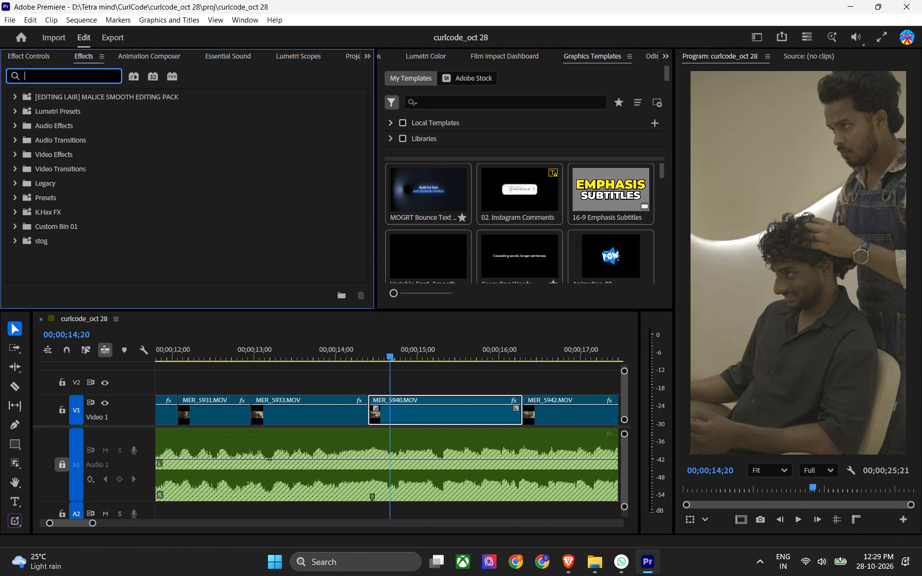
{"action": "type", "text": "bcc"}
{"action": "key", "text": "ctrl+s"}
{"action": "key", "text": "BackSpace"}
{"action": "key", "text": "ctrl+a"}
{"action": "key", "text": "BackSpace"}
{"action": "key", "text": "ctrl+s"}
{"action": "key", "text": "ctrl+s"}
{"action": "key", "text": "ctrl+s"}
{"action": "key", "text": "ctrl+s"}
{"action": "key", "text": "ctrl+s"}
{"action": "key", "text": "1"}
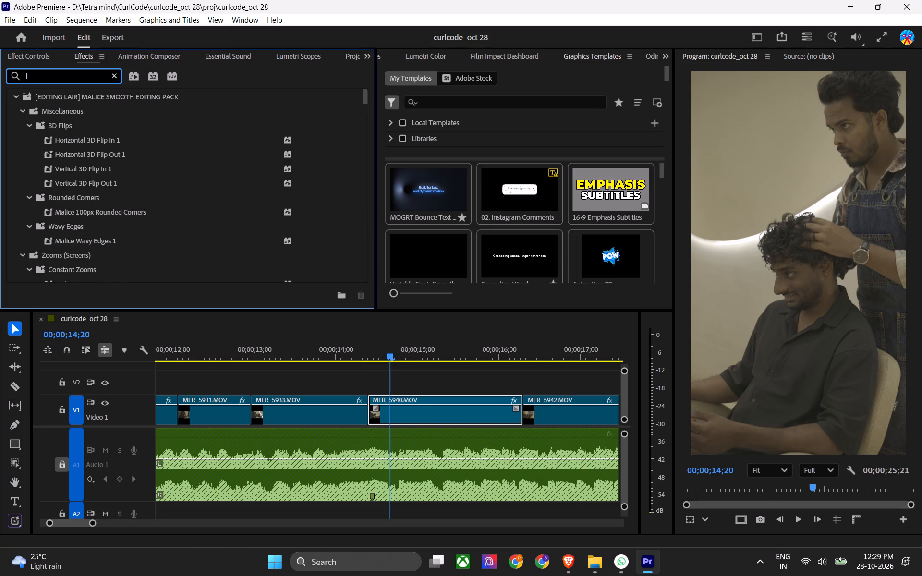
{"action": "left_click", "coordinate": [117, 74]}
{"action": "left_click", "coordinate": [91, 69]}
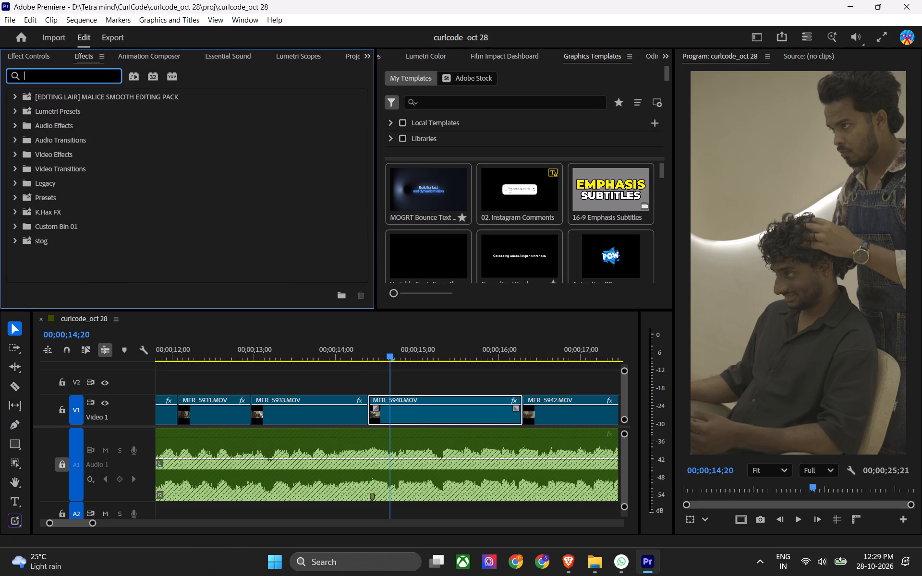
Search the effects for wave and look through the matching video effects, transitions and the stog and K.Hax FX preset bins.
{"action": "type", "text": "wave"}
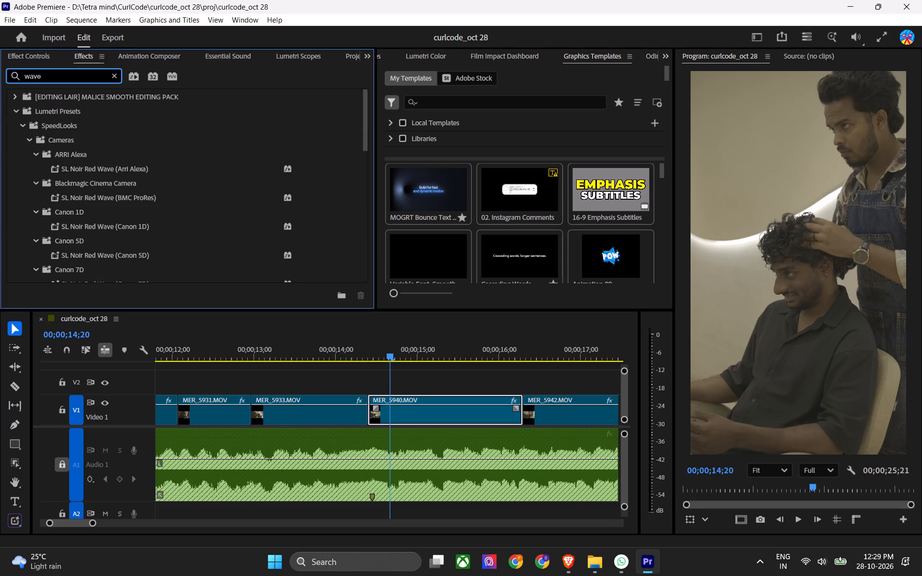
{"action": "left_click", "coordinate": [12, 112]}
{"action": "scroll", "coordinate": [97, 225], "scroll_direction": "down", "scroll_amount": 6}
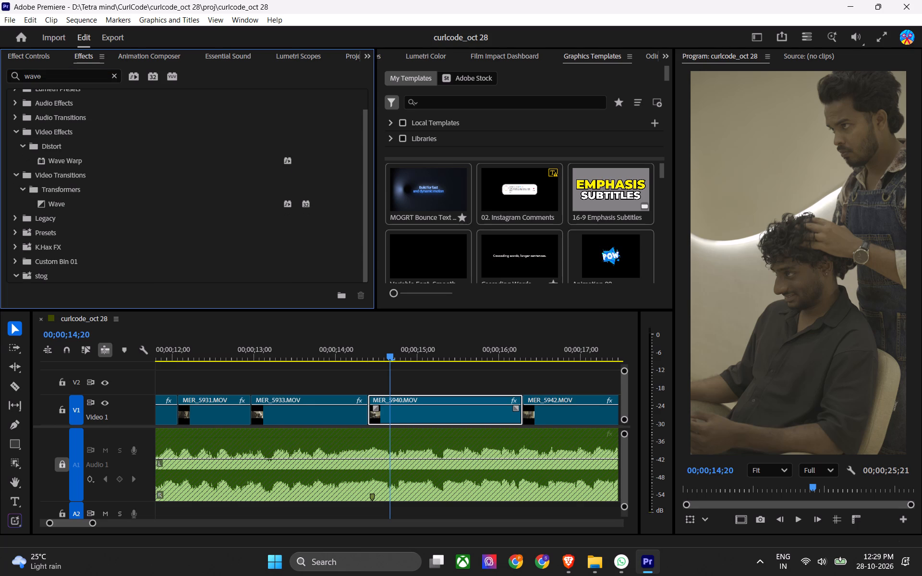
{"action": "left_click", "coordinate": [37, 274]}
{"action": "scroll", "coordinate": [51, 272], "scroll_direction": "down", "scroll_amount": 8}
{"action": "right_click", "coordinate": [50, 277]}
{"action": "right_click", "coordinate": [33, 275]}
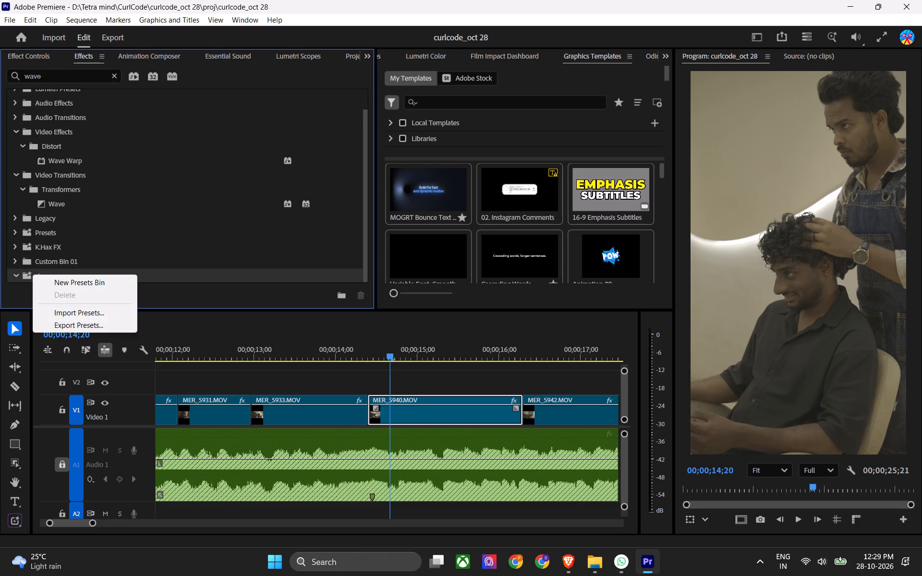
{"action": "left_click", "coordinate": [14, 276]}
{"action": "double_click", "coordinate": [40, 273]}
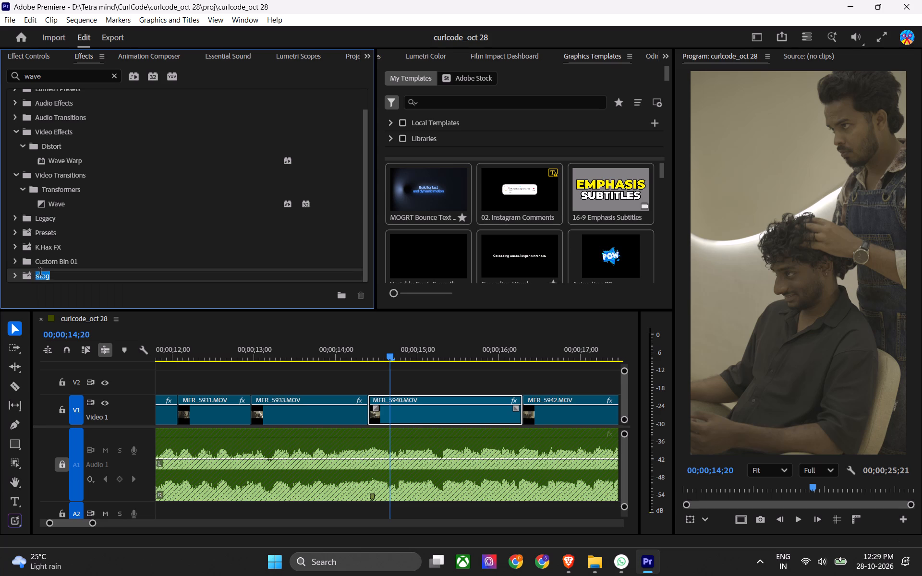
{"action": "left_click", "coordinate": [57, 276]}
{"action": "left_click", "coordinate": [28, 246]}
{"action": "right_click", "coordinate": [37, 247]}
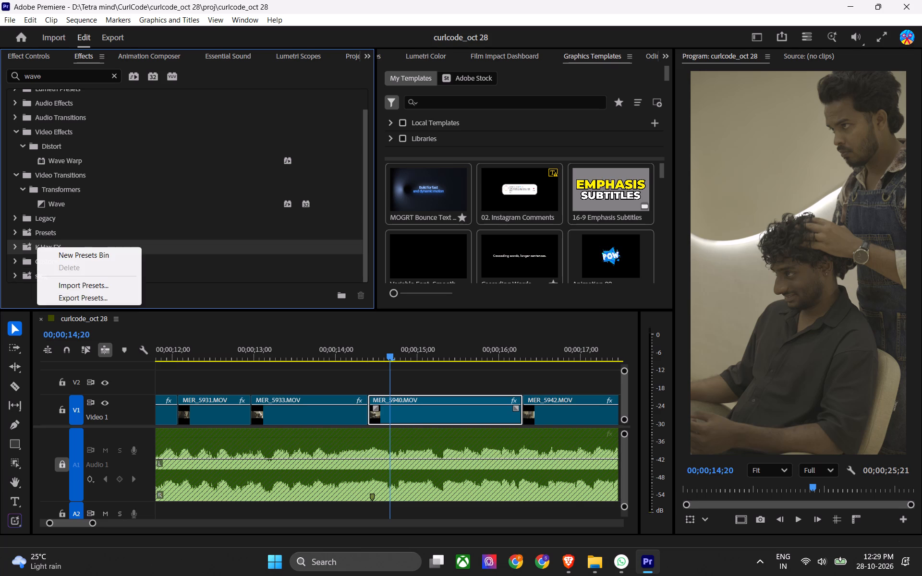
{"action": "left_click", "coordinate": [25, 252]}
Delete the two wavex preset files from the desktop.
{"action": "left_click", "coordinate": [921, 575]}
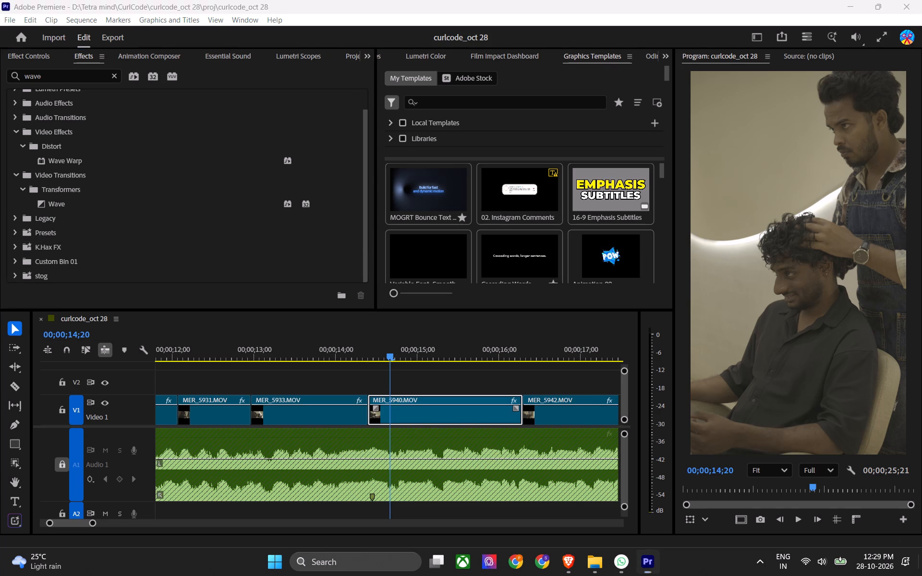
{"action": "left_click_drag", "start_coordinate": [141, 294], "coordinate": [21, 108]}
{"action": "right_click", "coordinate": [21, 108]}
{"action": "left_click", "coordinate": [188, 126]}
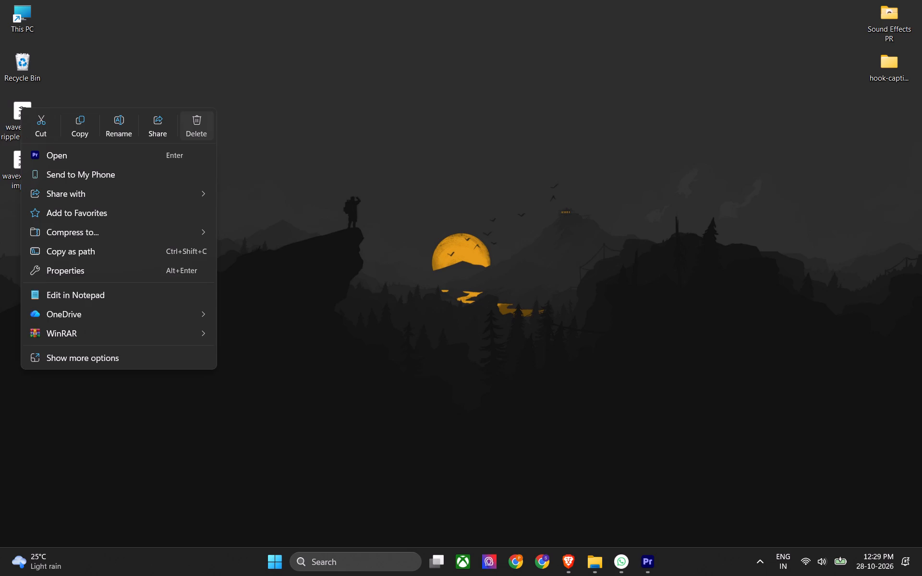
{"action": "right_click", "coordinate": [201, 124]}
{"action": "left_click", "coordinate": [242, 170]}
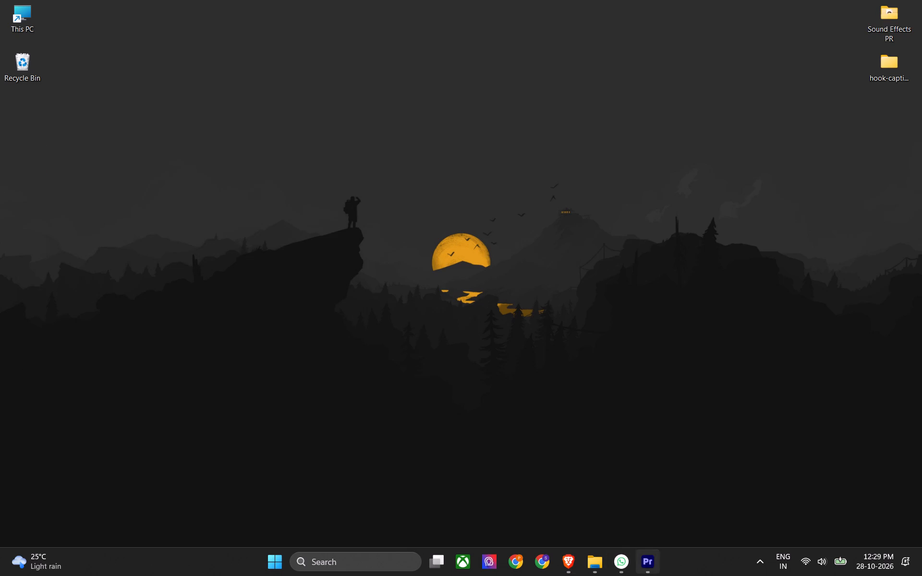
Return to Premiere, save the project and replay the MER_5933.MOV–MER_5940.MOV section up to about 00;00;16;00.
{"action": "left_click", "coordinate": [644, 564]}
{"action": "left_click_drag", "start_coordinate": [327, 352], "coordinate": [305, 359]}
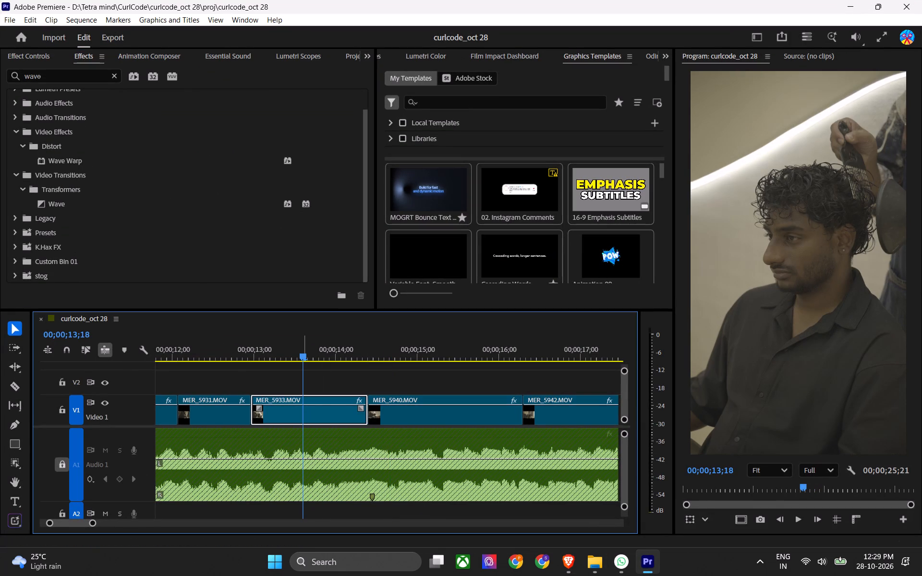
{"action": "key", "text": "ctrl+s"}
{"action": "key", "text": "space"}
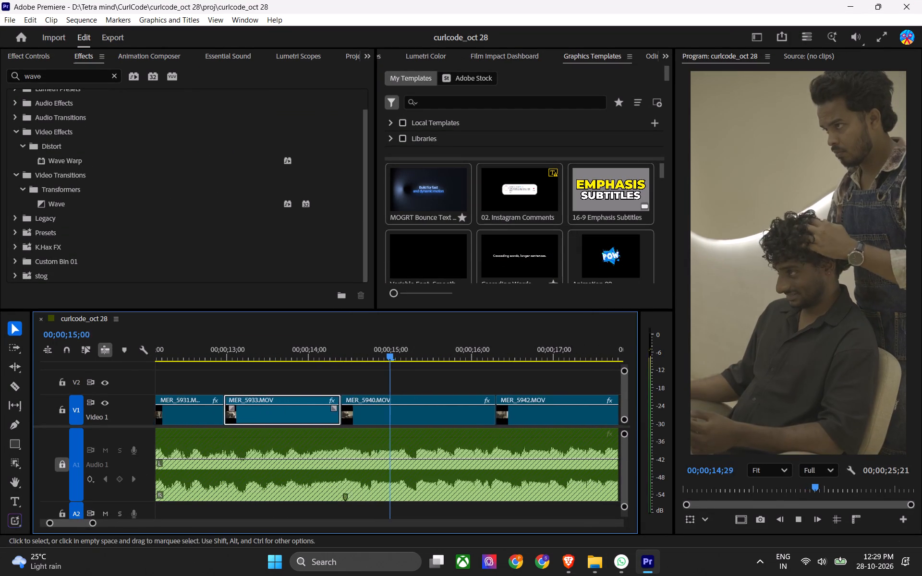
{"action": "key", "text": "space"}
{"action": "left_click_drag", "start_coordinate": [289, 348], "coordinate": [199, 364]}
{"action": "key", "text": "space"}
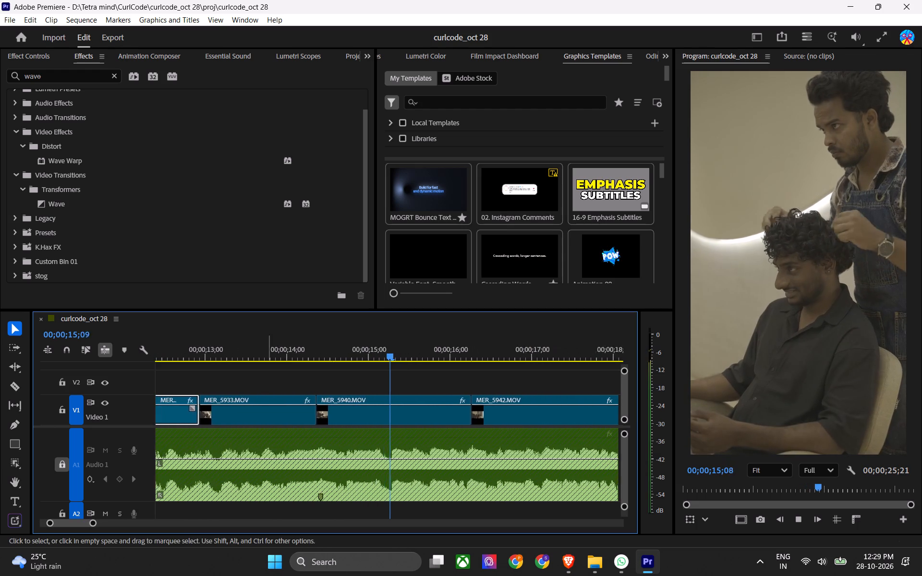
{"action": "key", "text": "space"}
{"action": "left_click_drag", "start_coordinate": [285, 354], "coordinate": [183, 374]}
{"action": "key", "text": "space"}
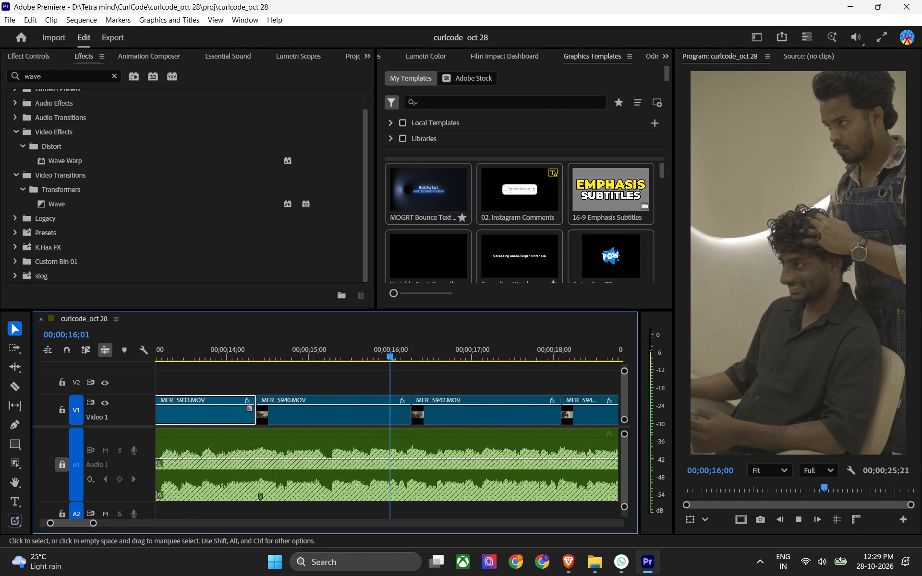
{"action": "scroll", "coordinate": [353, 374], "scroll_direction": "down", "scroll_amount": 7, "text": "alt"}
{"action": "key", "text": "space"}
Play the cut from 00;00;14;28 to the end of MER_5944.MOV at about 00;00;21;22, saving the project.
{"action": "left_click_drag", "start_coordinate": [356, 348], "coordinate": [317, 360]}
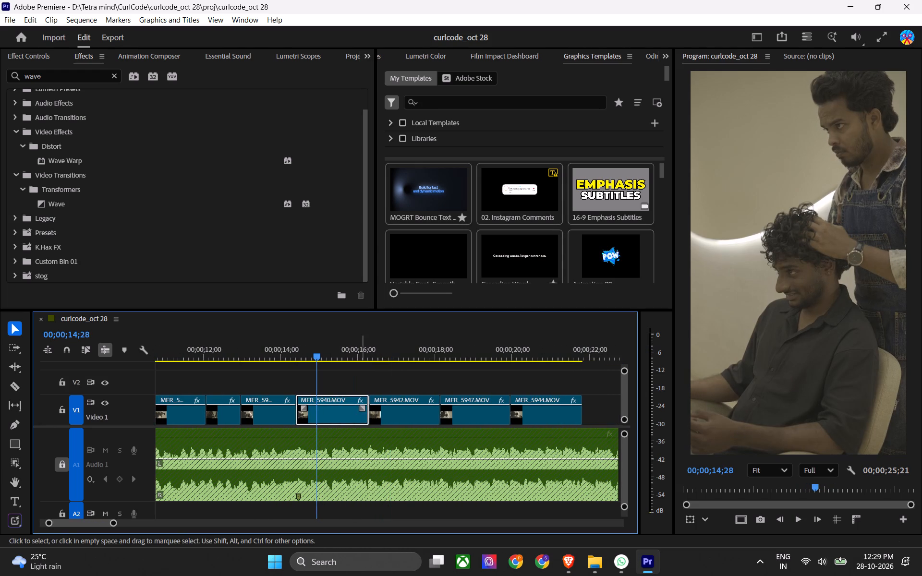
{"action": "key", "text": "ctrl+s"}
{"action": "key", "text": "ctrl+s"}
{"action": "key", "text": "ctrl+s"}
{"action": "key", "text": "space"}
{"action": "scroll", "coordinate": [405, 408], "scroll_direction": "up", "scroll_amount": 3, "text": "alt"}
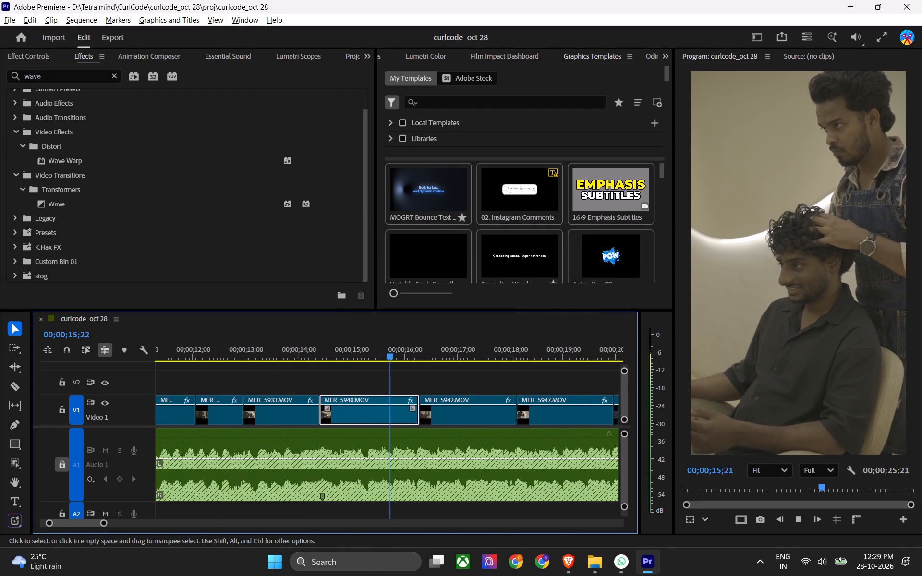
{"action": "scroll", "coordinate": [403, 408], "scroll_direction": "up", "scroll_amount": 6, "text": "alt"}
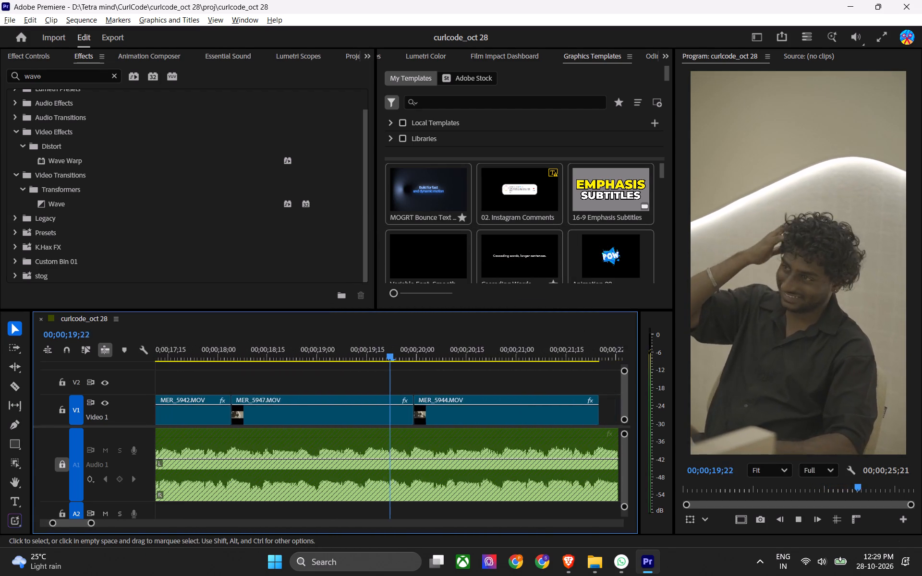
{"action": "scroll", "coordinate": [395, 390], "scroll_direction": "down", "scroll_amount": 6, "text": "alt"}
{"action": "scroll", "coordinate": [392, 384], "scroll_direction": "up", "scroll_amount": 4, "text": "alt"}
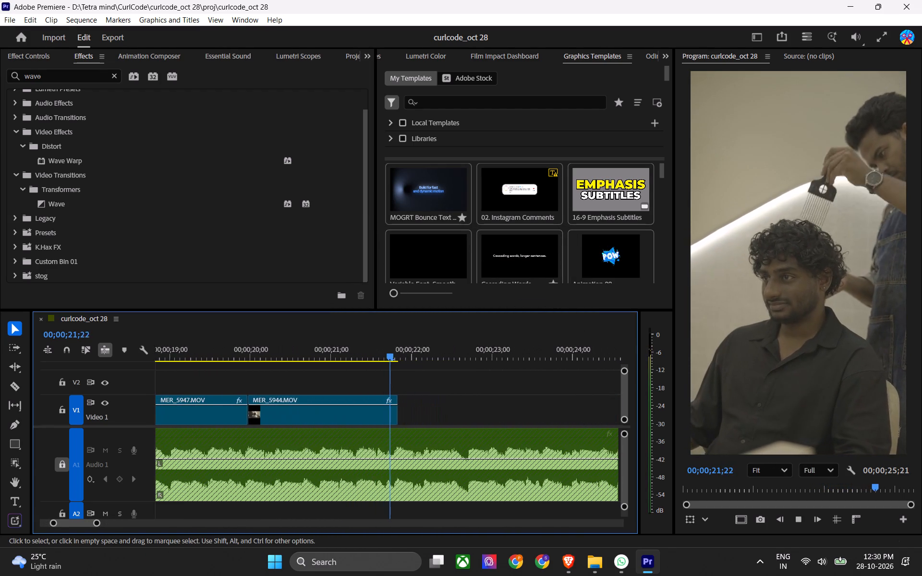
{"action": "key", "text": "space"}
{"action": "key", "text": "ctrl+s"}
Save the project and play the reel's opening up to about 00;00;02;12.
{"action": "type", "text": "11"}
{"action": "key", "text": "ctrl+1"}
{"action": "type", "text": "11"}
{"action": "key", "text": "1"}
{"action": "key", "text": "ctrl+s"}
{"action": "key", "text": "space"}
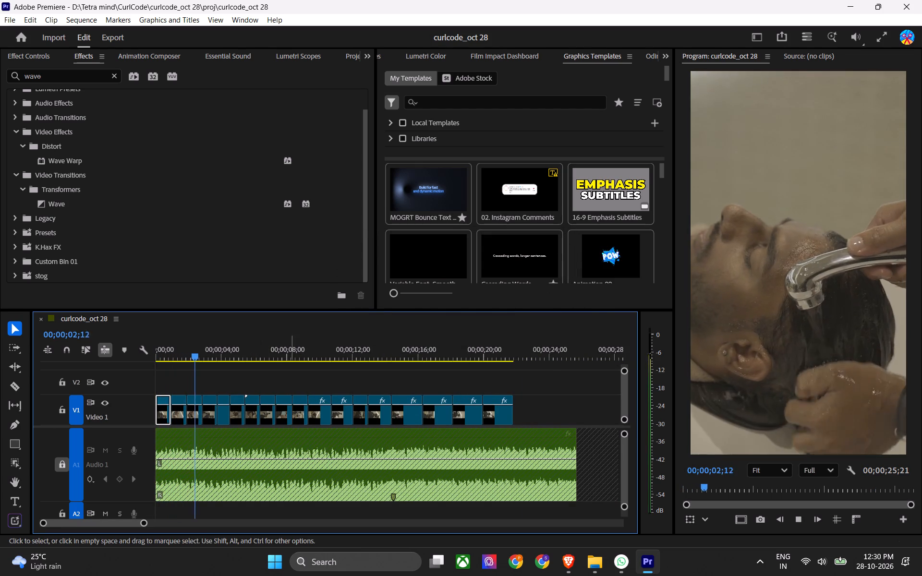
{"action": "key", "text": "space"}
Play the transition from MER_5933.MOV into MER_5940.MOV up to 00;00;14;24, select MER_5940.MOV and save the project.
{"action": "left_click_drag", "start_coordinate": [384, 352], "coordinate": [378, 355]}
{"action": "key", "text": "space"}
{"action": "scroll", "coordinate": [387, 422], "scroll_direction": "up", "scroll_amount": 13, "text": "alt"}
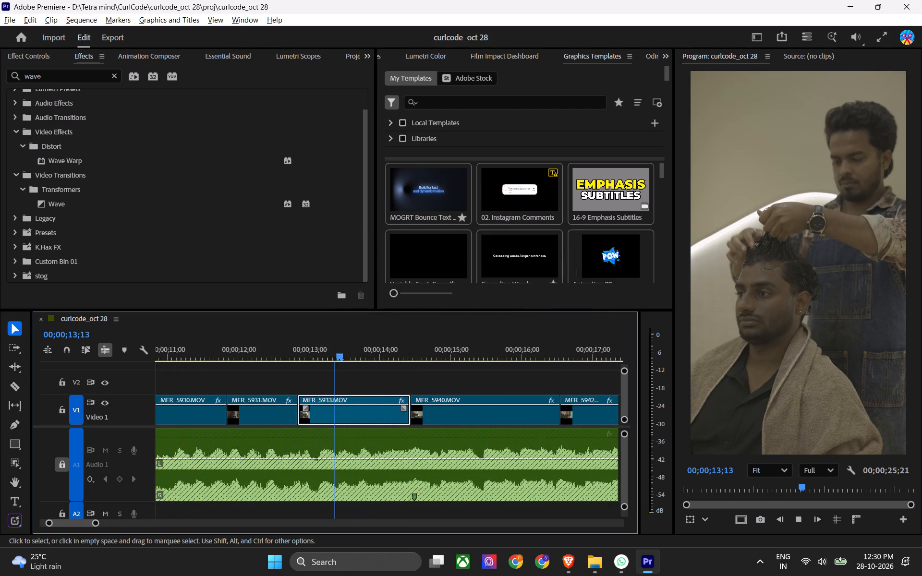
{"action": "scroll", "coordinate": [387, 422], "scroll_direction": "up", "scroll_amount": 1, "text": "alt"}
{"action": "key", "text": "space"}
{"action": "left_click", "coordinate": [393, 402]}
{"action": "key", "text": "ctrl+s"}
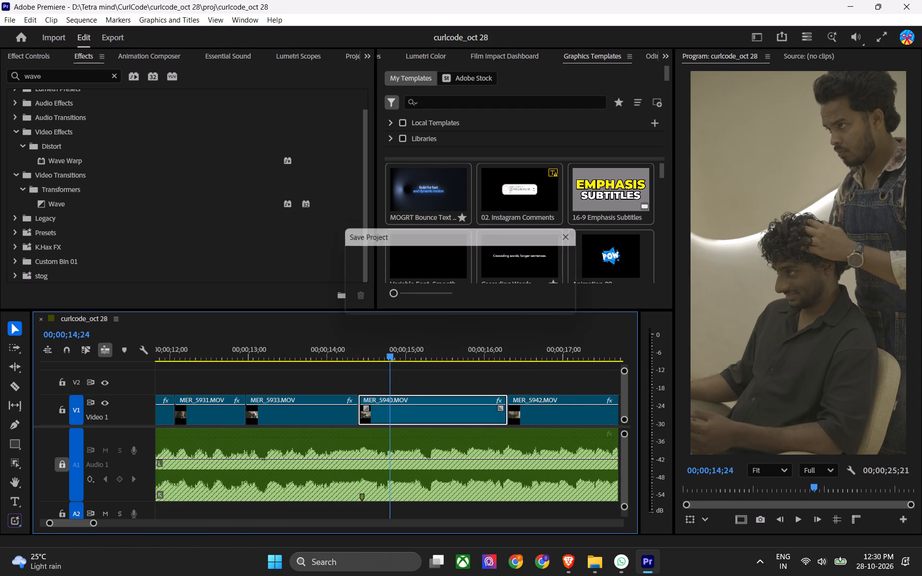
Search the effects for shake and apply the Malice Impact Shake Small preset to MER_5940.MOV.
{"action": "left_click", "coordinate": [106, 73]}
{"action": "left_click", "coordinate": [117, 75]}
{"action": "left_click", "coordinate": [73, 77]}
{"action": "type", "text": "sjae"}
{"action": "key", "text": "ctrl+a"}
{"action": "type", "text": "shake"}
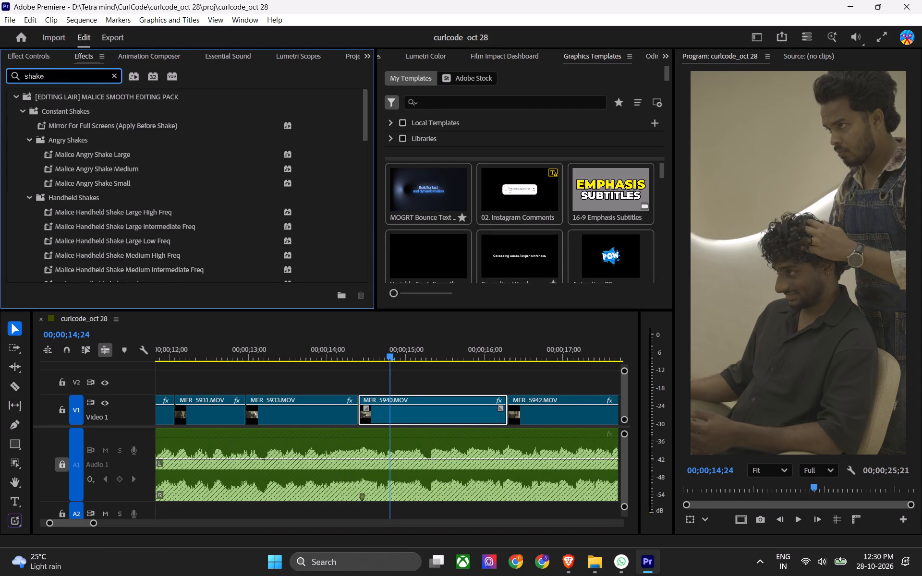
{"action": "left_click", "coordinate": [14, 97]}
{"action": "scroll", "coordinate": [26, 174], "scroll_direction": "down", "scroll_amount": 4}
{"action": "scroll", "coordinate": [25, 180], "scroll_direction": "up", "scroll_amount": 4}
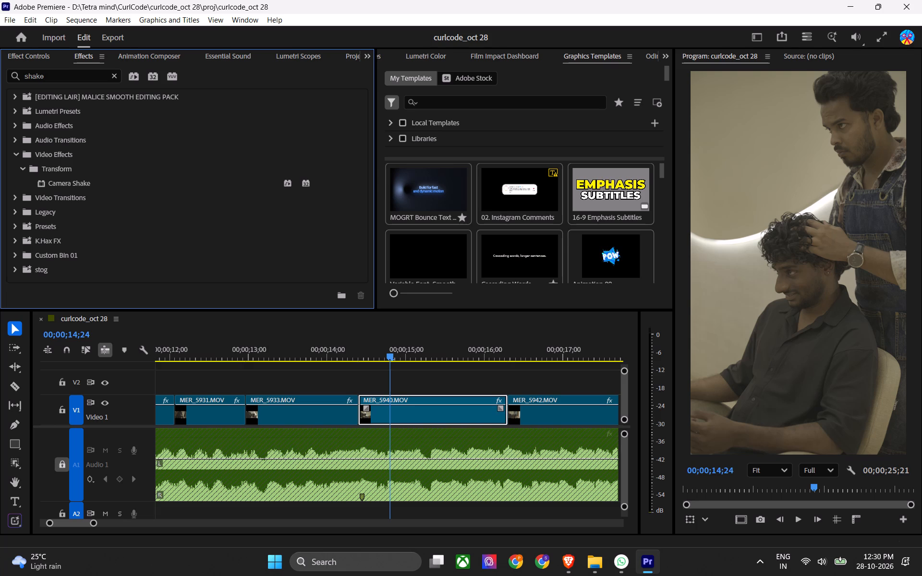
{"action": "scroll", "coordinate": [25, 180], "scroll_direction": "up", "scroll_amount": 3}
{"action": "left_click", "coordinate": [14, 96]}
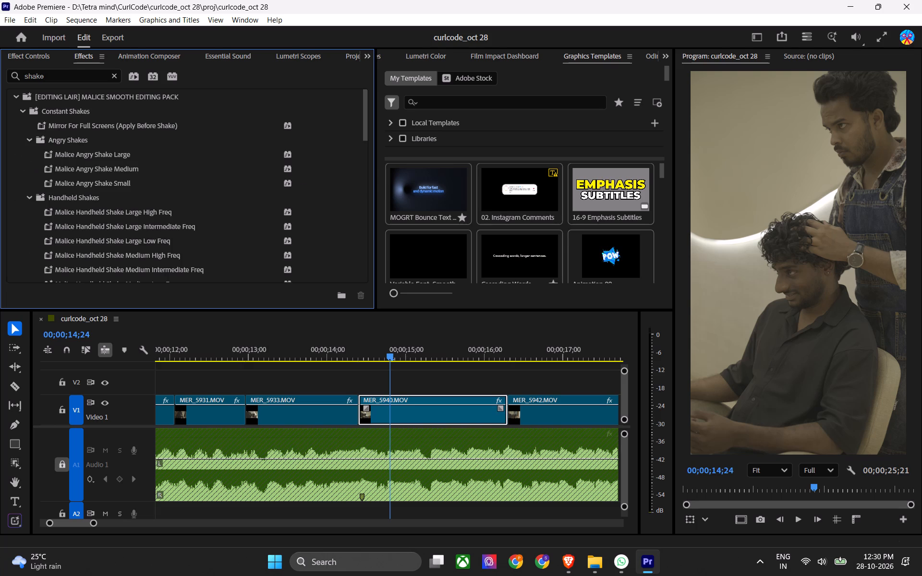
{"action": "left_click", "coordinate": [24, 109]}
{"action": "scroll", "coordinate": [71, 183], "scroll_direction": "down", "scroll_amount": 3}
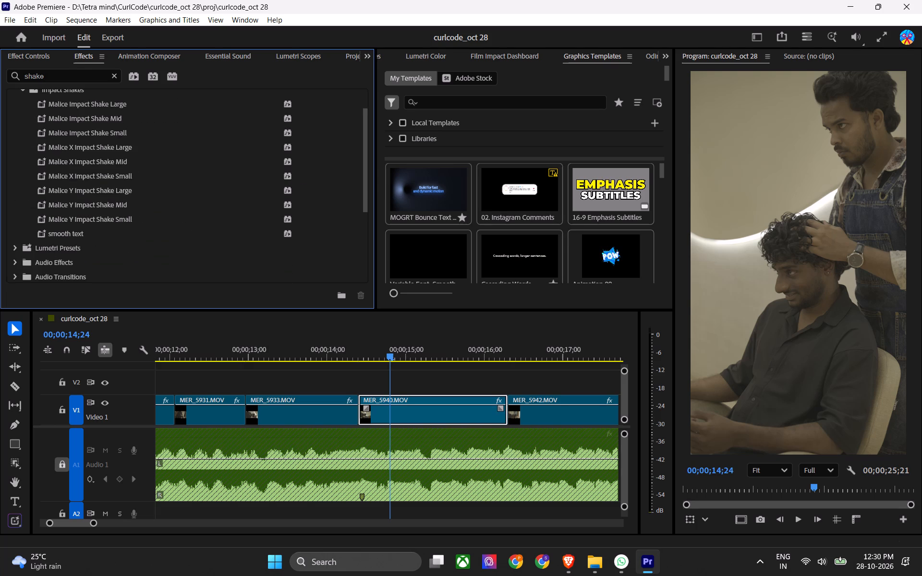
{"action": "scroll", "coordinate": [71, 189], "scroll_direction": "up", "scroll_amount": 3}
{"action": "left_click_drag", "start_coordinate": [119, 171], "coordinate": [364, 397]}
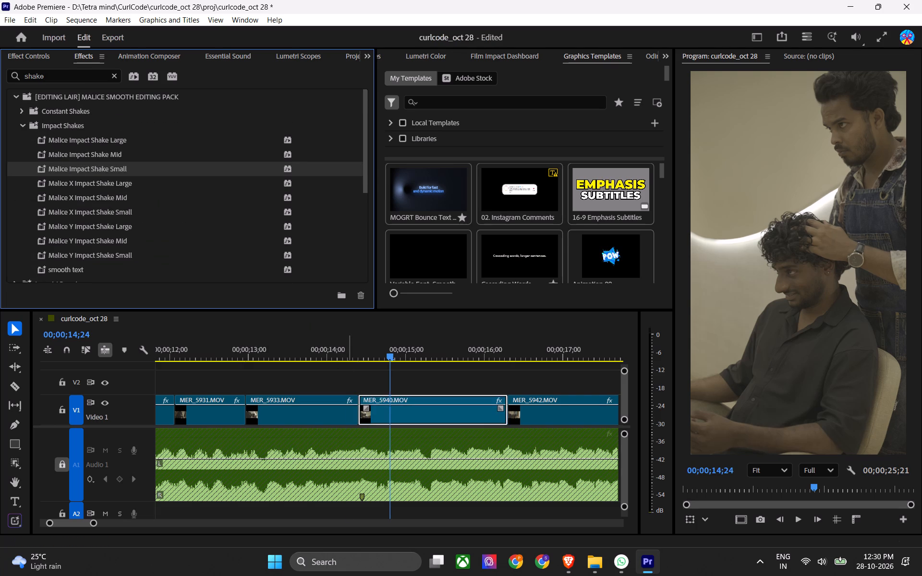
Play the shake on MER_5940.MOV from its cut with MER_5933.MOV through to the start of MER_5942.MOV at 00;00;16;10.
{"action": "left_click_drag", "start_coordinate": [348, 348], "coordinate": [322, 348]}
{"action": "key", "text": "space"}
{"action": "key", "text": "space"}
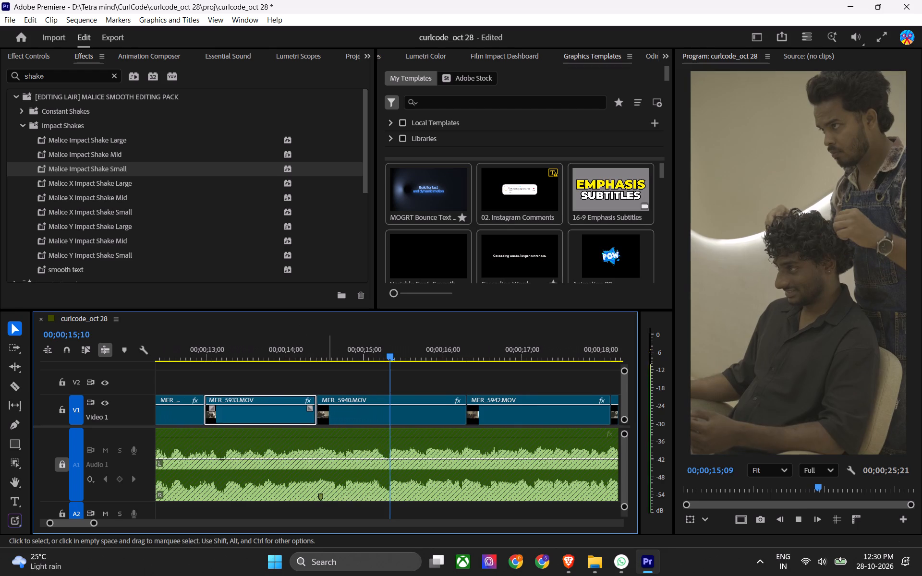
{"action": "left_click_drag", "start_coordinate": [305, 358], "coordinate": [252, 367]}
{"action": "key", "text": "space"}
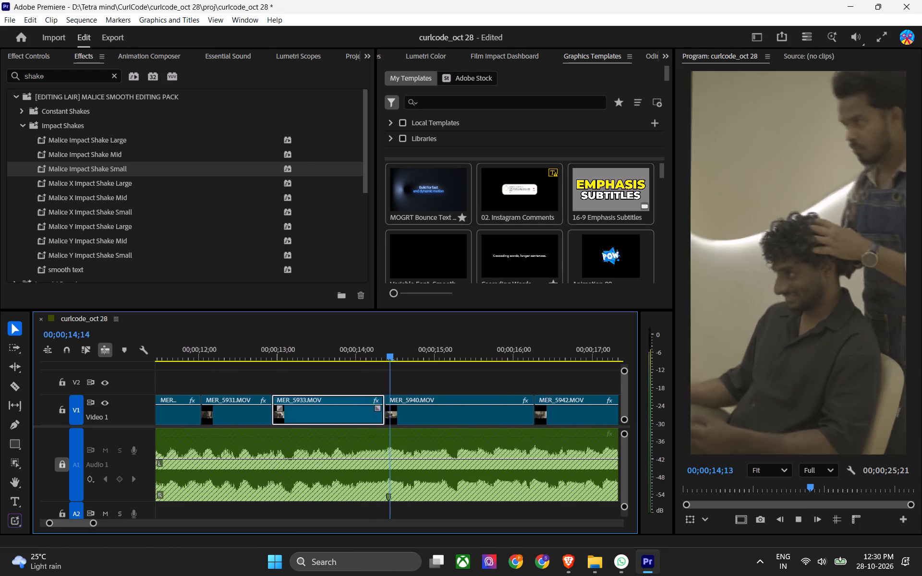
{"action": "key", "text": "space"}
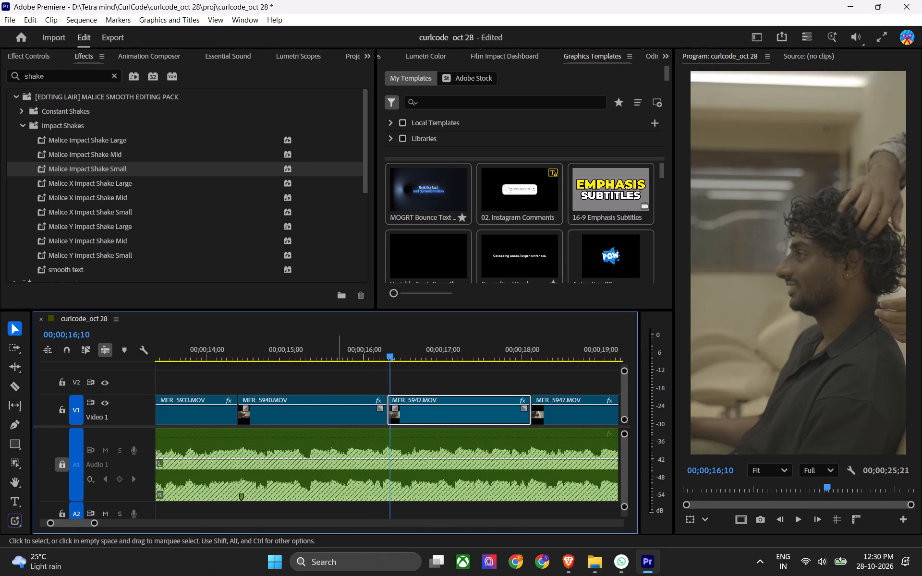
Save the project and replay the cut around MER_5940.MOV and MER_5942.MOV, stopping at 00;00;16;06 near the end of MER_5940.MOV.
{"action": "left_click_drag", "start_coordinate": [326, 363], "coordinate": [309, 364]}
{"action": "key", "text": "ctrl+s"}
{"action": "key", "text": "space"}
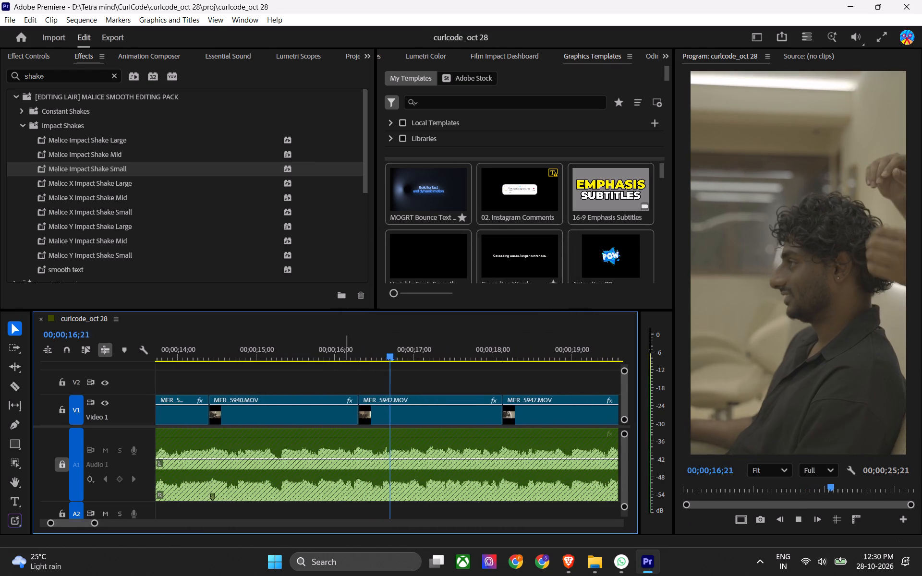
{"action": "key", "text": "space"}
{"action": "left_click_drag", "start_coordinate": [344, 348], "coordinate": [305, 356]}
{"action": "key", "text": "space"}
{"action": "key", "text": "space"}
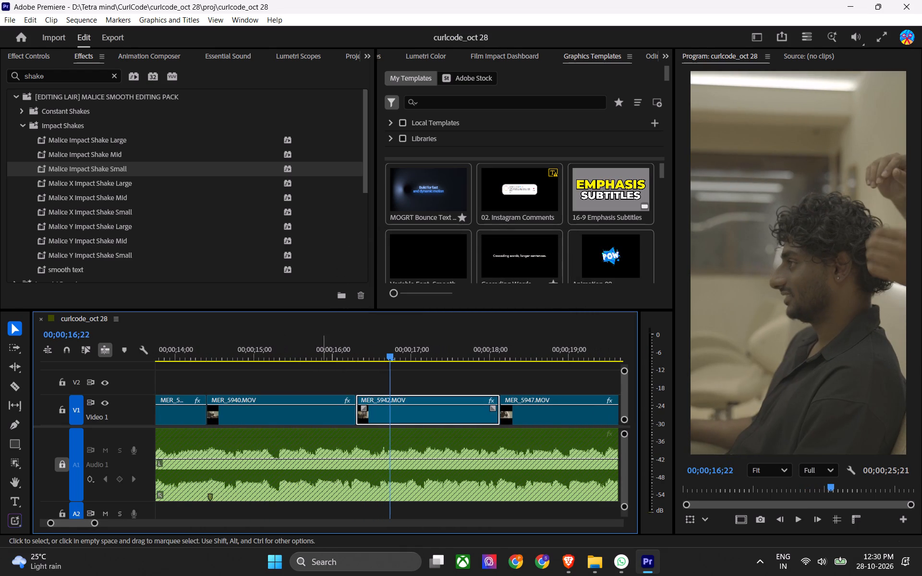
{"action": "key", "text": "ctrl+s"}
{"action": "key", "text": "ctrl+s"}
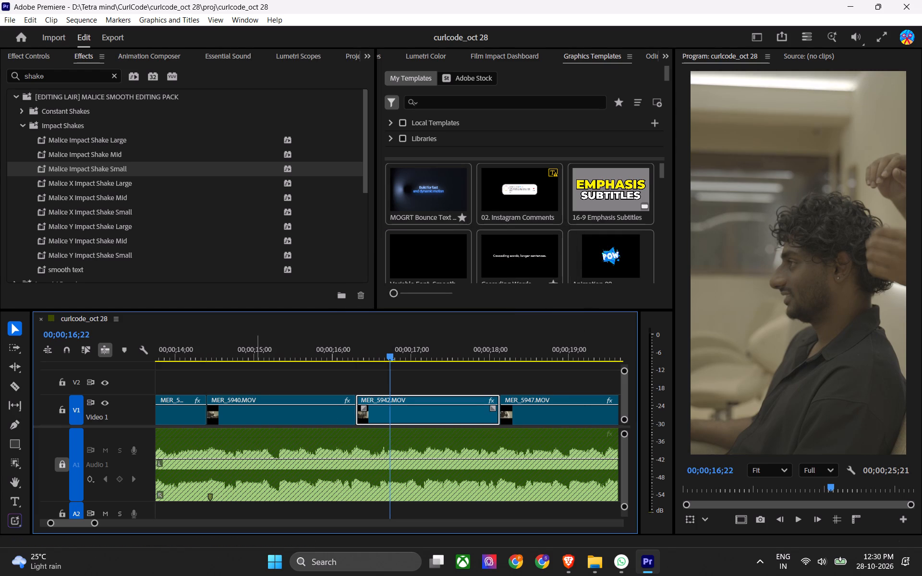
{"action": "left_click_drag", "start_coordinate": [263, 351], "coordinate": [235, 362]}
{"action": "key", "text": "space"}
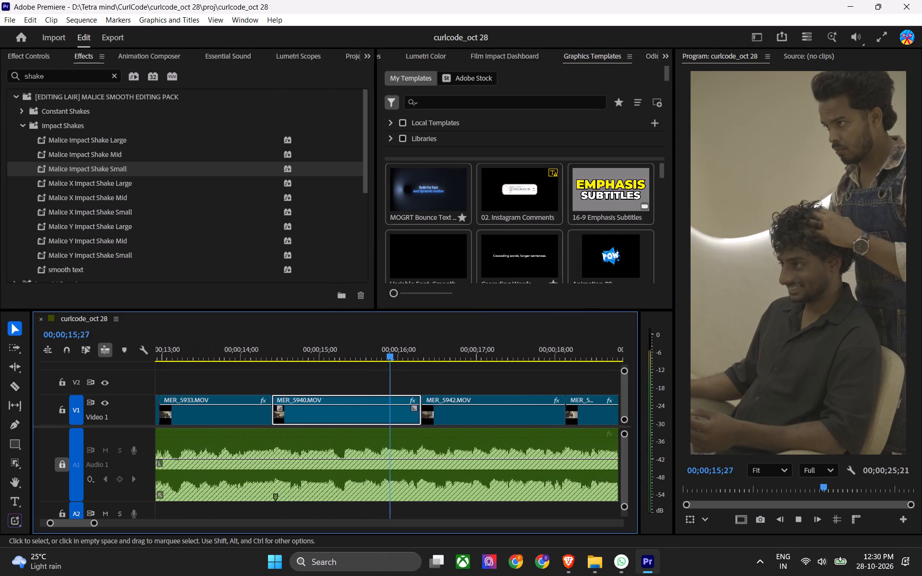
{"action": "key", "text": "space"}
Make the Audio 1 track taller and raise the divider between the video and audio tracks to fit its full waveform.
{"action": "scroll", "coordinate": [113, 450], "scroll_direction": "up", "scroll_amount": 4, "text": "alt"}
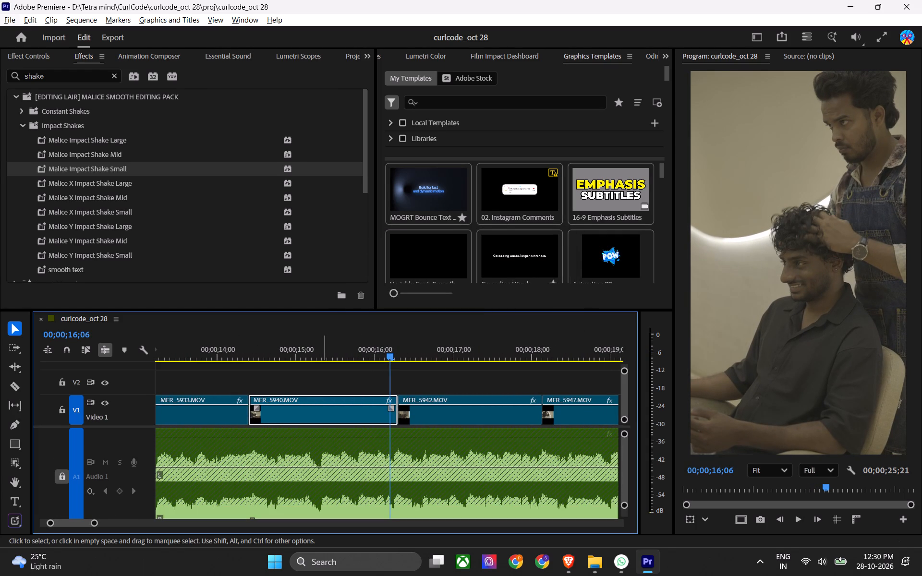
{"action": "left_click", "coordinate": [138, 425]}
{"action": "left_click_drag", "start_coordinate": [138, 425], "coordinate": [143, 416]}
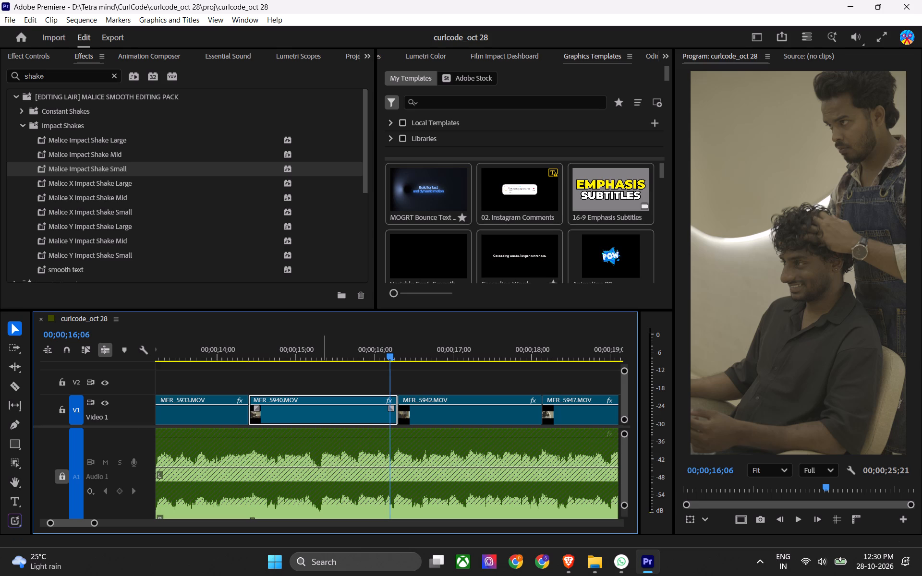
{"action": "left_click", "coordinate": [136, 424]}
{"action": "left_click_drag", "start_coordinate": [136, 426], "coordinate": [140, 415]}
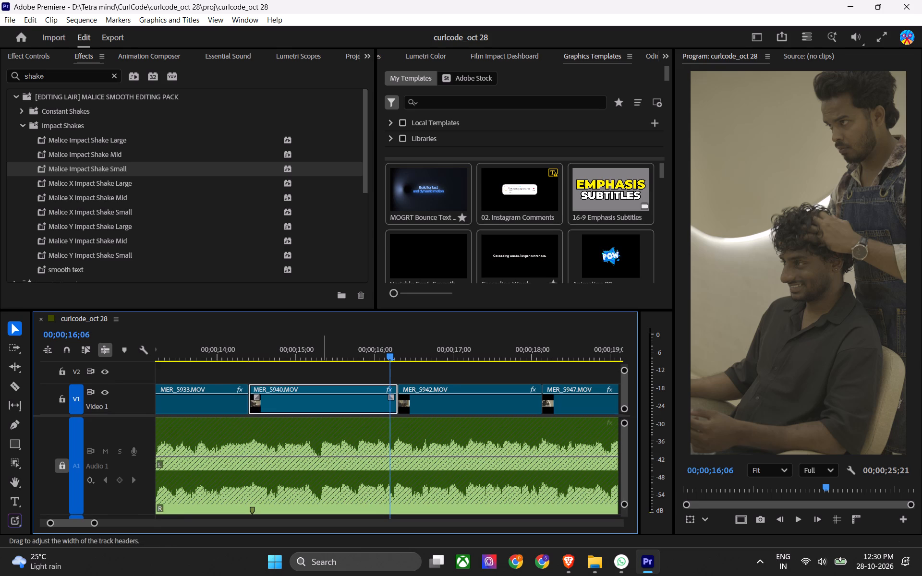
Save the project and replay MER_5940.MOV up to the start of MER_5942.MOV at 00;00;16;09.
{"action": "key", "text": "ctrl+s"}
{"action": "left_click_drag", "start_coordinate": [290, 351], "coordinate": [269, 355]}
{"action": "key", "text": "space"}
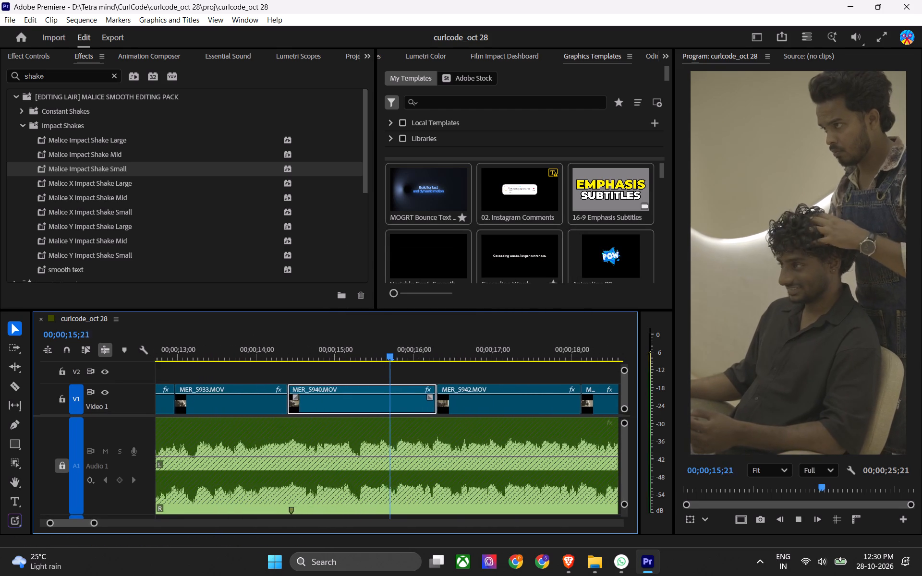
{"action": "key", "text": "space"}
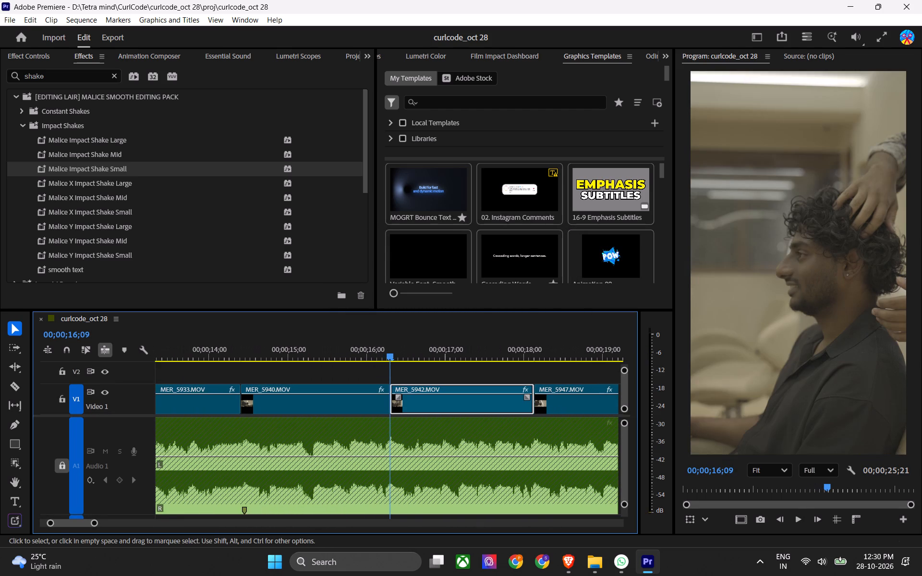